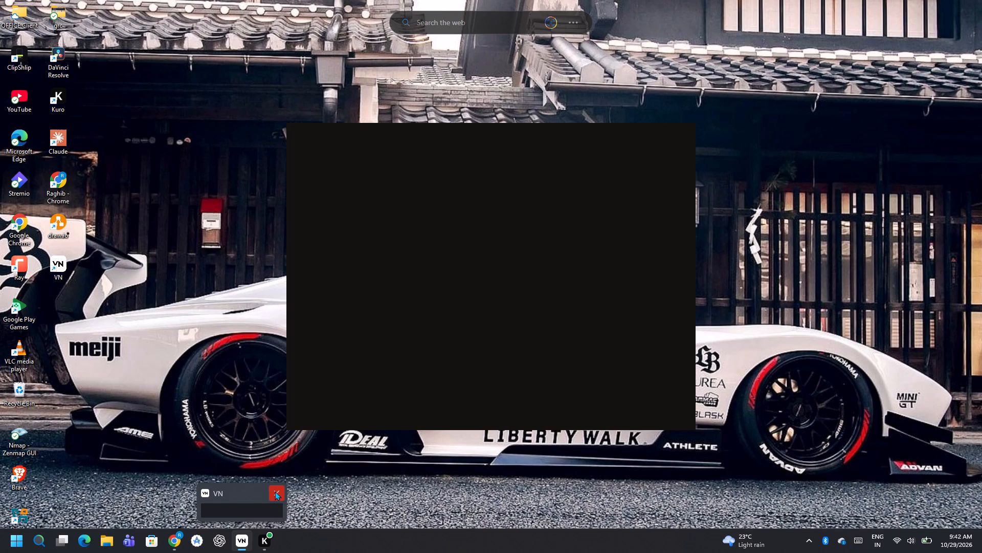
Bring the open VN video editor window to the front.
click(251, 511)
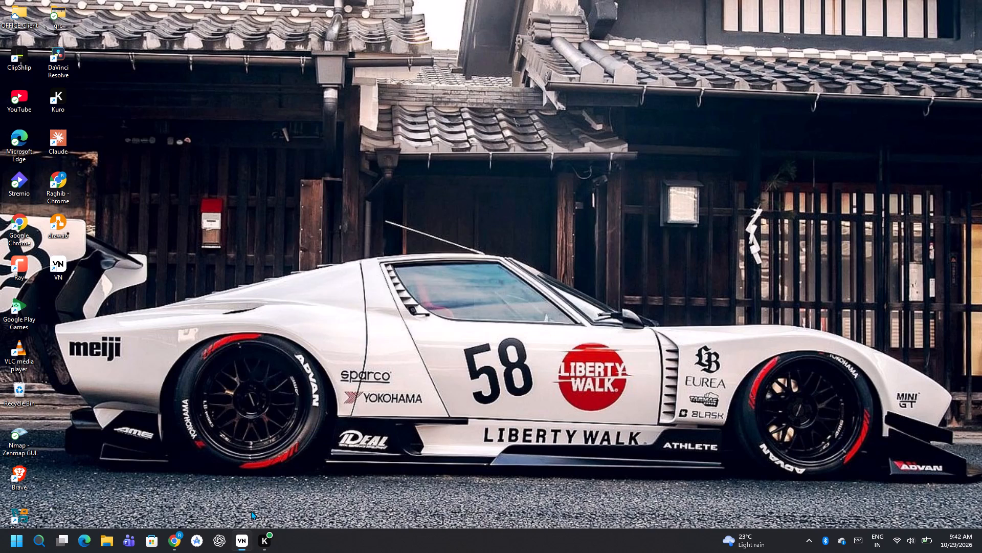
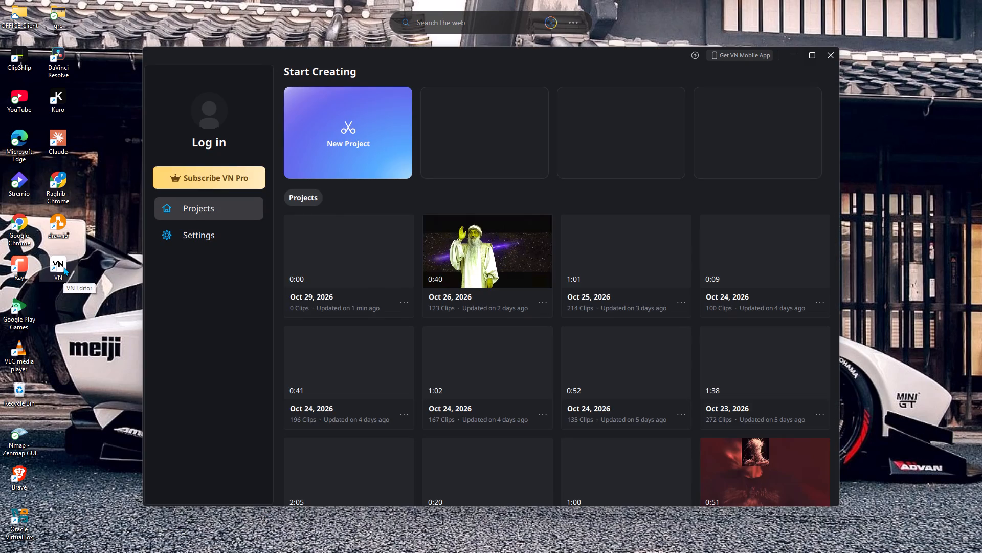
Create a new video project.
click(363, 130)
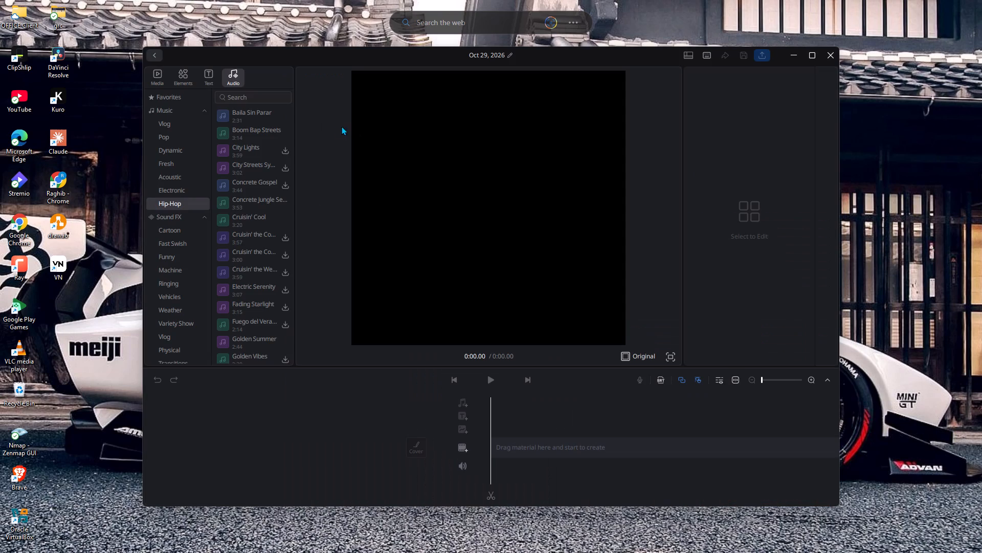
Import the MP4 beginning "Venom owns the road" from the Downloads folder into the Favorite media library.
click(161, 72)
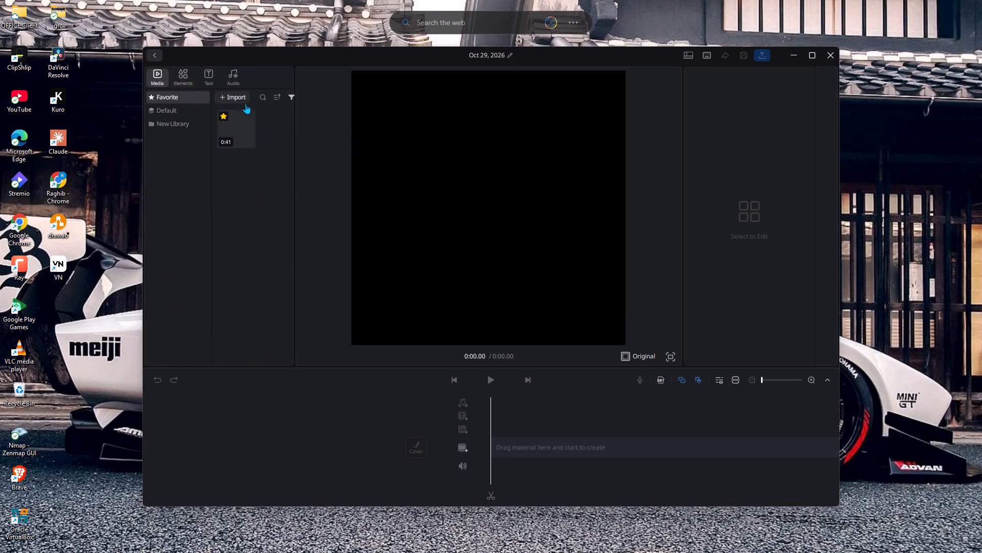
click(229, 96)
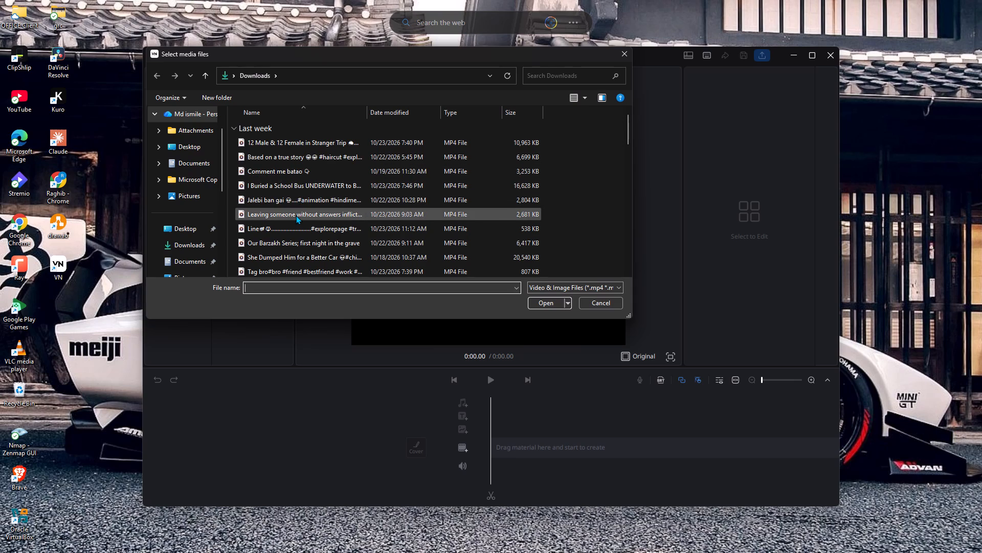
scroll(296, 216, down, 3)
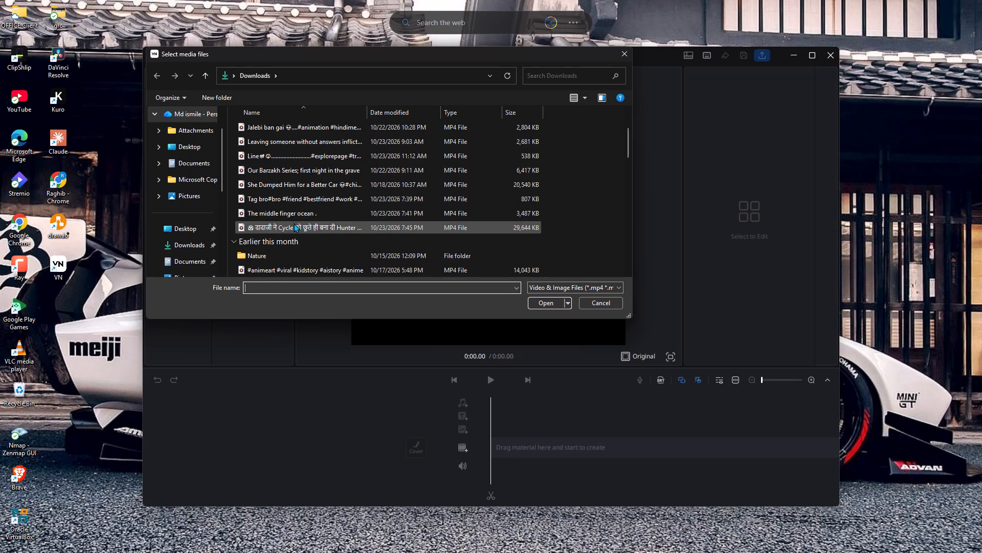
scroll(302, 223, down, 1)
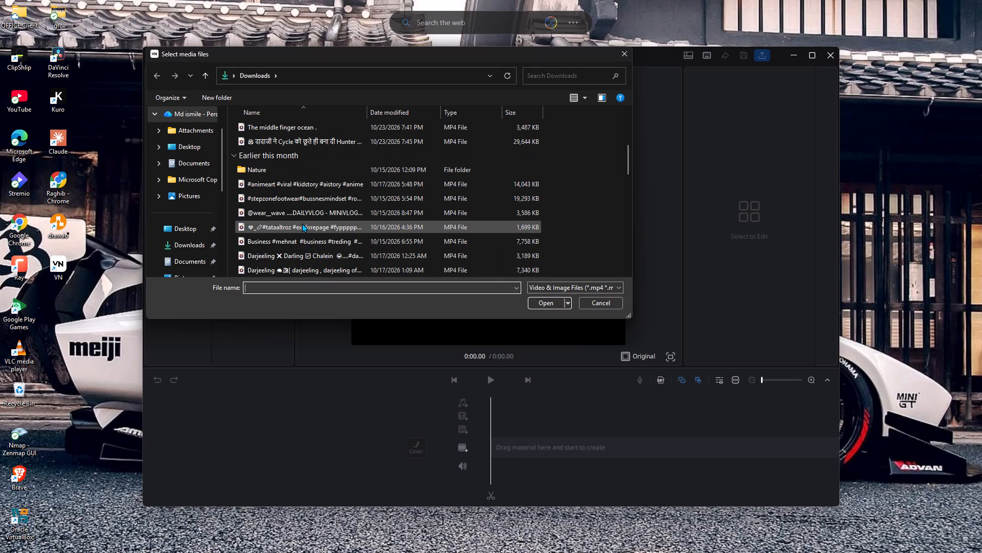
scroll(300, 239, down, 1)
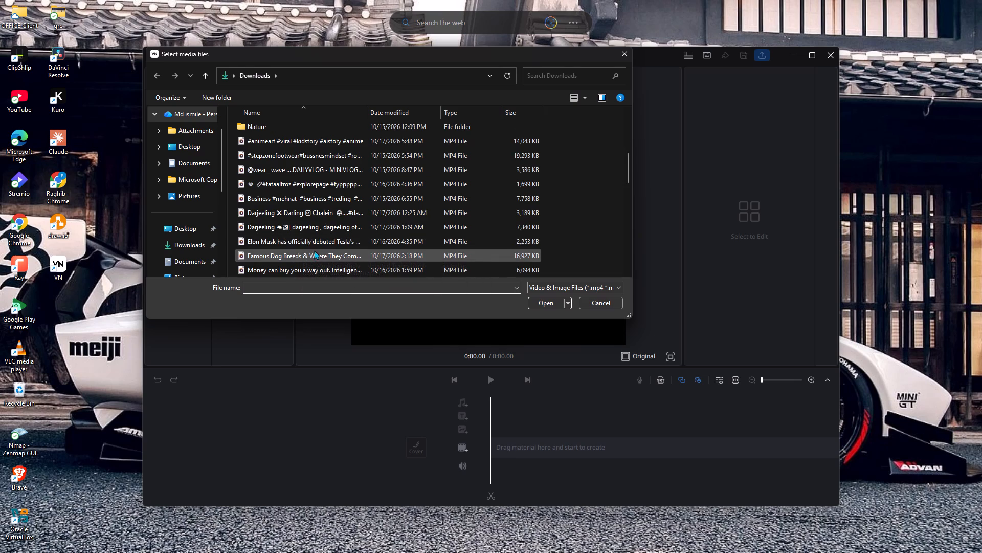
scroll(337, 259, down, 3)
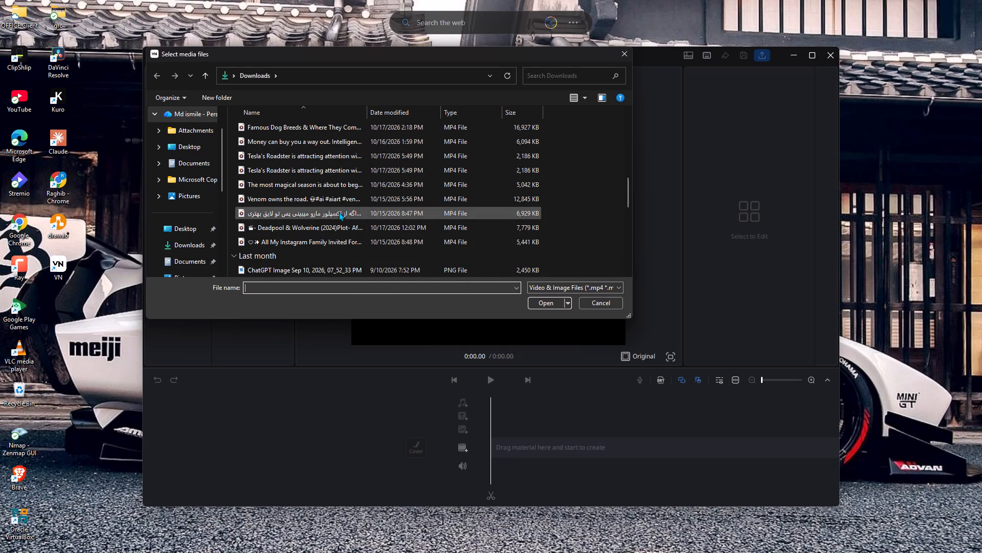
click(331, 192)
click(329, 200)
click(533, 302)
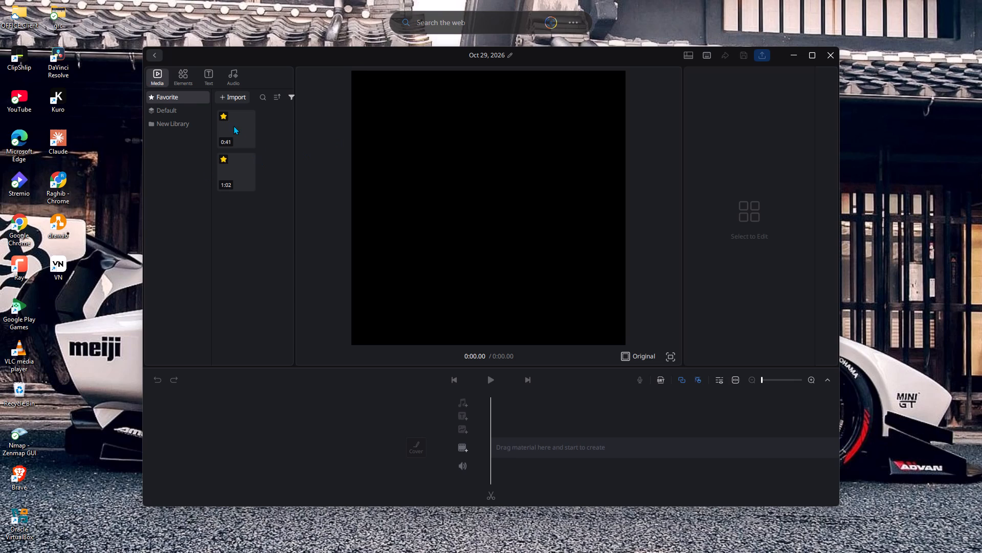
Place the imported 1:02 video at the start of the main timeline track.
drag(233, 171, 511, 426)
drag(511, 426, 510, 427)
click(681, 386)
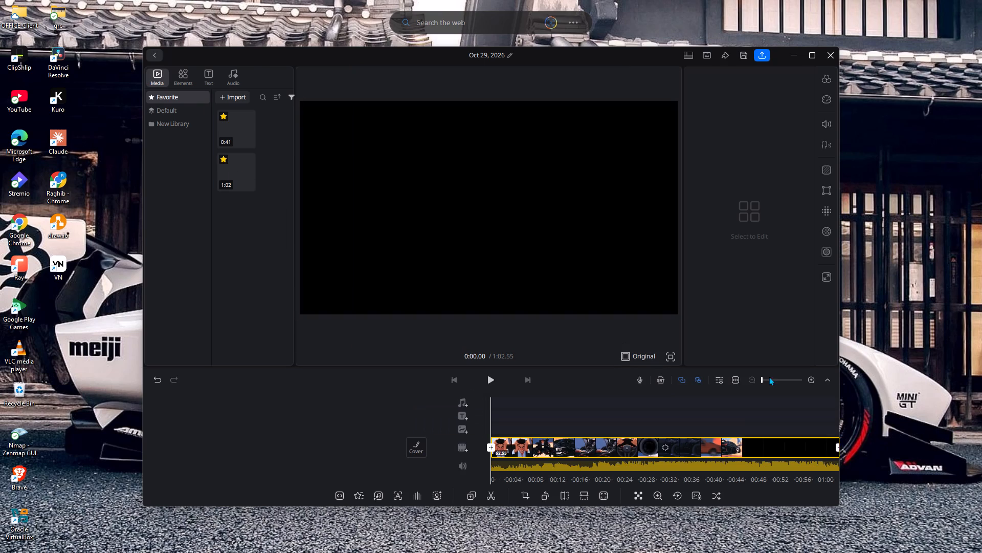
Split the video clip at about 0:00.17, 0:00.46, 0:00.74 and 0:01.06.
click(785, 381)
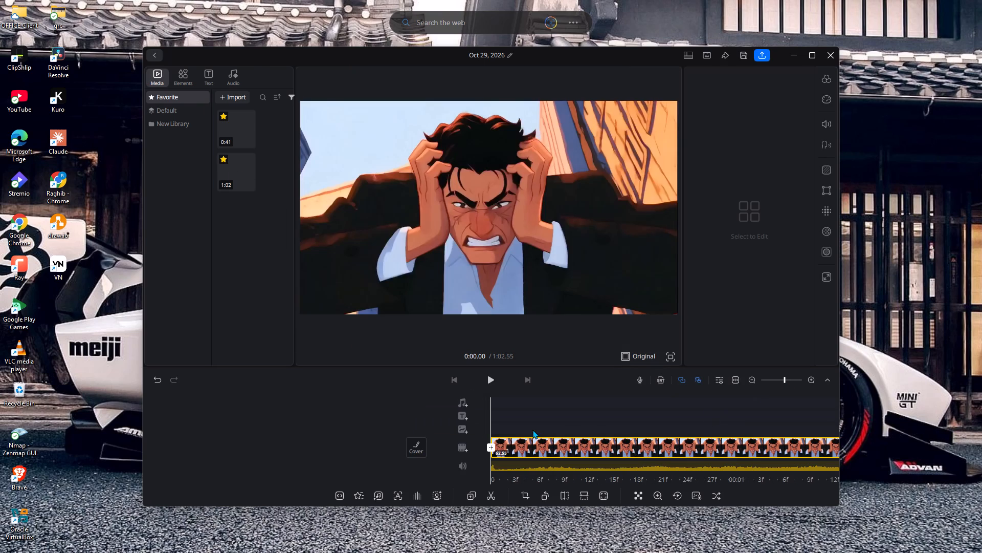
click(544, 446)
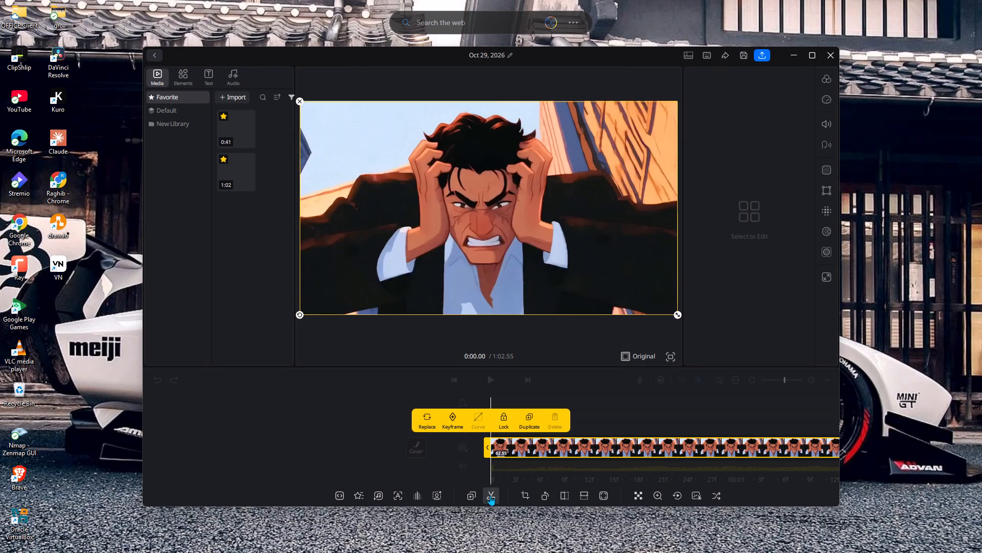
click(532, 447)
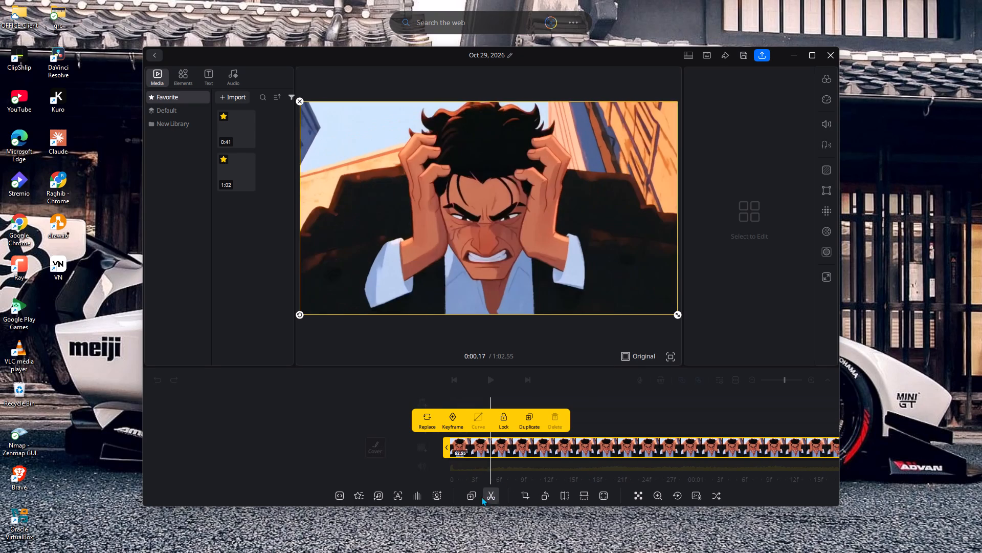
click(490, 495)
click(564, 449)
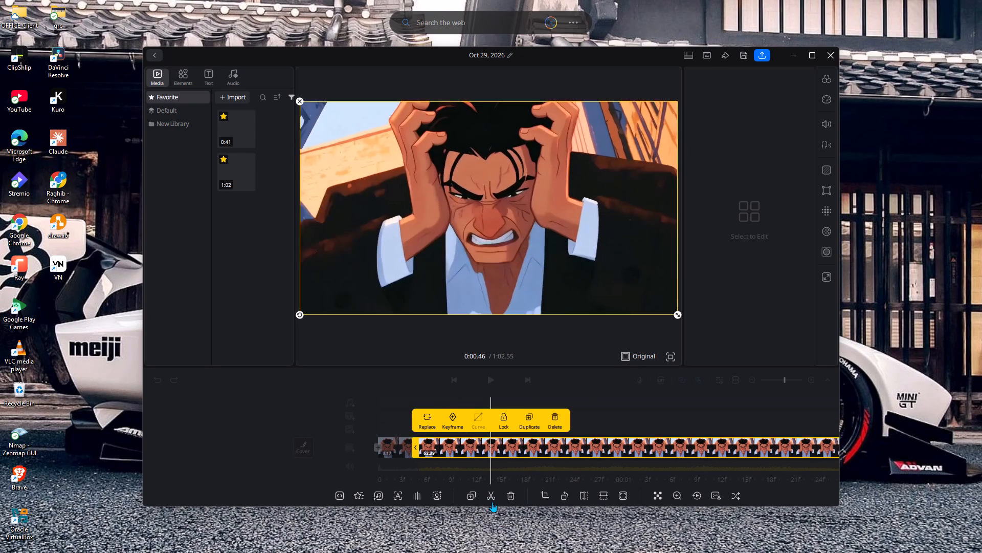
click(492, 498)
click(560, 450)
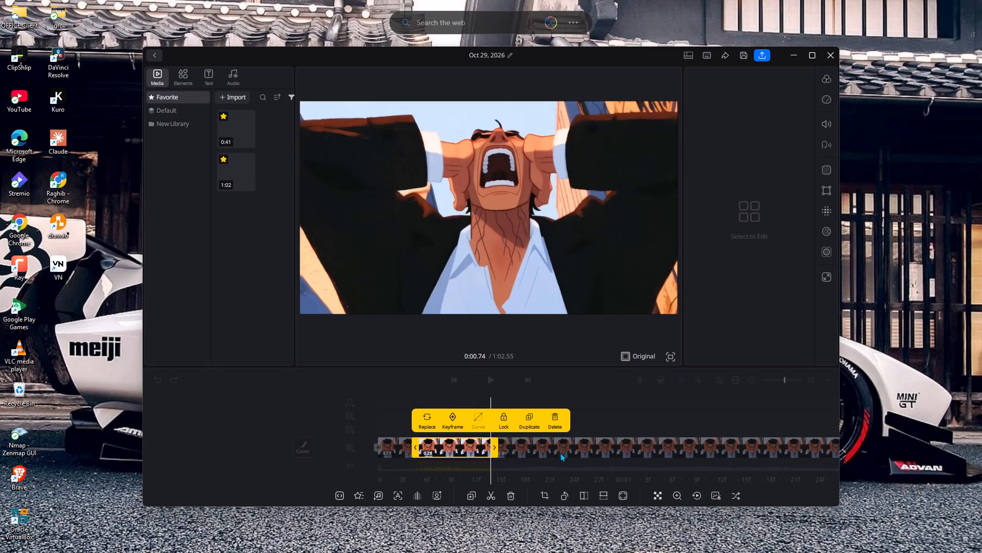
click(490, 492)
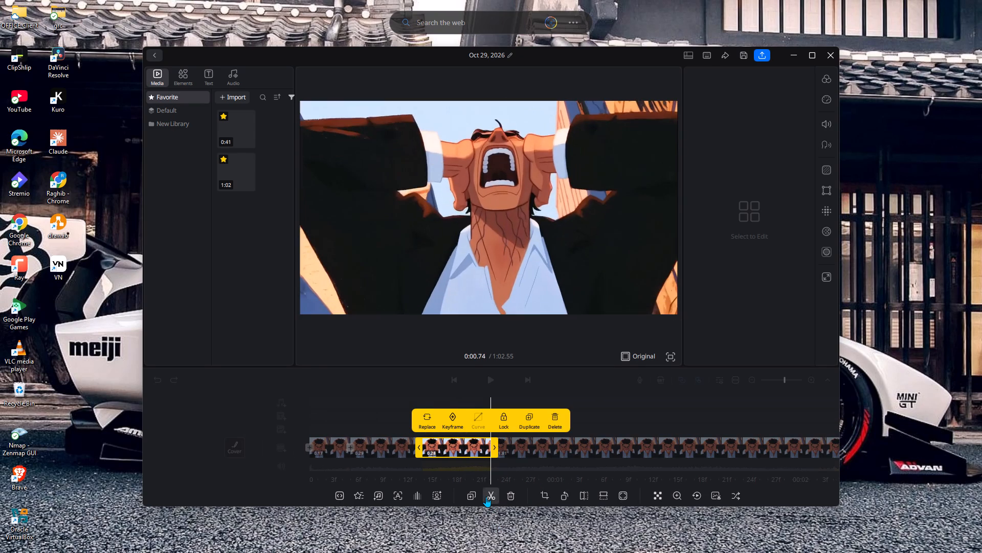
click(571, 448)
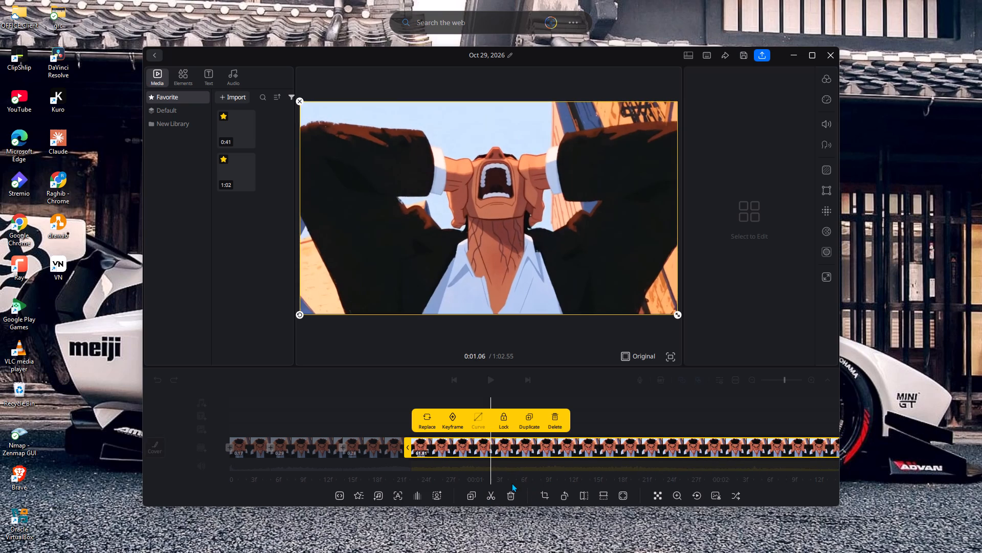
click(498, 493)
Split the remaining video roughly every 0.3 to 0.4 seconds, from about 0:01.37 through 0:02.47.
click(566, 442)
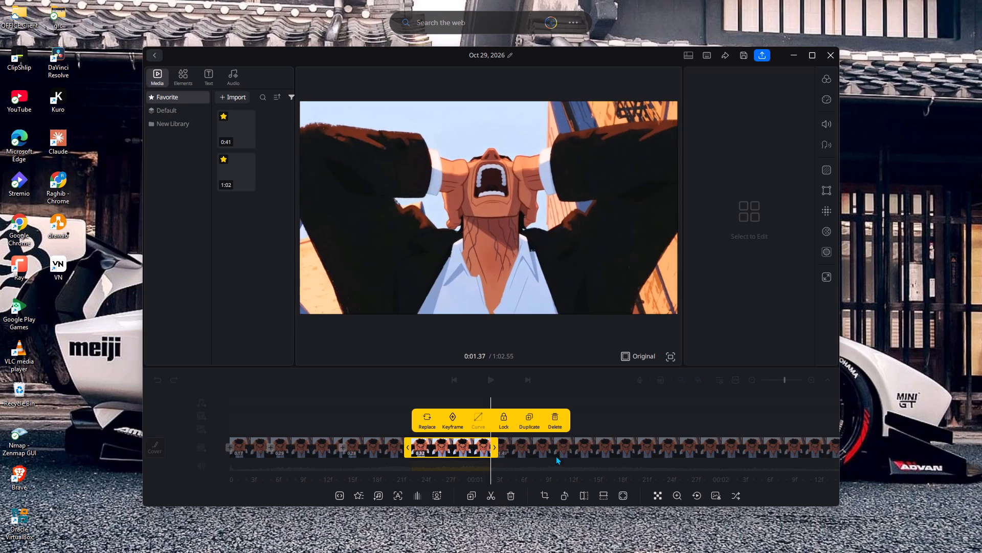
click(491, 491)
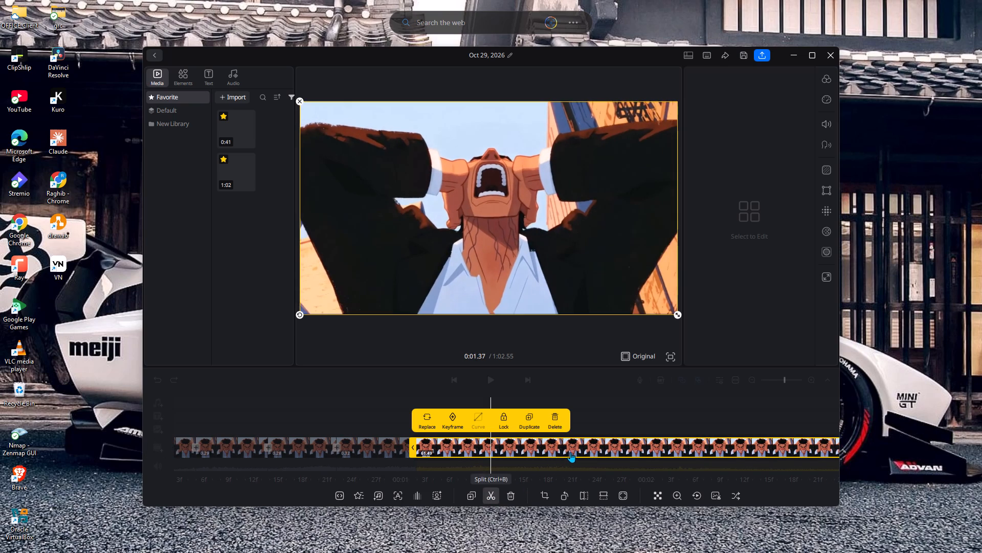
click(578, 449)
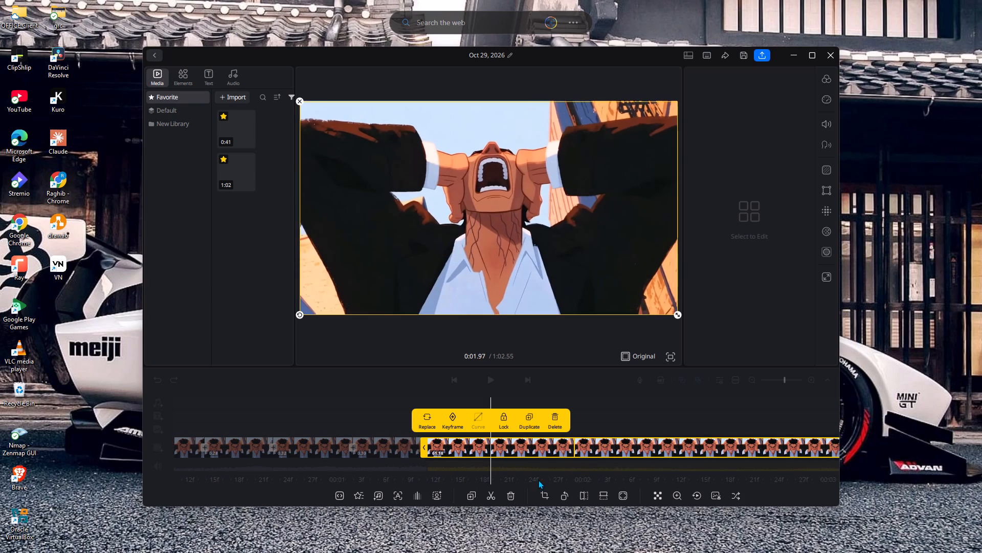
click(493, 493)
click(584, 443)
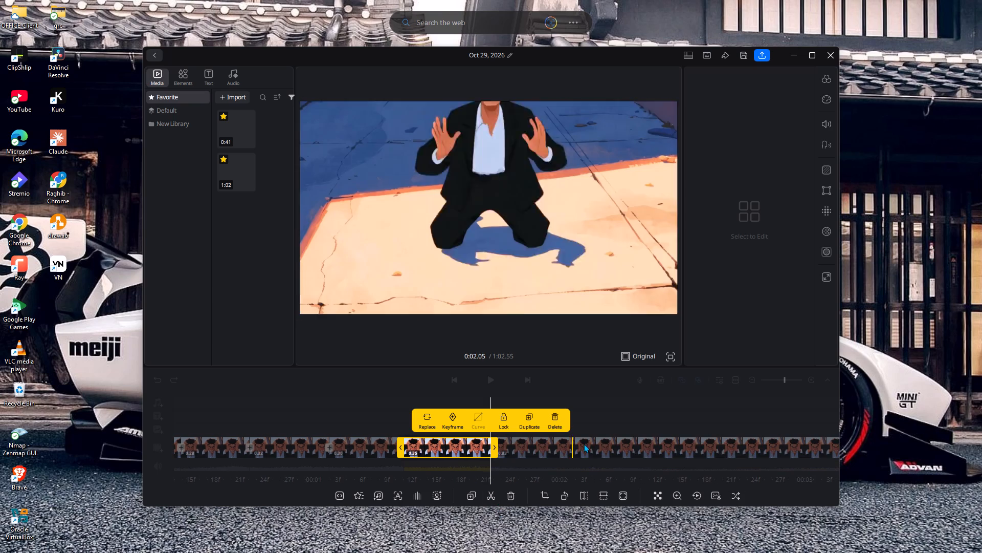
click(492, 493)
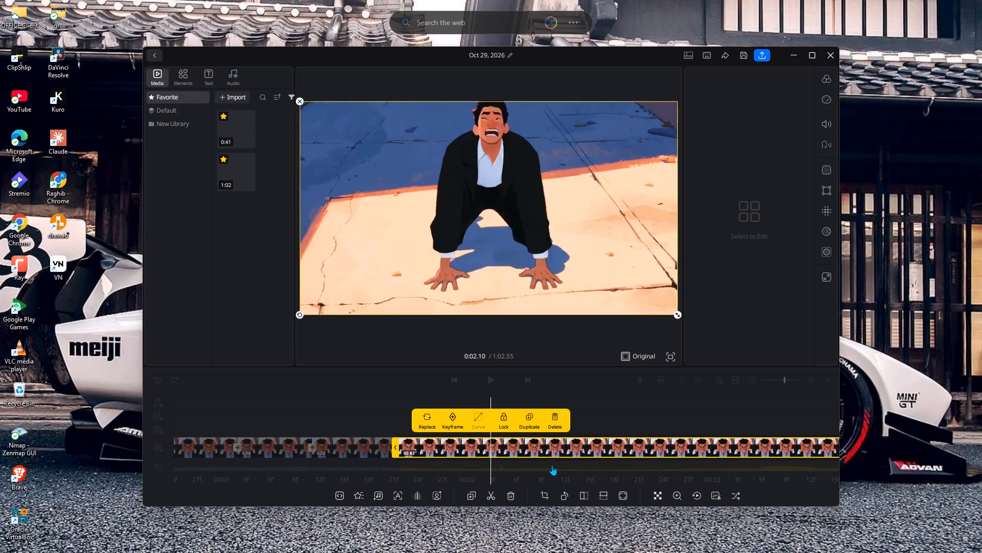
click(584, 446)
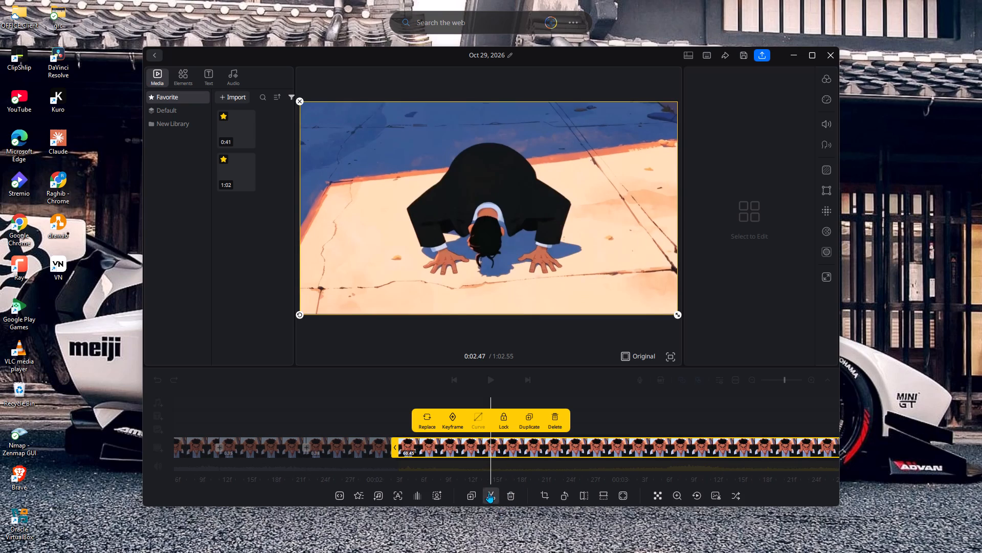
click(488, 493)
Split the rest of the video roughly every 0.3 seconds after 0:02.47, up to about 0:04.11.
click(578, 446)
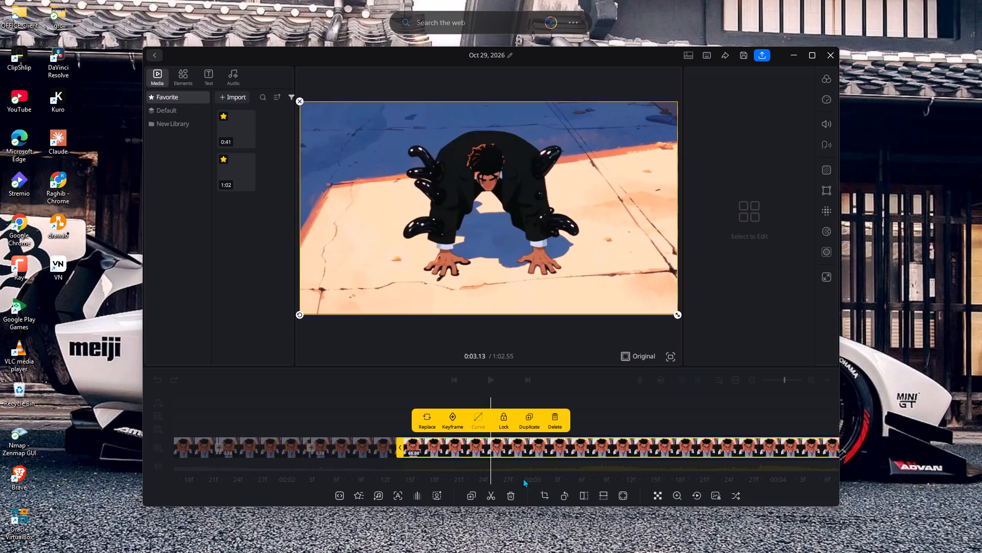
click(496, 492)
click(571, 454)
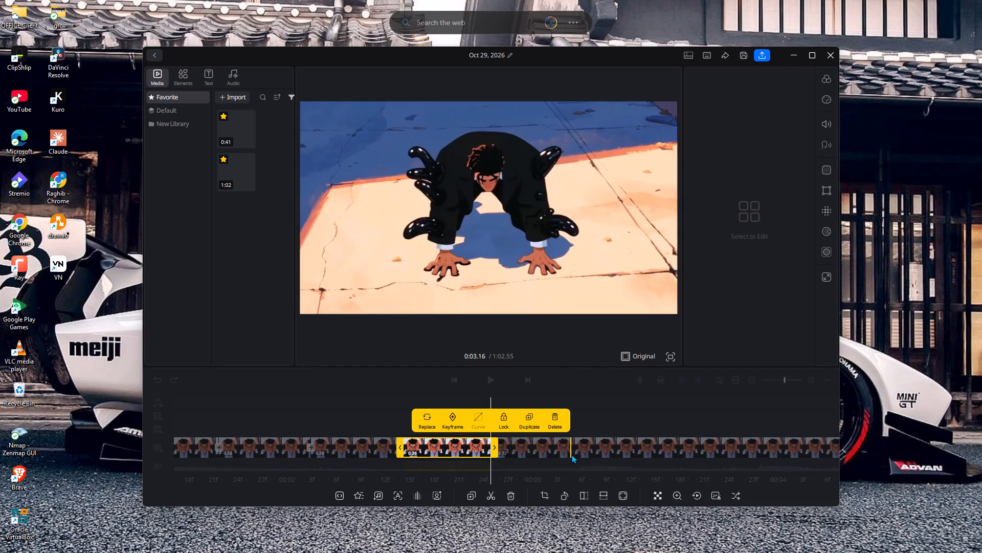
click(497, 498)
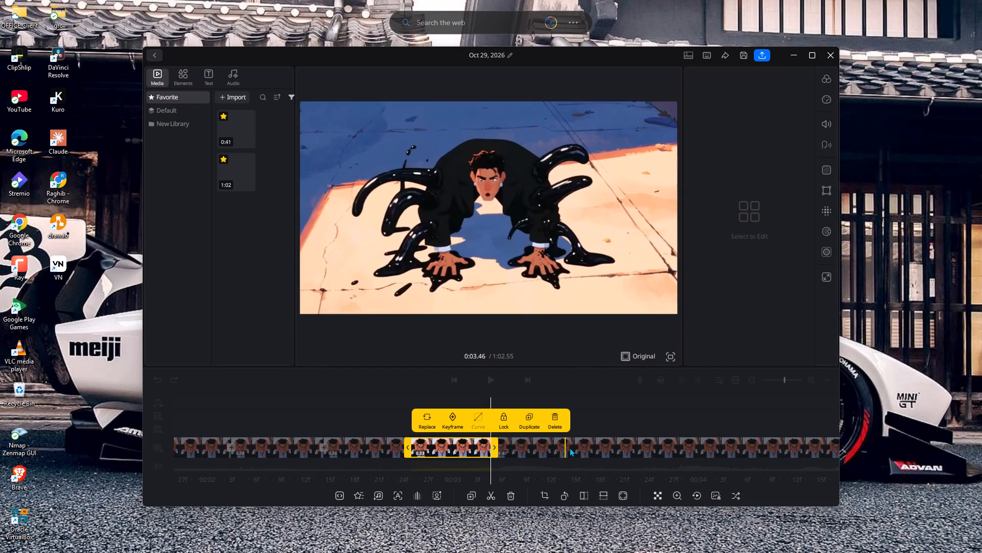
click(570, 447)
click(494, 494)
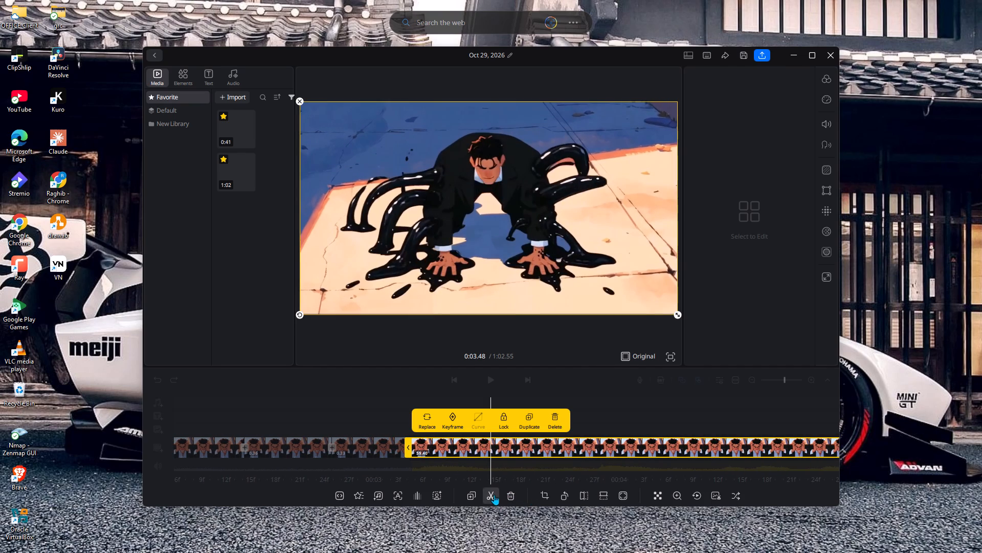
click(570, 448)
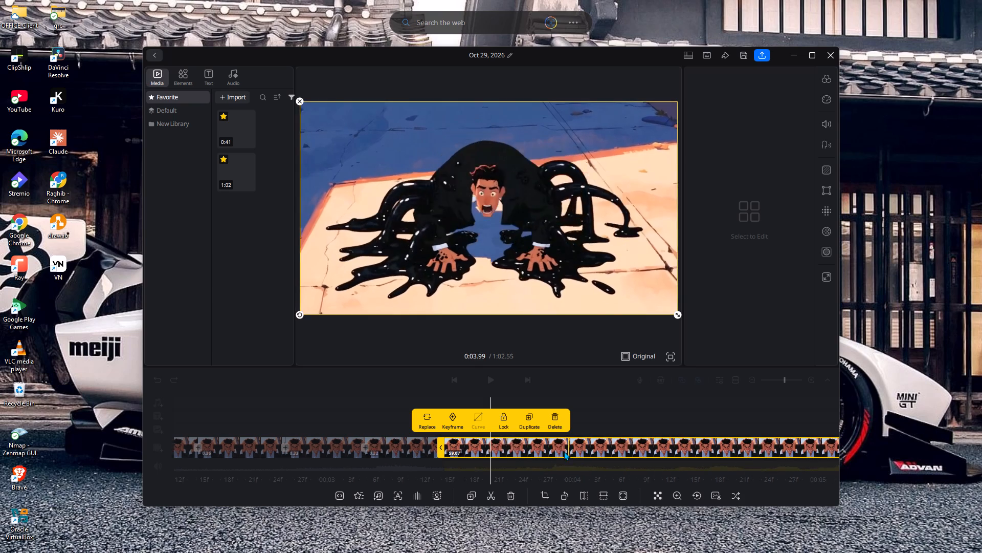
click(488, 491)
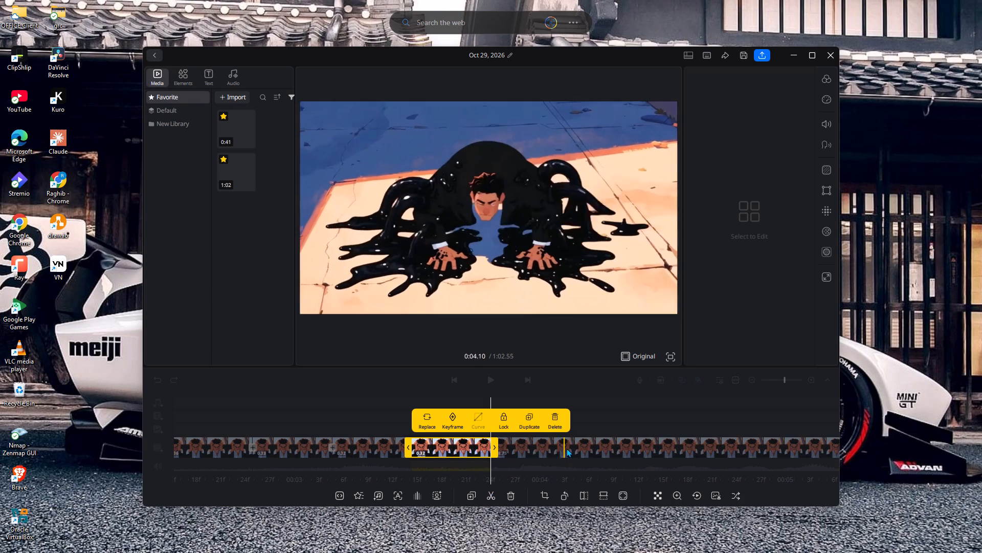
click(567, 448)
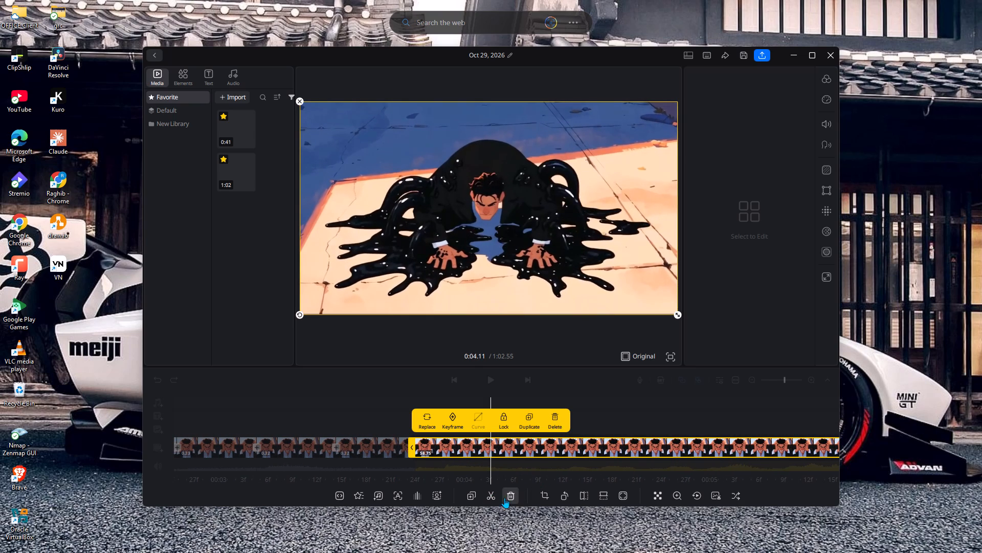
click(491, 492)
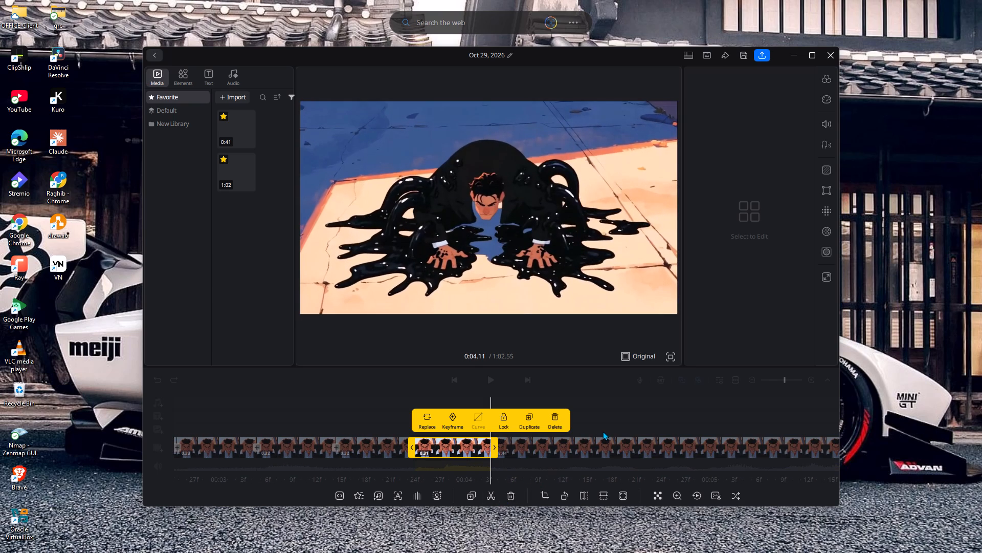
Make three more splits in the remaining video, from about 0:04.49 up to about 0:05.09.
click(586, 457)
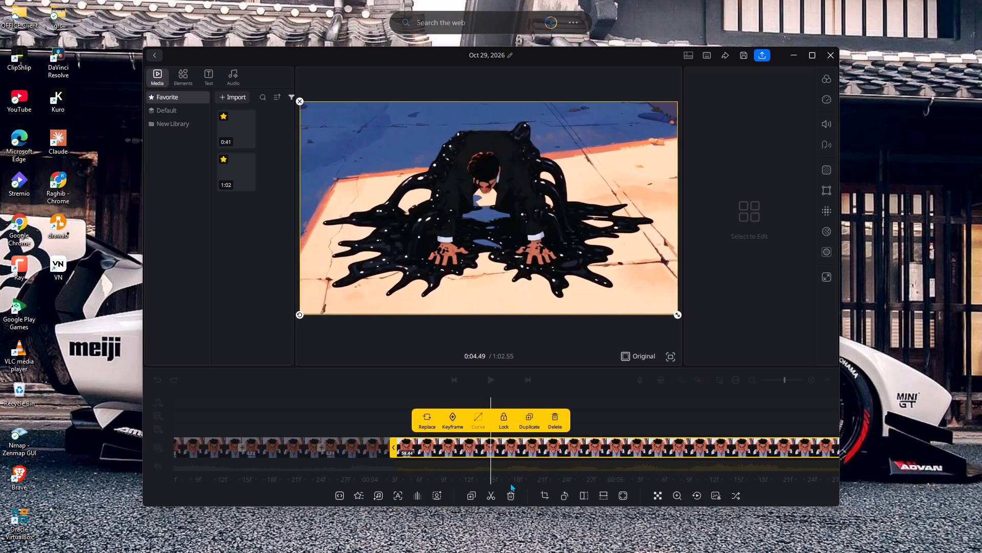
click(494, 489)
click(570, 448)
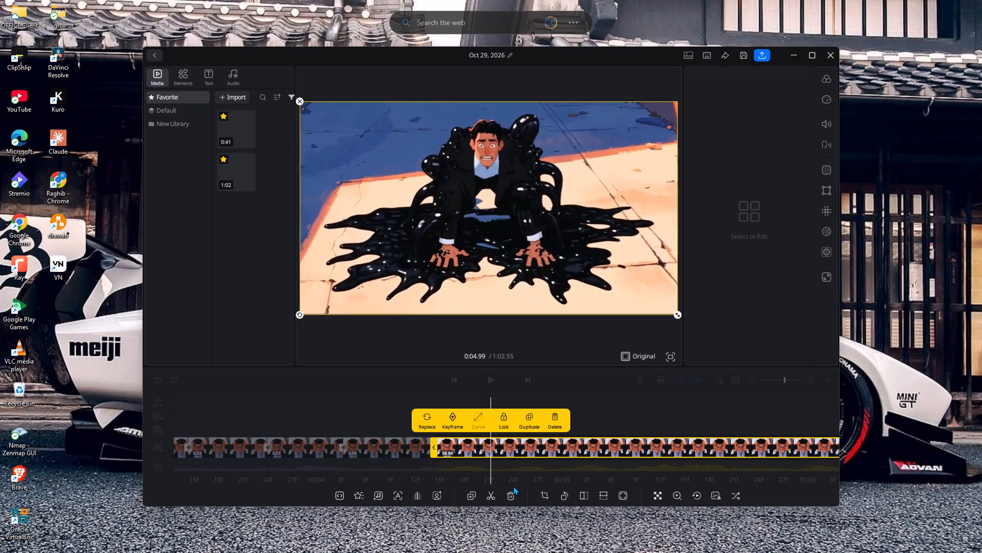
click(488, 497)
click(560, 447)
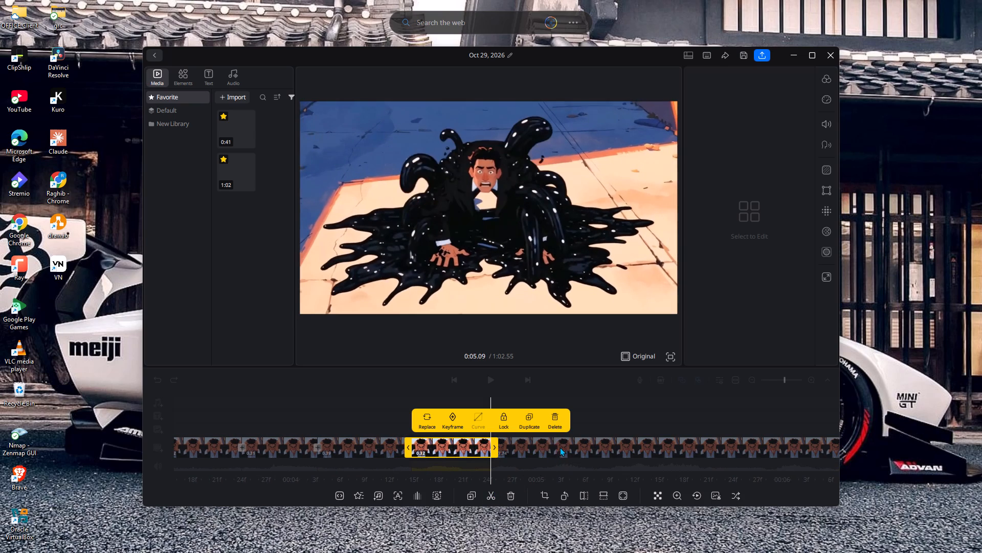
click(493, 499)
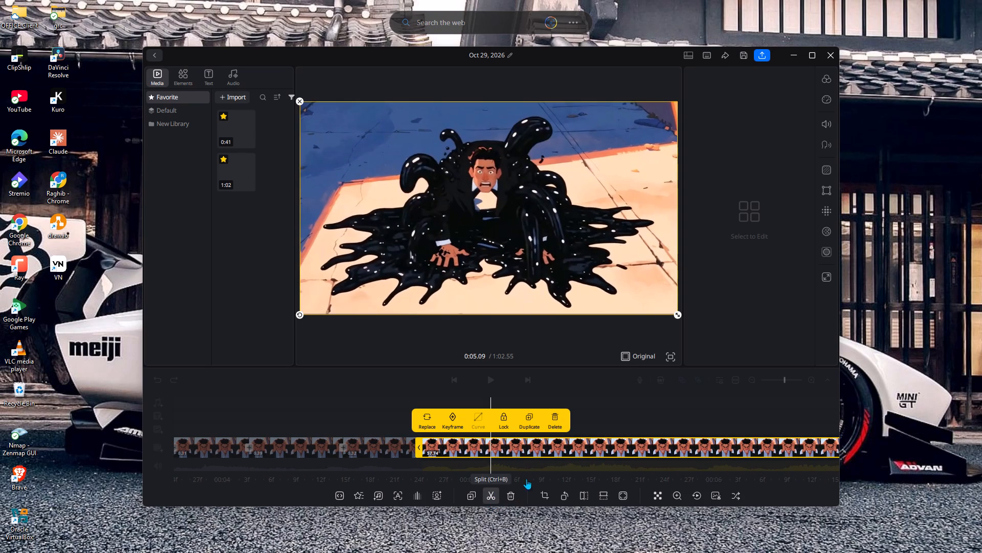
Split the remaining video at about 0:05.44, 0:05.77, 0:06.05, 0:06.35 and 0:06.71.
click(576, 450)
click(492, 497)
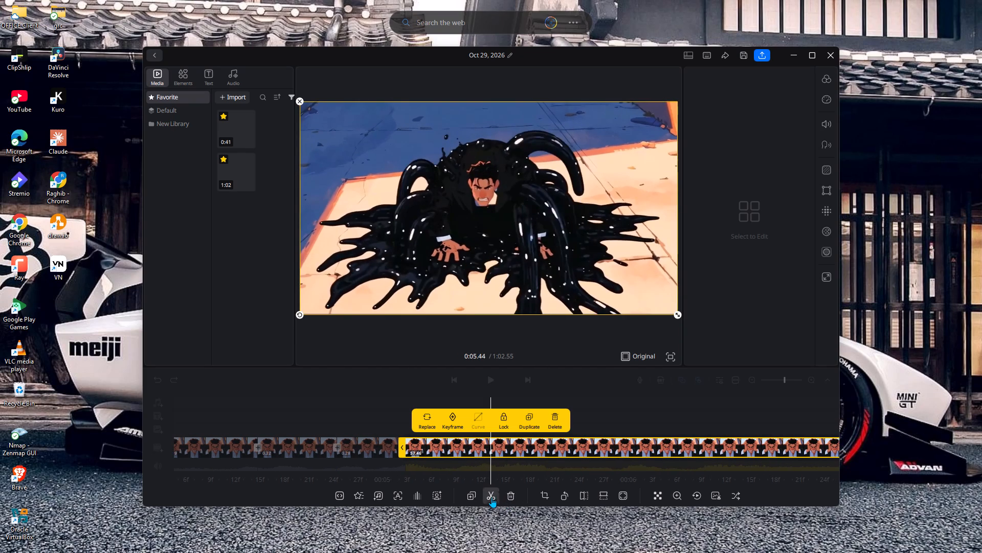
click(572, 449)
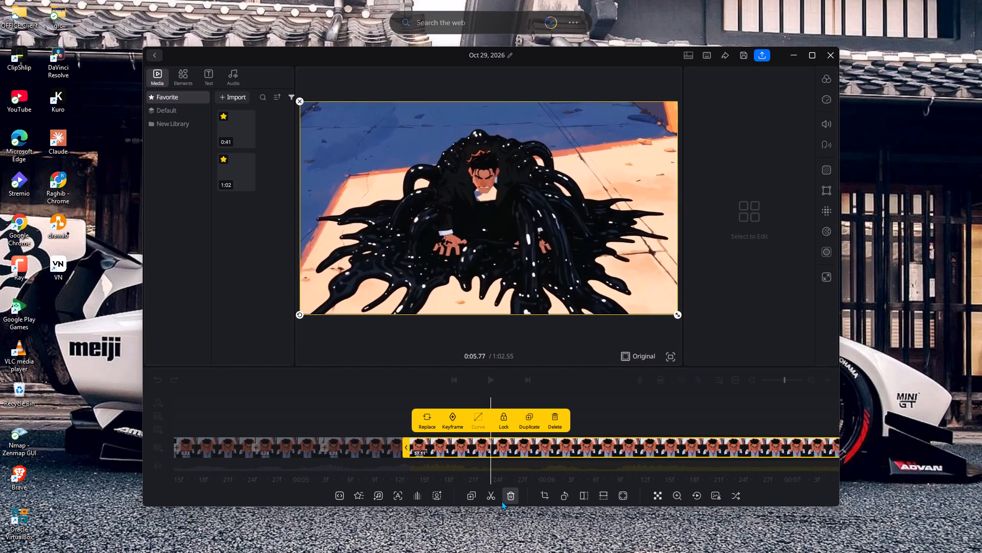
click(493, 494)
click(559, 449)
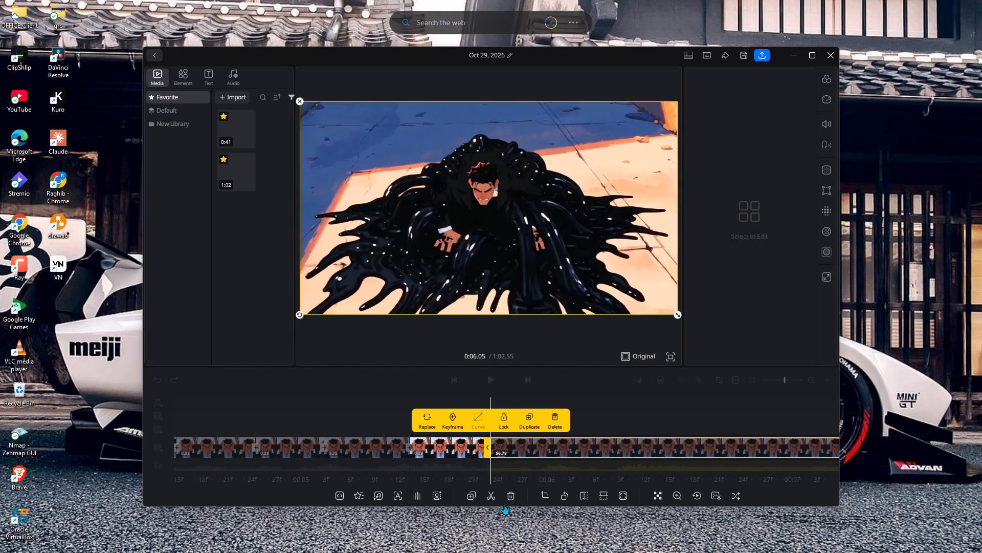
click(492, 497)
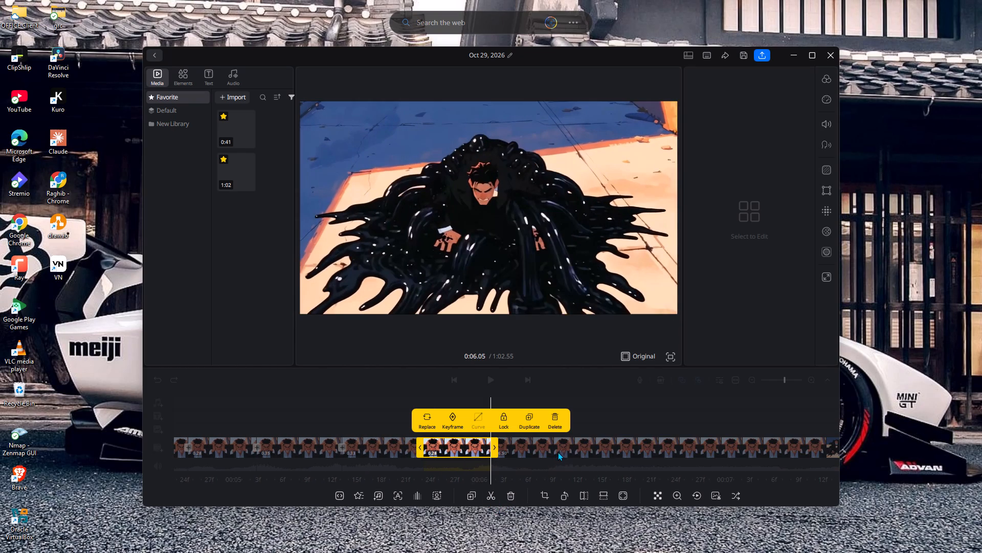
click(566, 449)
click(492, 499)
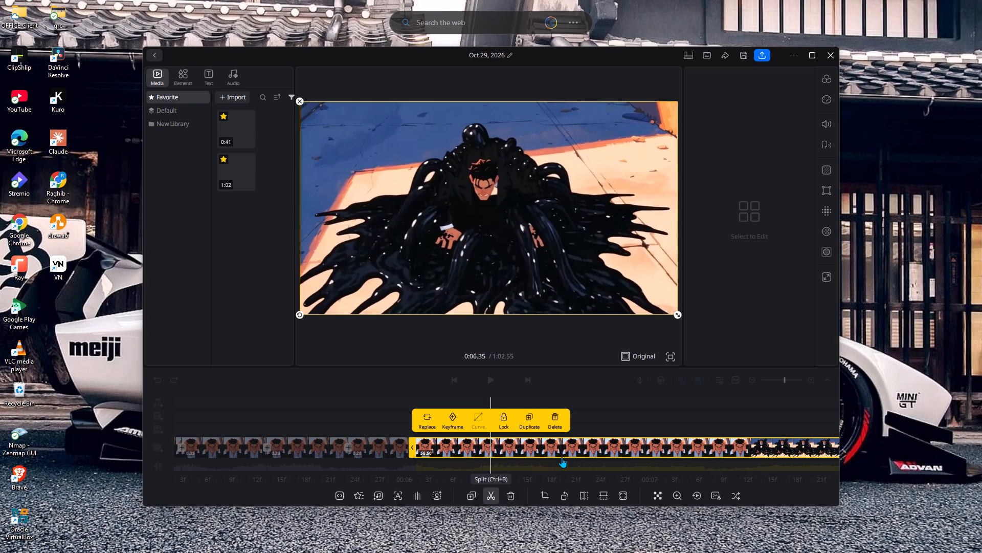
click(578, 450)
click(492, 495)
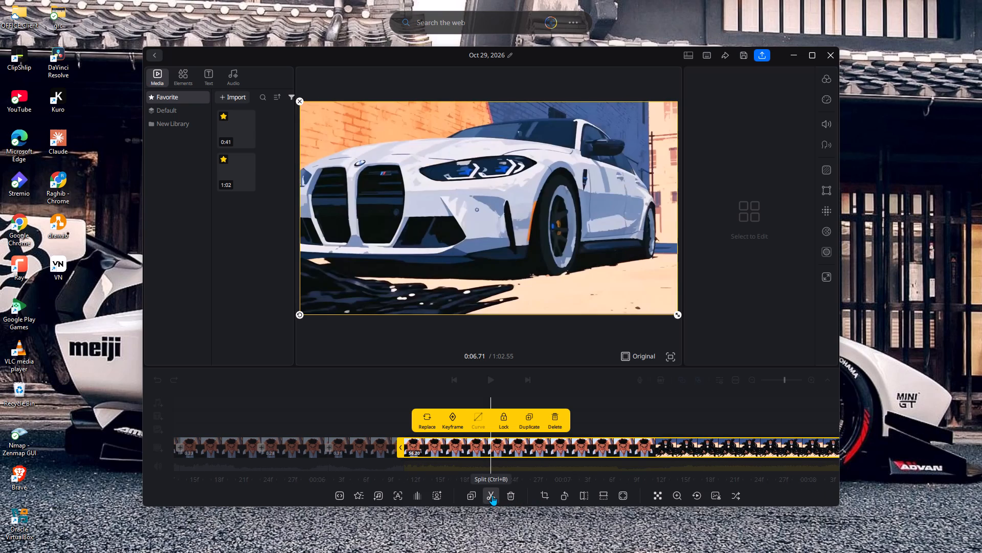
Split the remaining video at about 0:07.00, 0:07.35, 0:07.68 and 0:07.97.
click(567, 449)
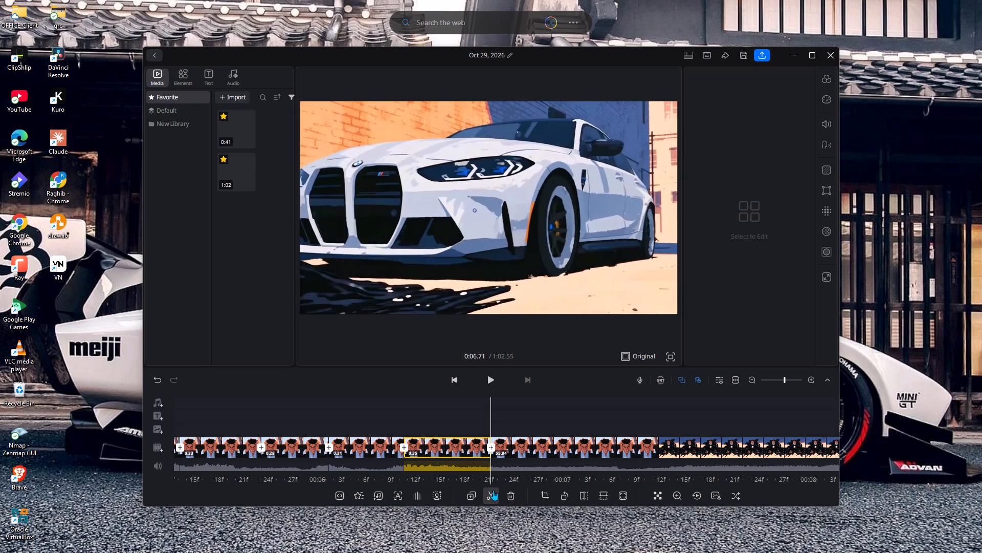
click(563, 450)
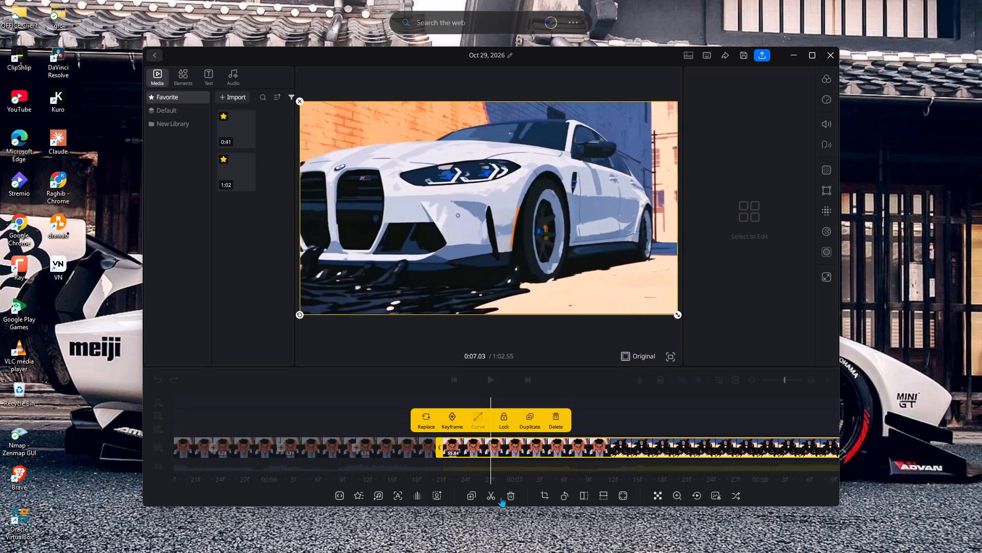
click(492, 496)
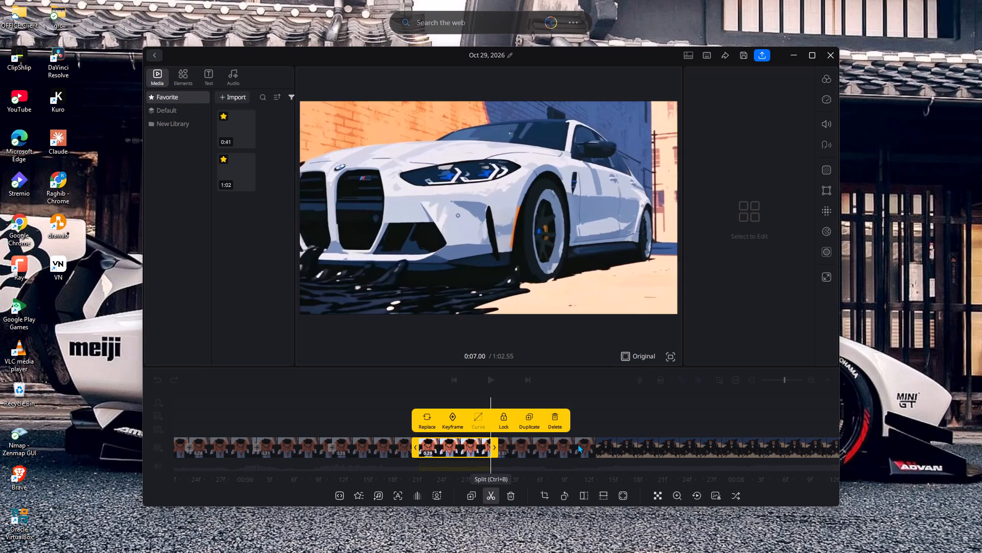
click(577, 444)
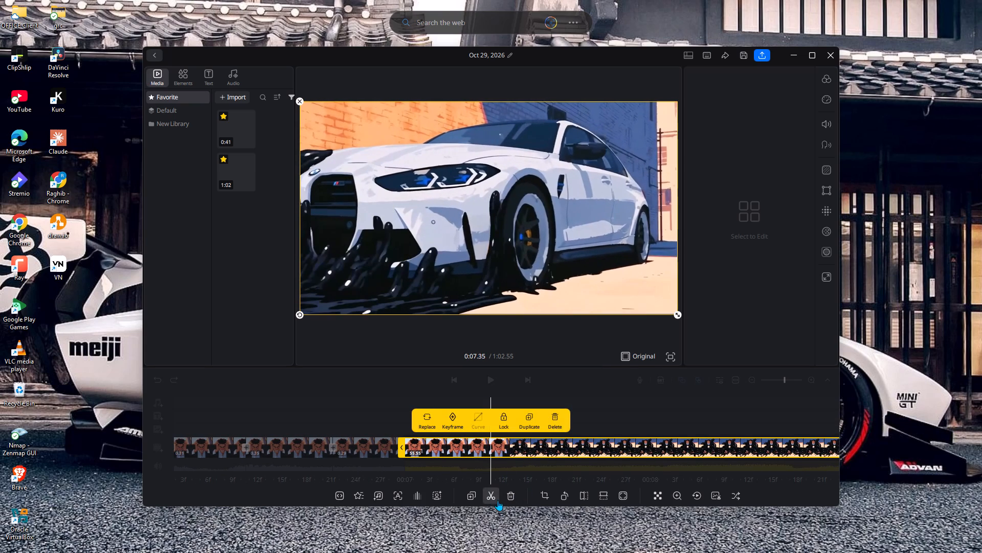
click(495, 495)
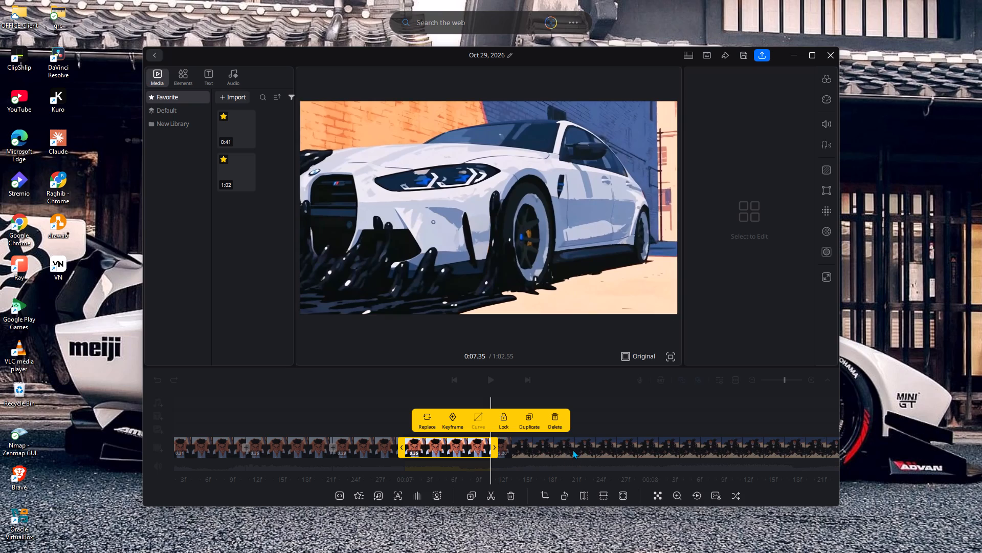
click(572, 450)
click(485, 499)
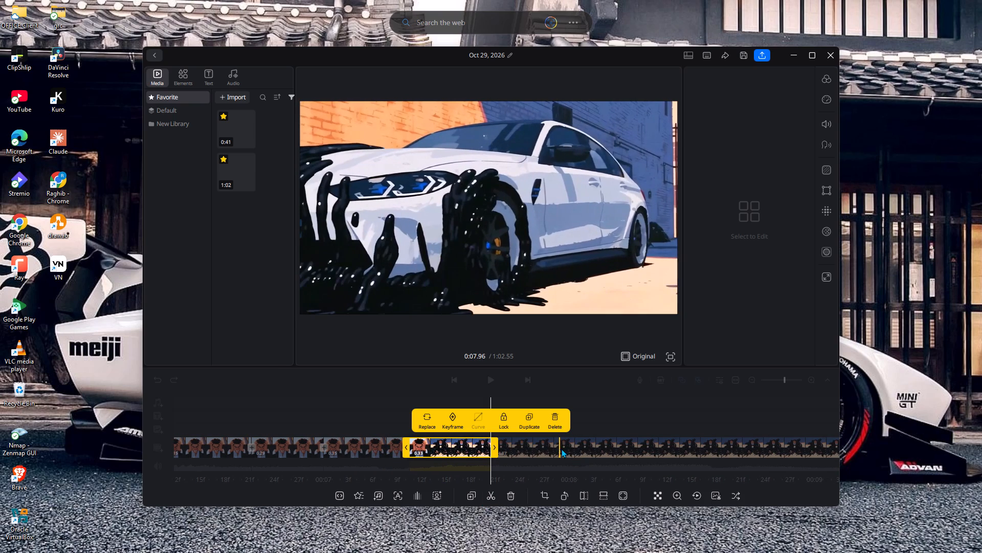
click(563, 449)
click(495, 491)
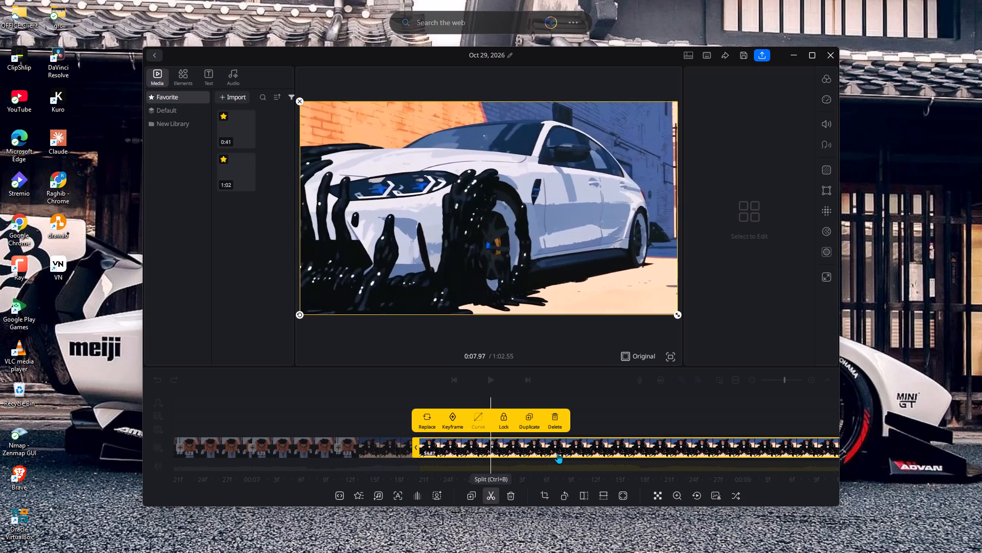
Split the remaining video at about 0:08.35, 0:08.72, 0:09.11, 0:09.50 and 0:09.87.
click(584, 444)
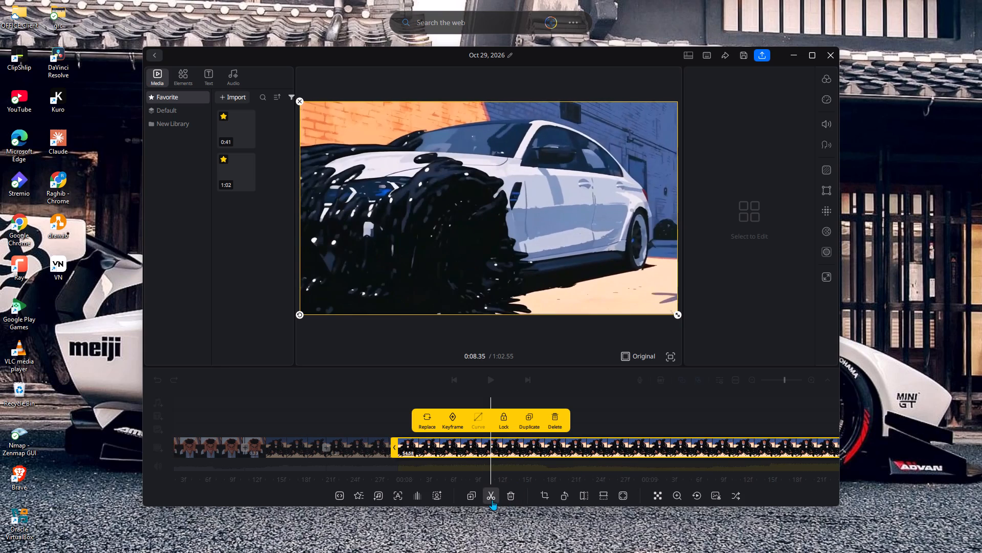
click(492, 500)
click(582, 448)
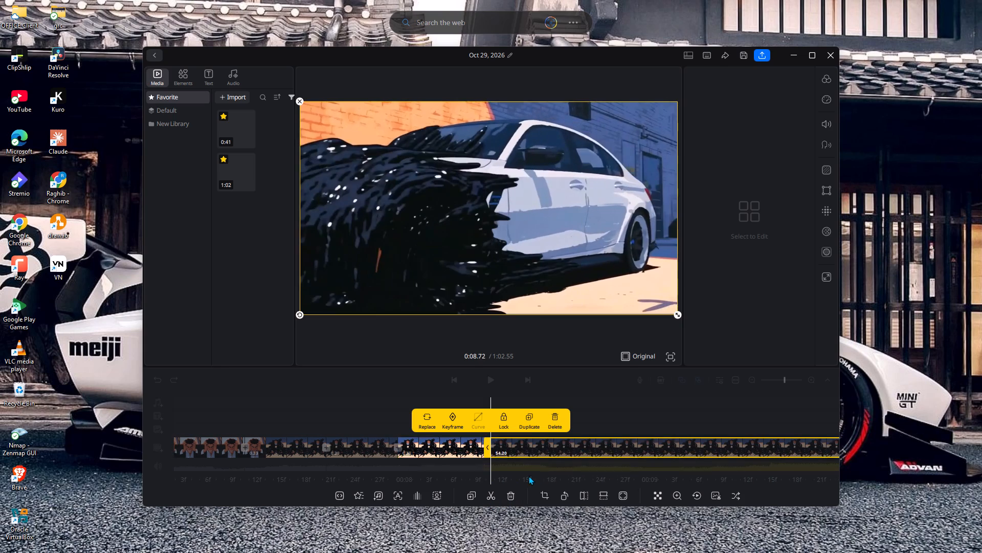
click(489, 496)
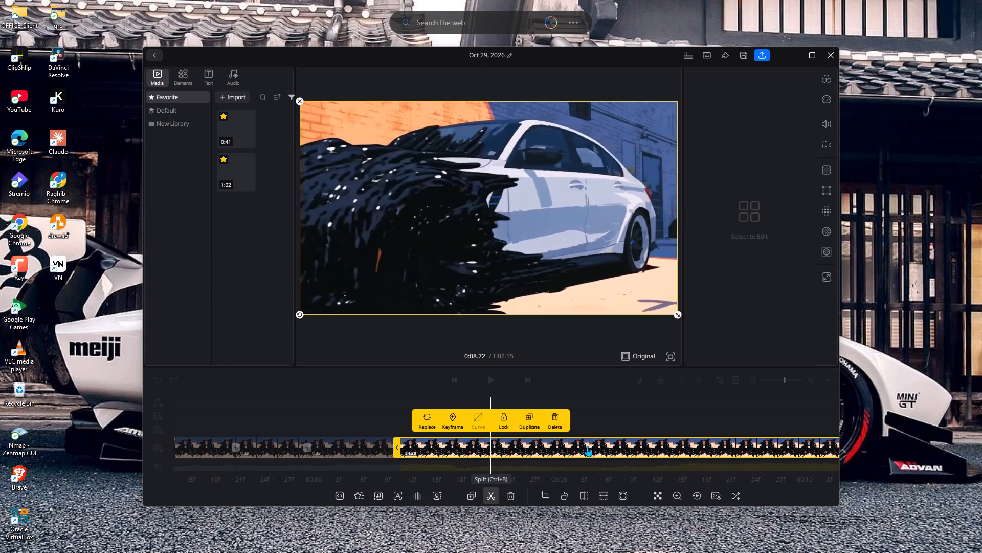
click(587, 449)
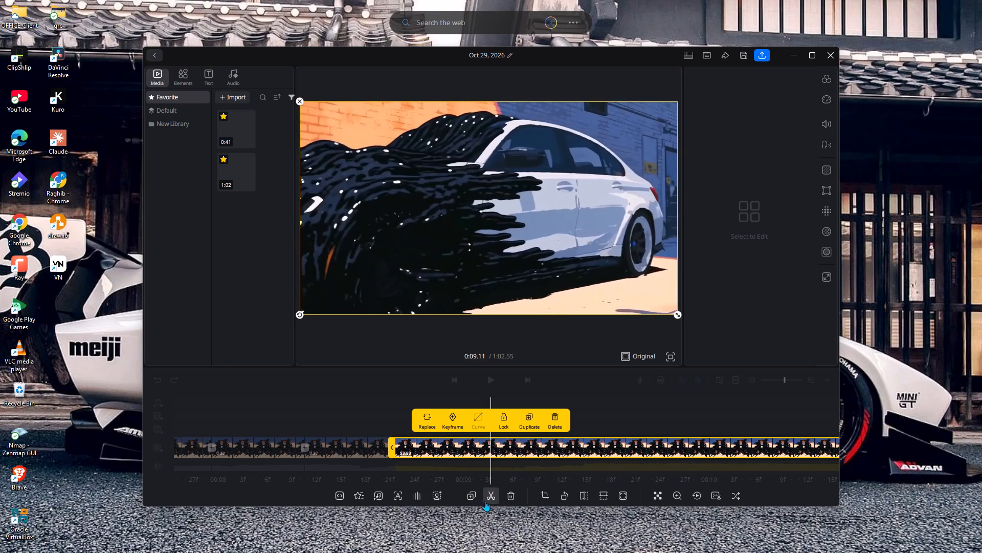
click(496, 491)
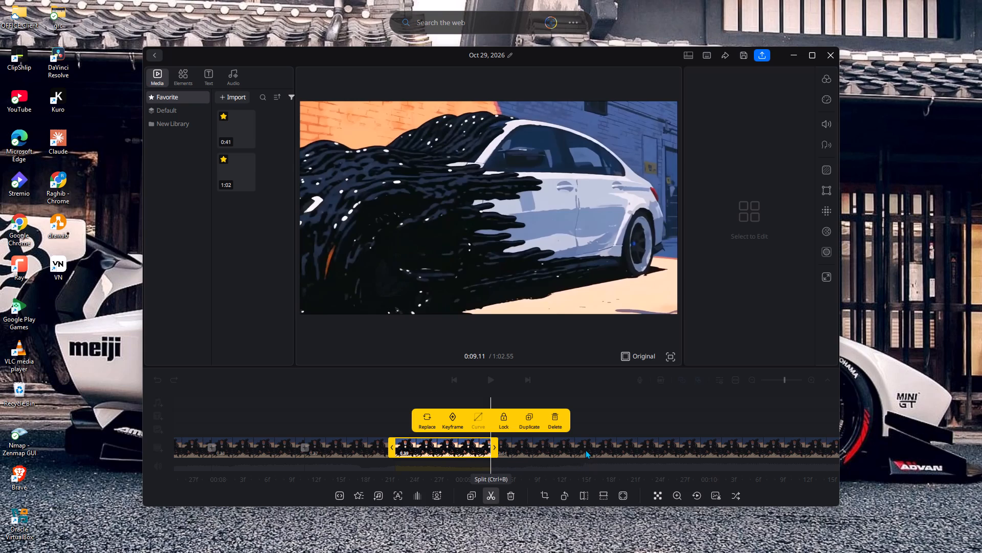
click(585, 450)
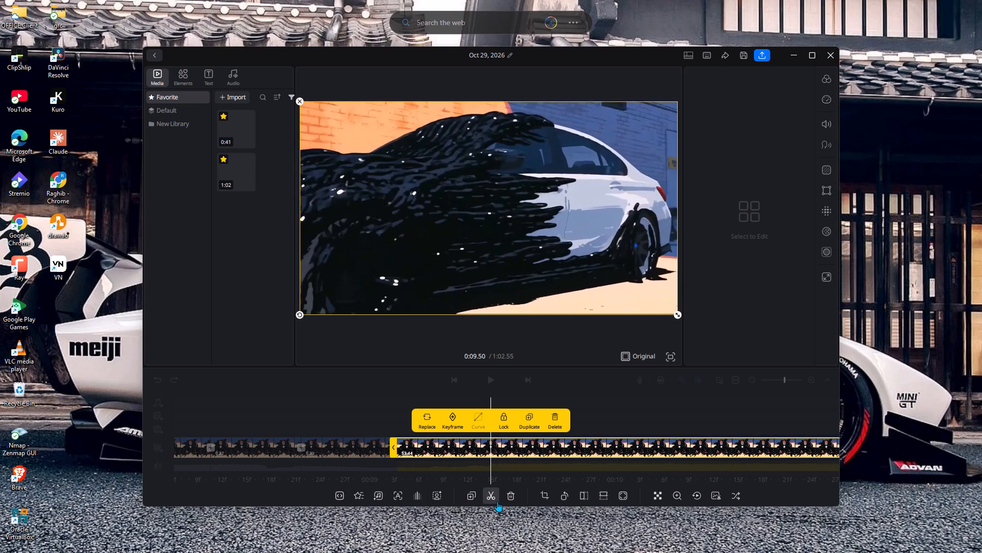
click(494, 498)
click(582, 451)
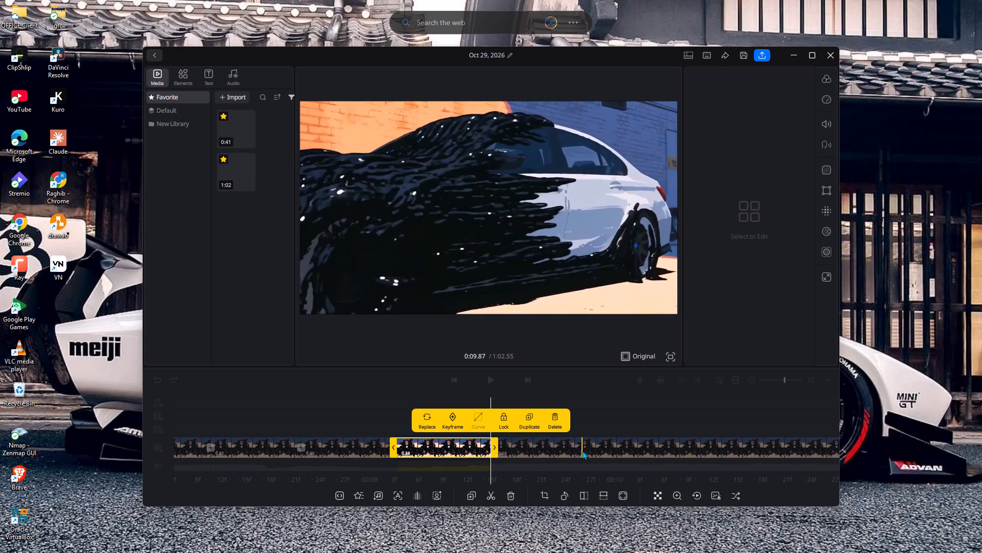
click(496, 496)
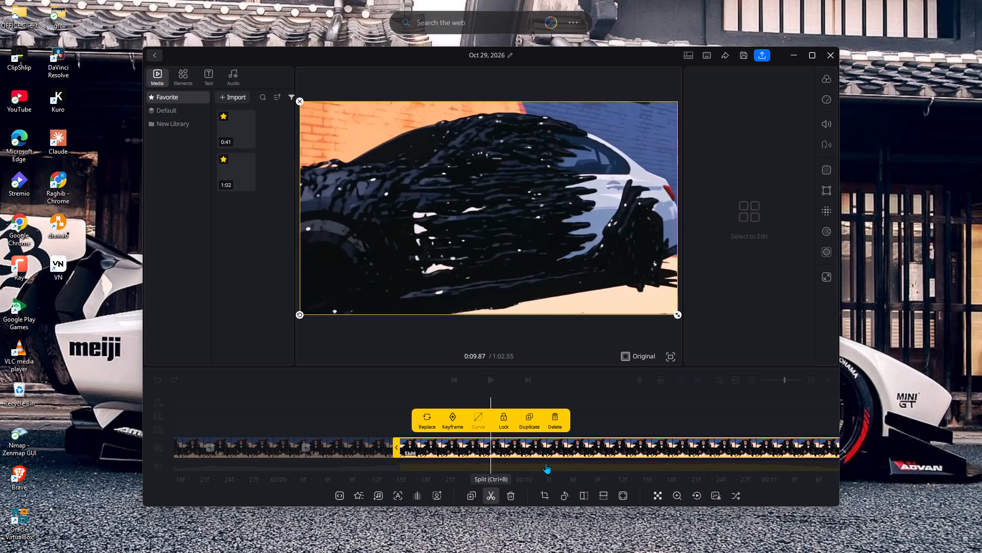
Split the remaining video at about 0:10.19, 0:10.53, 0:10.88 and 0:11.21.
click(570, 449)
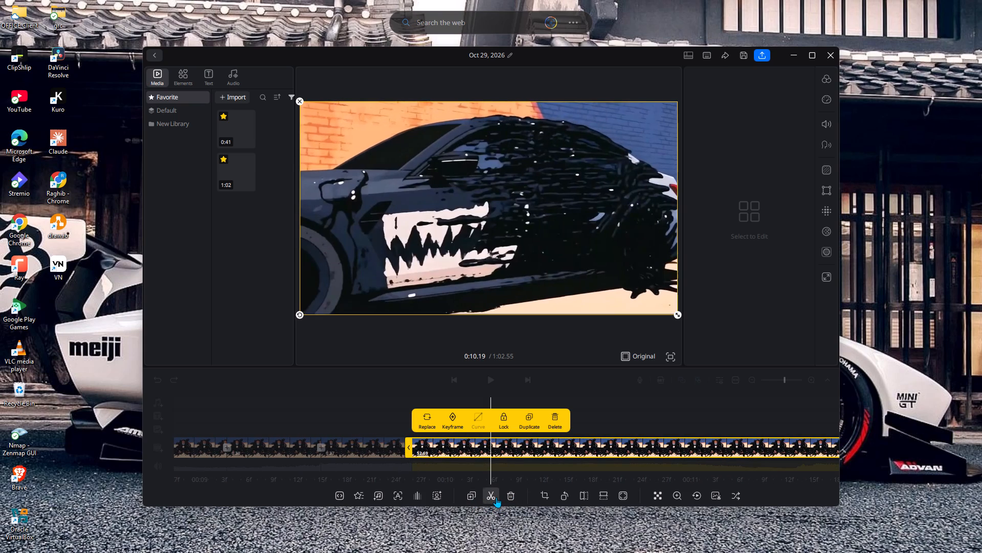
click(497, 497)
click(575, 443)
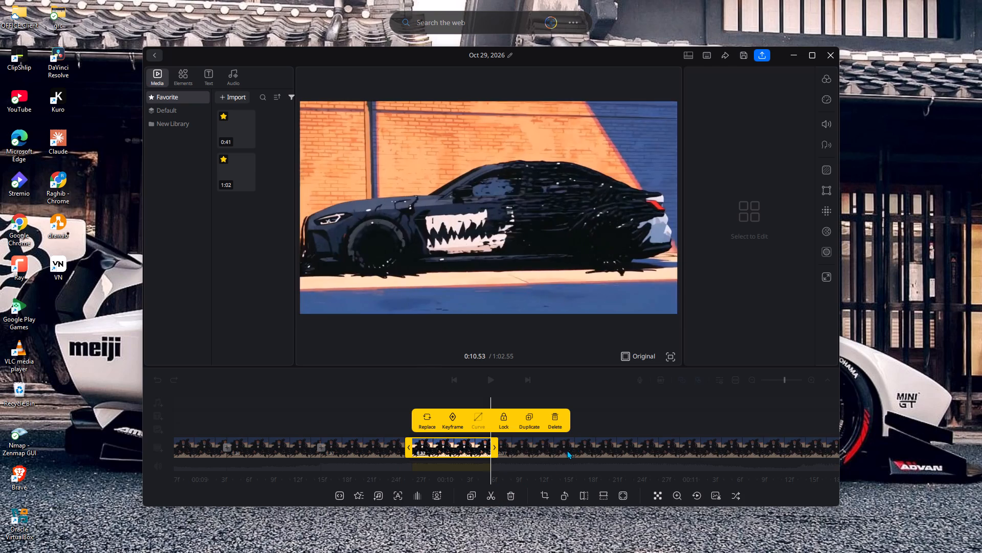
click(493, 497)
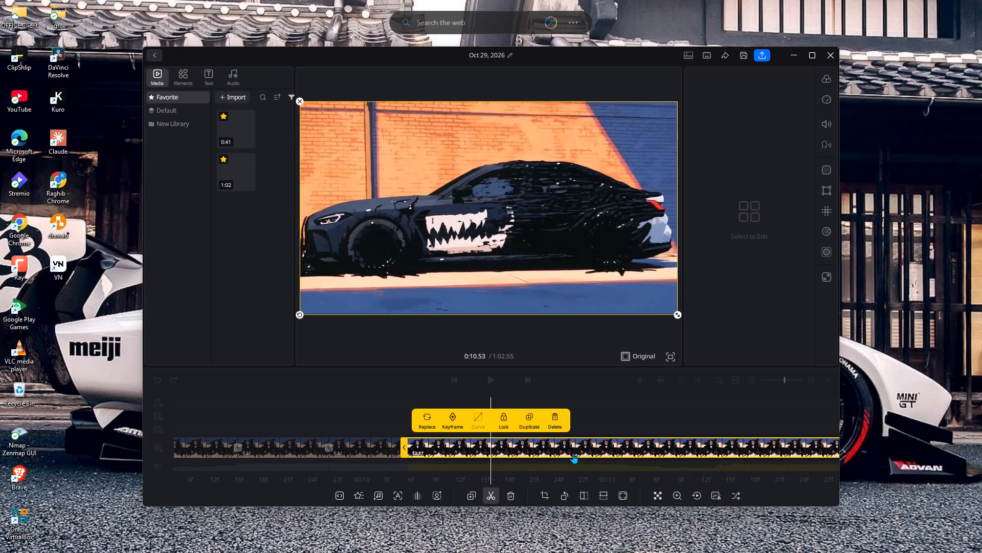
click(578, 448)
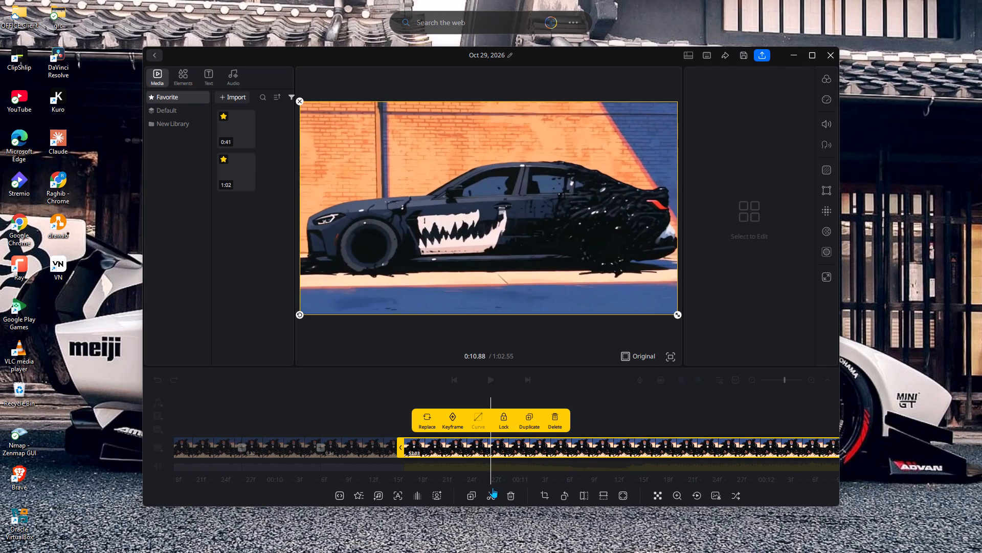
click(493, 493)
click(572, 449)
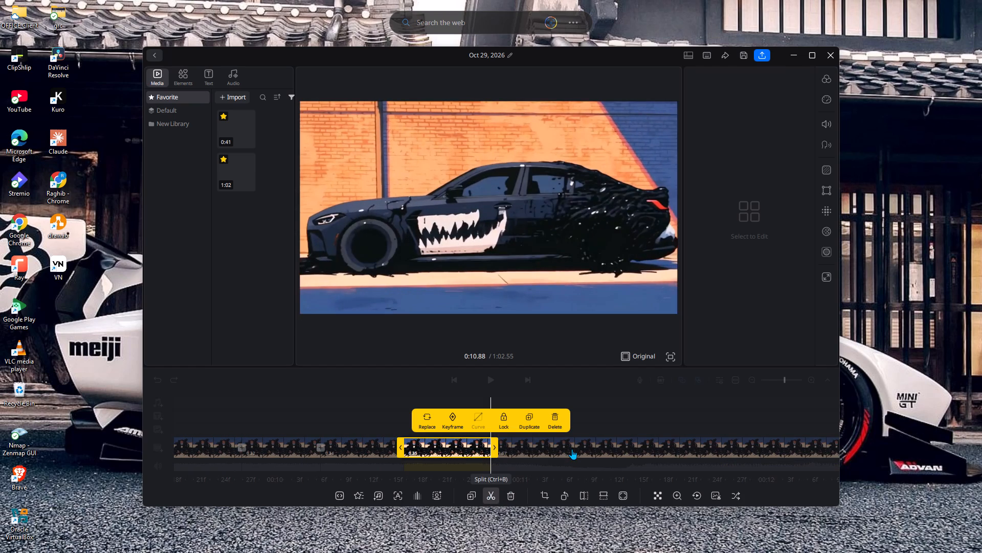
click(489, 492)
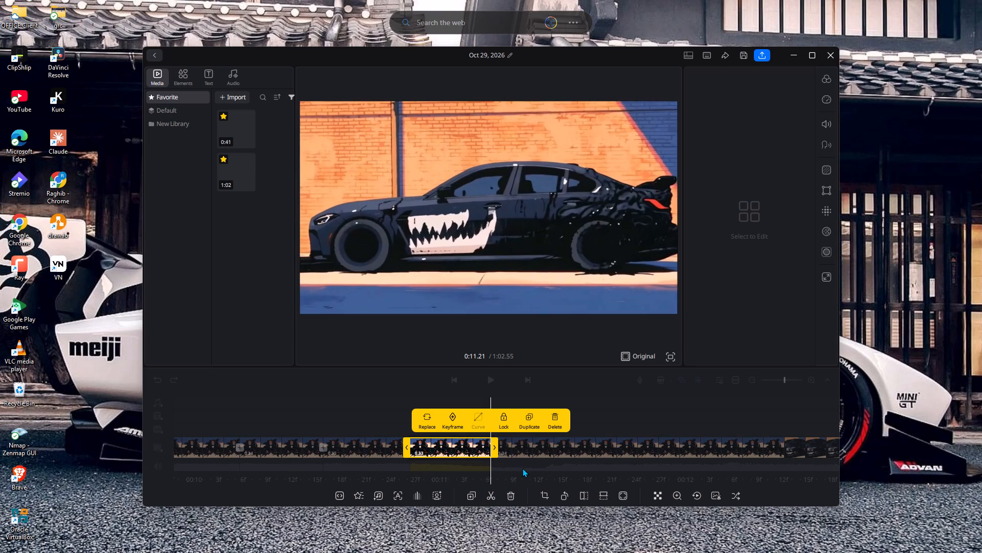
Split the remaining video at about 0:11.55, 0:11.91, 0:12.27 and 0:12.70.
click(575, 453)
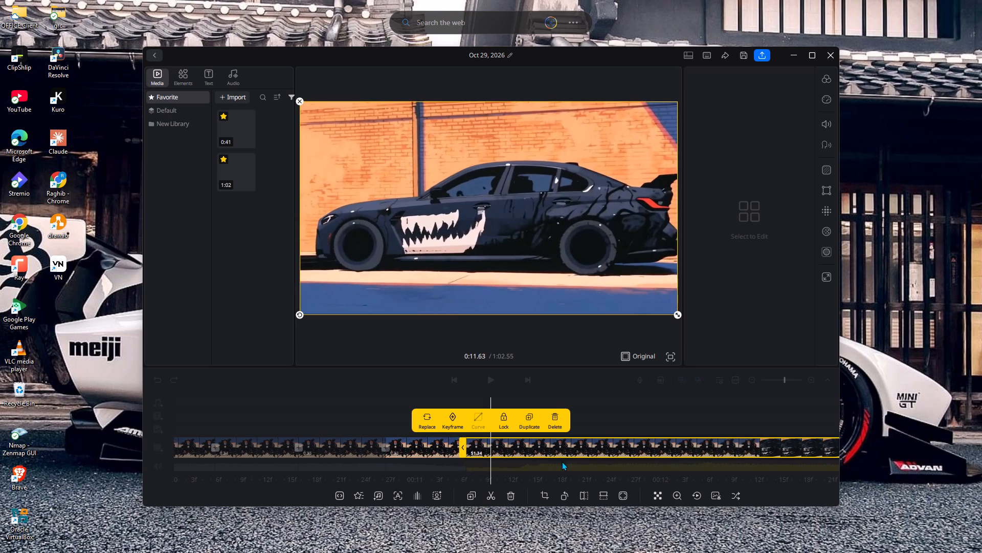
click(490, 491)
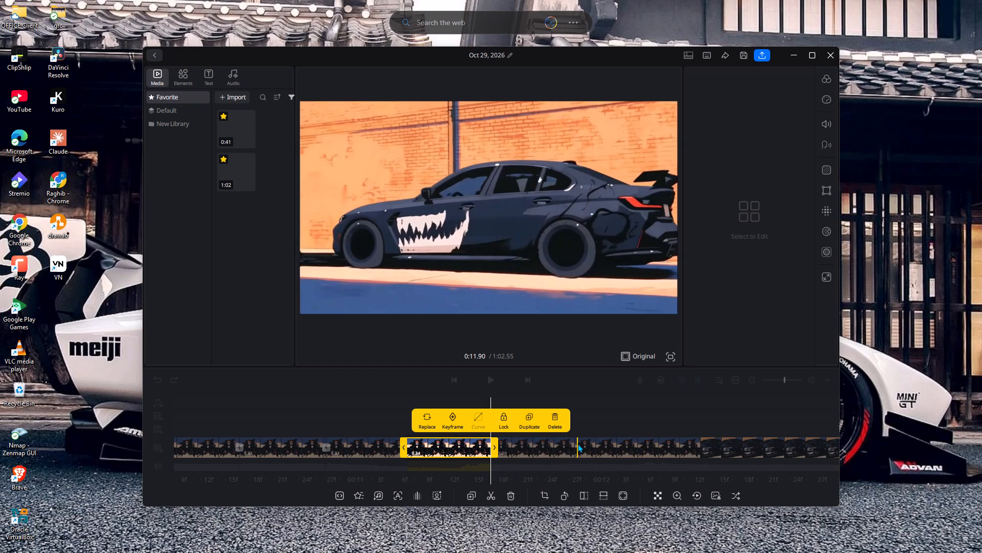
click(578, 443)
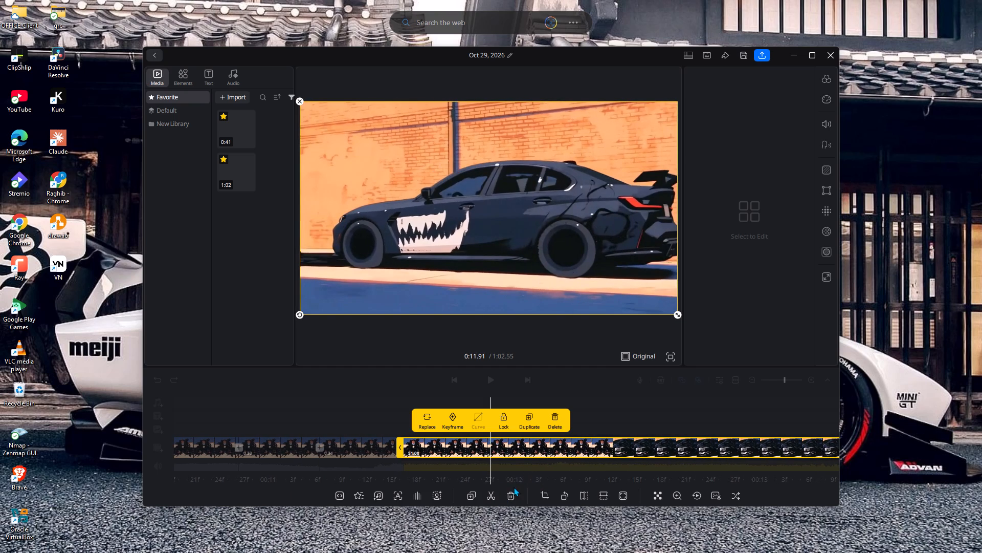
click(499, 494)
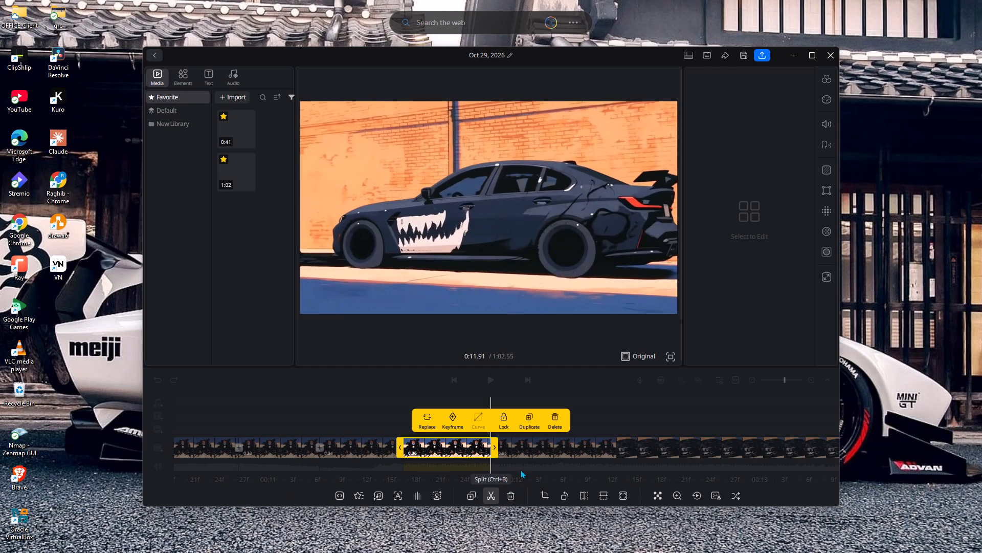
click(581, 446)
click(490, 491)
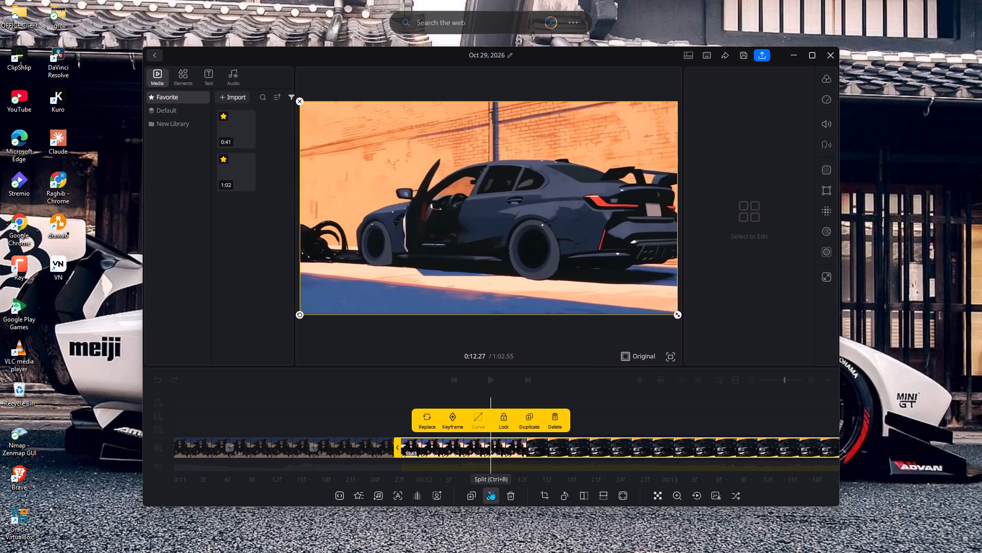
click(596, 446)
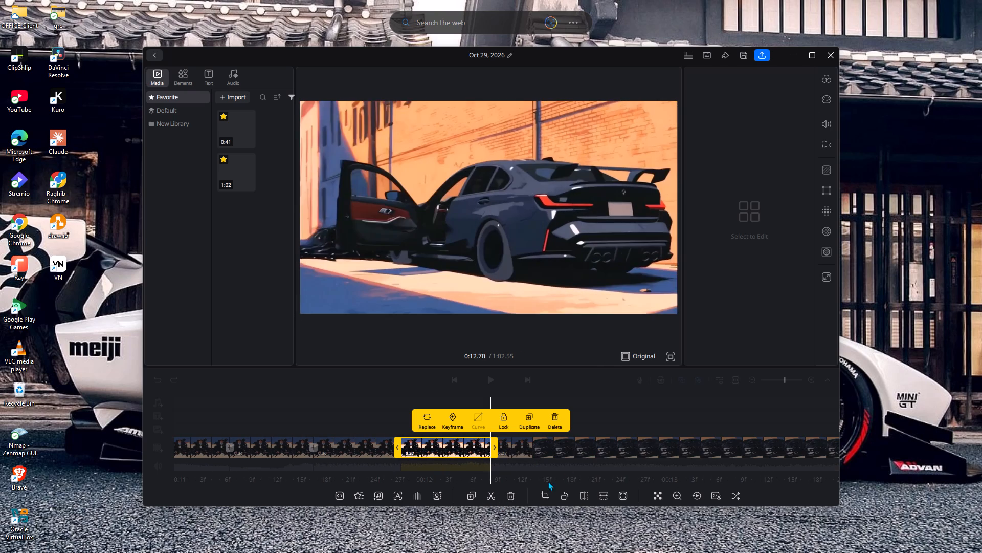
click(497, 493)
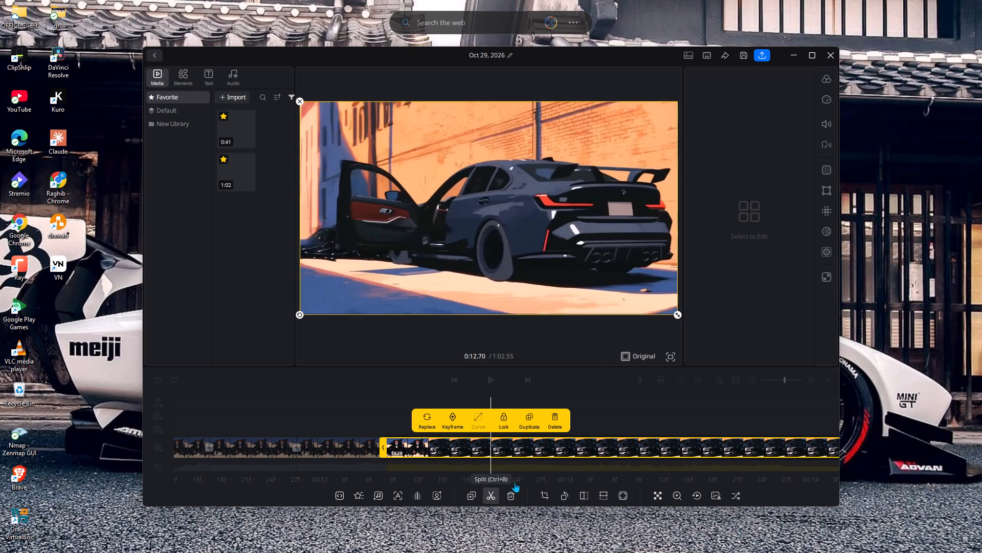
Split the remaining video at about 0:13.10, 0:13.49, 0:13.78 and 0:14.21.
click(591, 450)
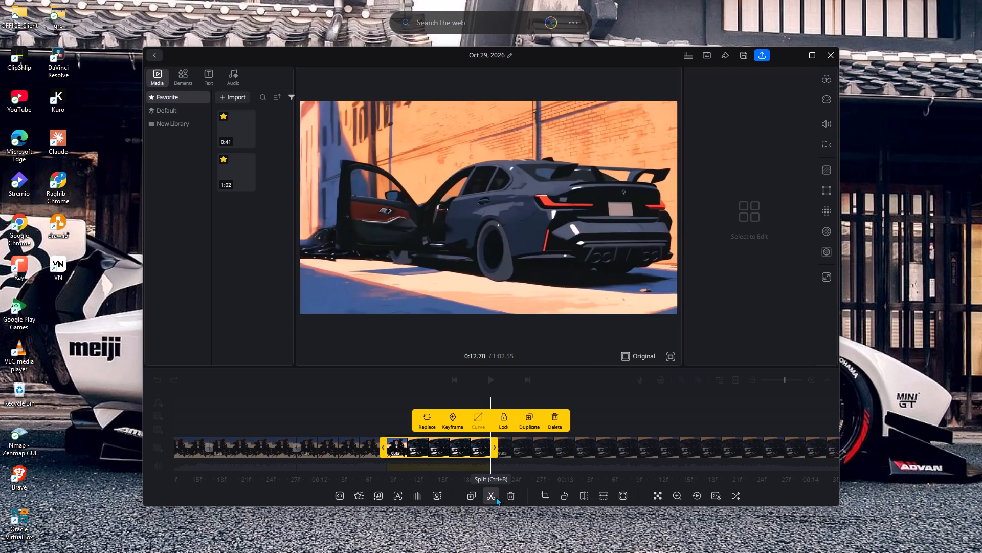
click(486, 493)
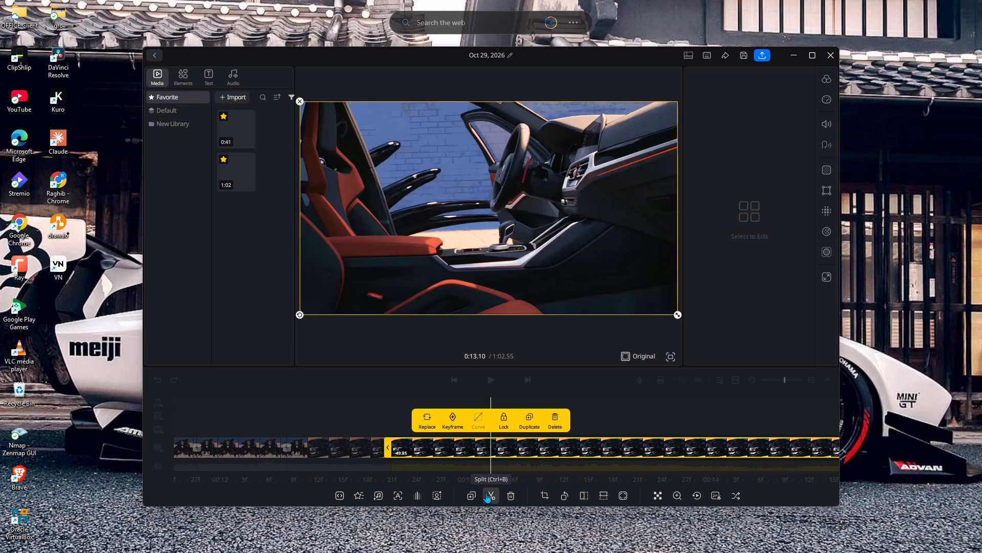
click(588, 444)
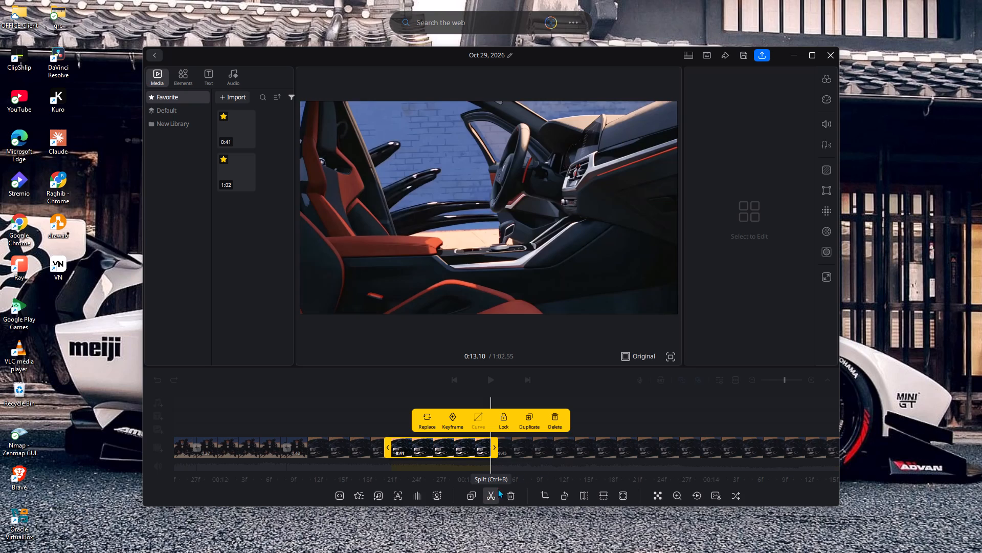
click(489, 495)
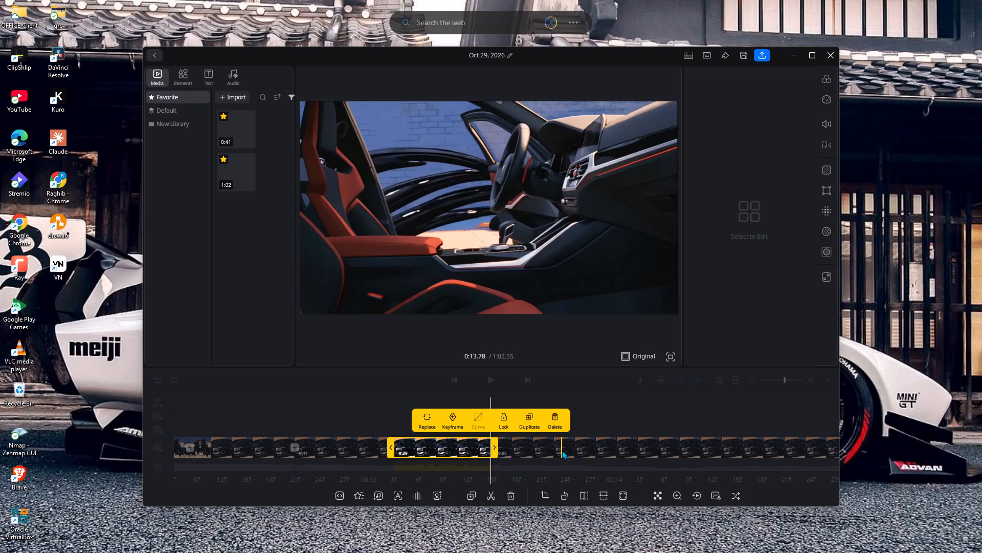
click(562, 450)
click(495, 493)
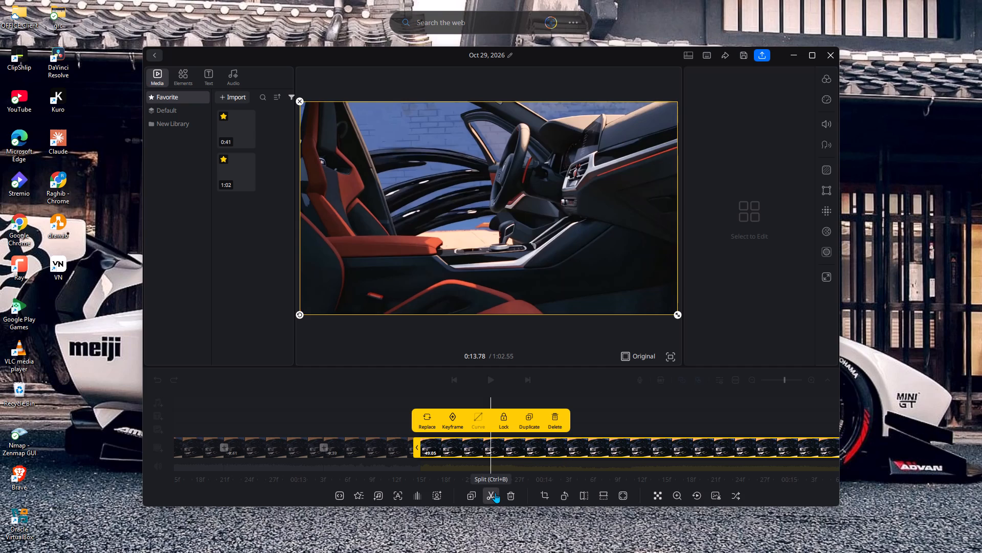
click(596, 446)
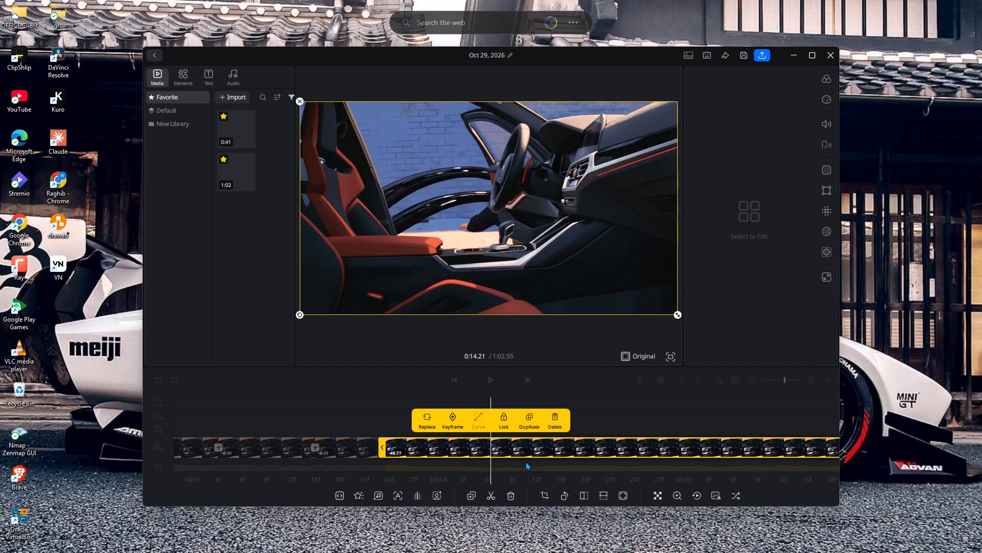
click(493, 496)
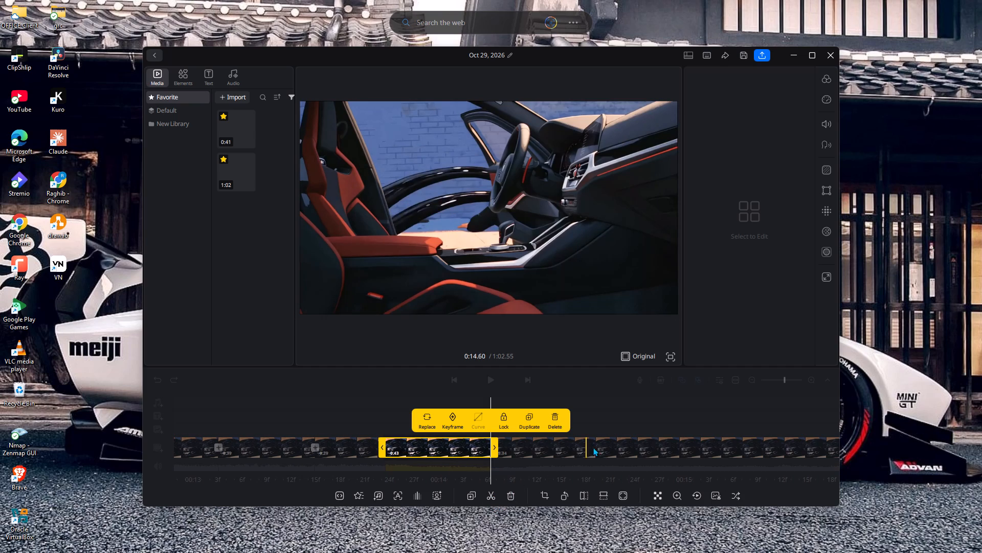
Split the remaining video at about 0:14.61, 0:15.00, 0:15.49 and 0:15.96.
click(608, 451)
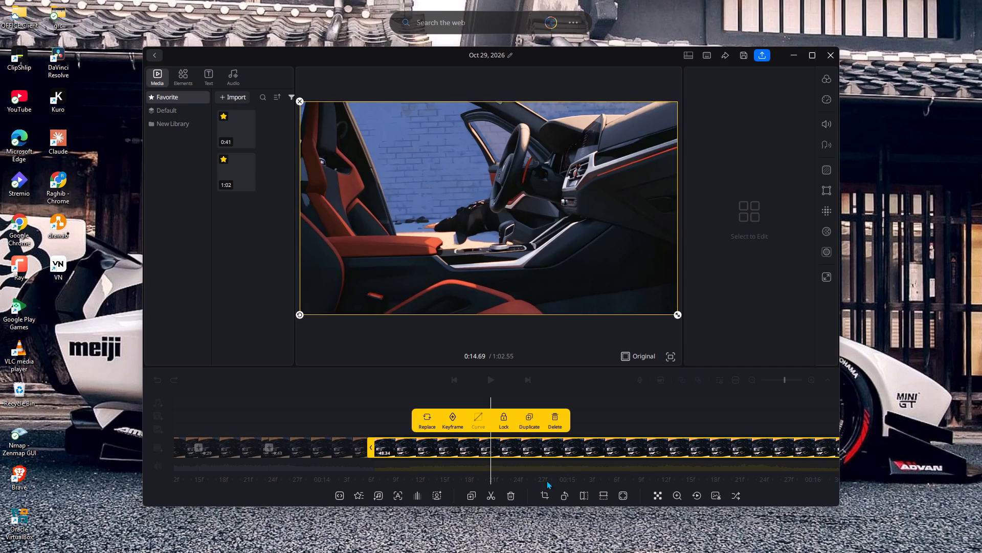
click(472, 452)
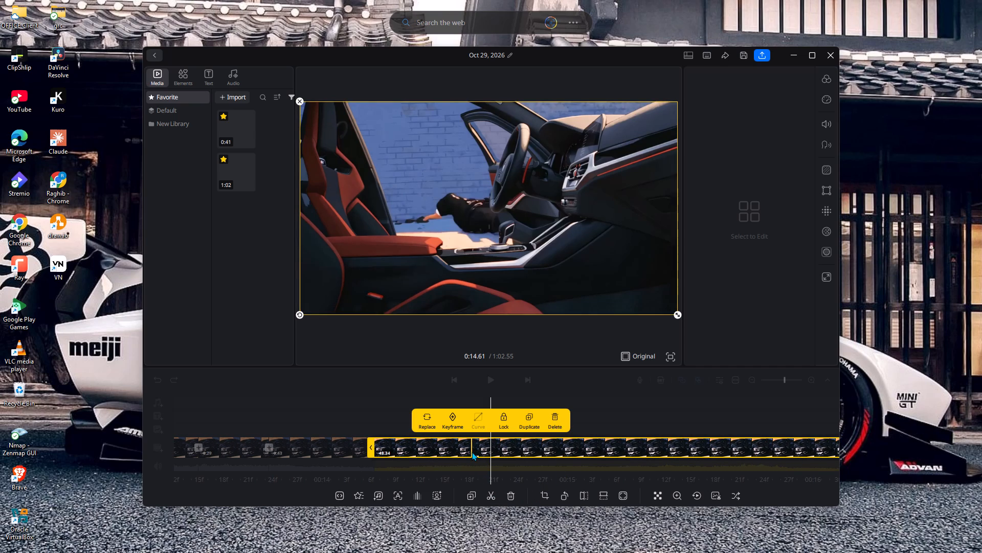
click(490, 489)
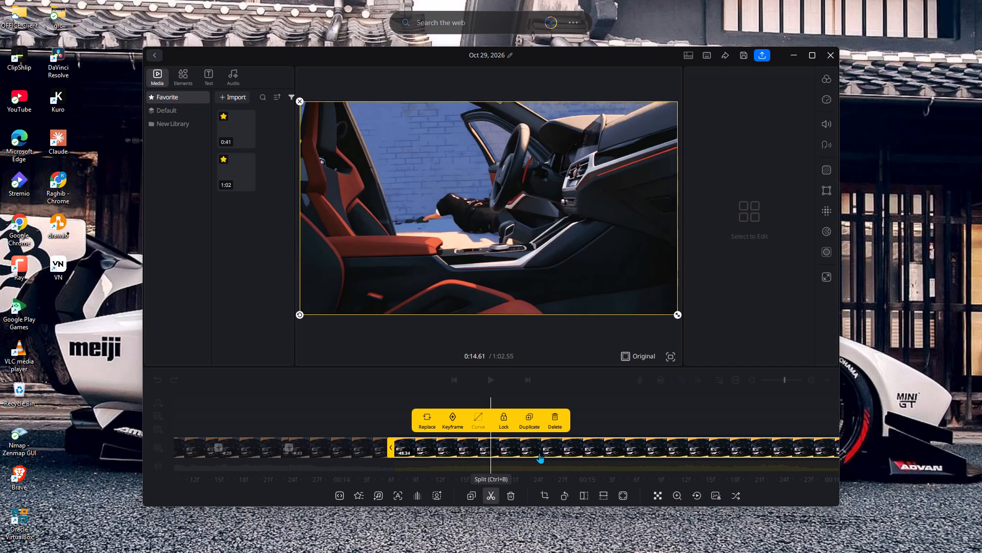
click(587, 450)
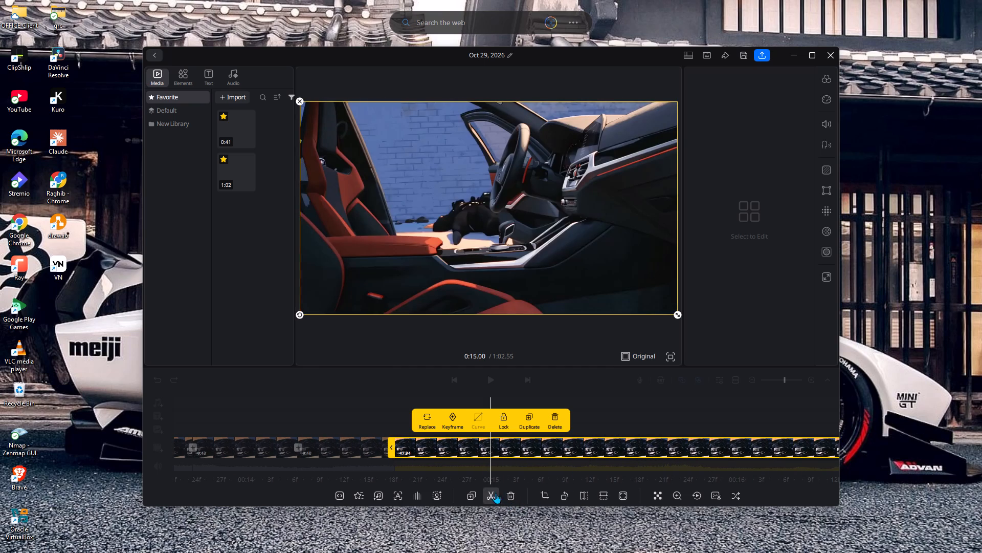
click(495, 493)
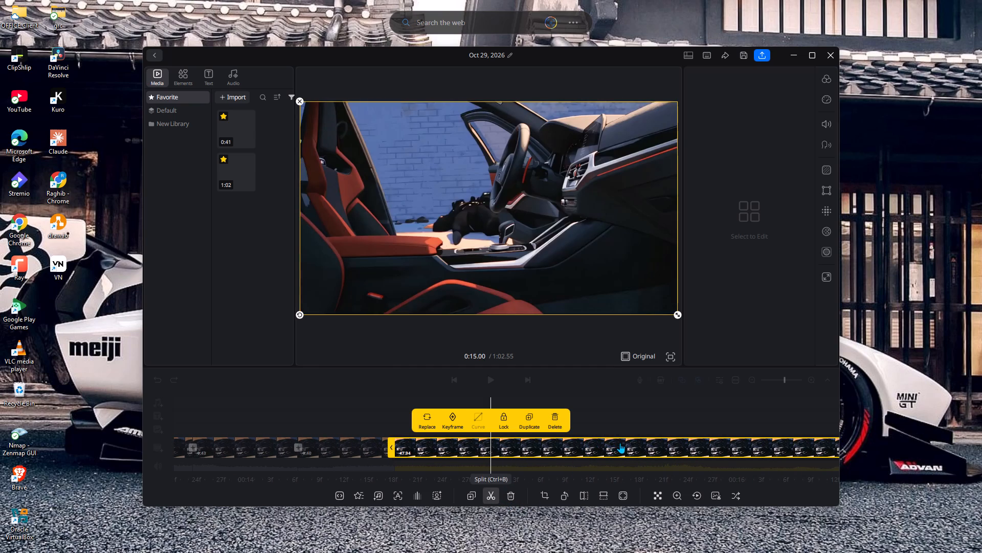
click(612, 449)
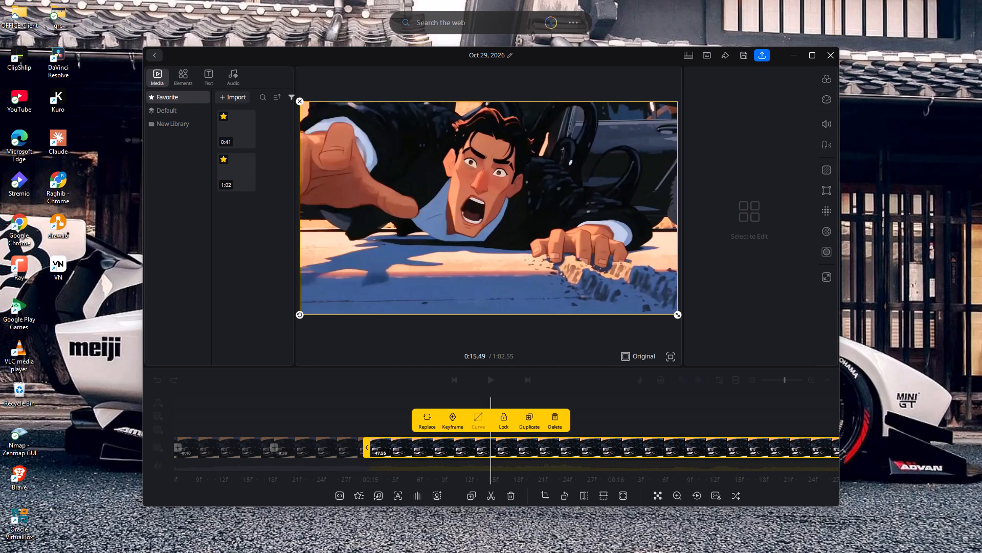
click(487, 495)
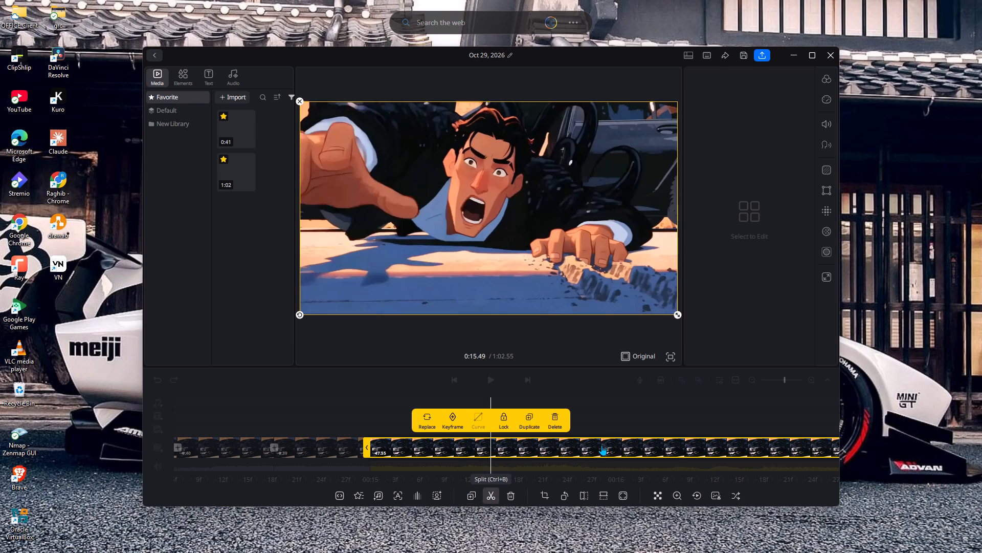
click(606, 453)
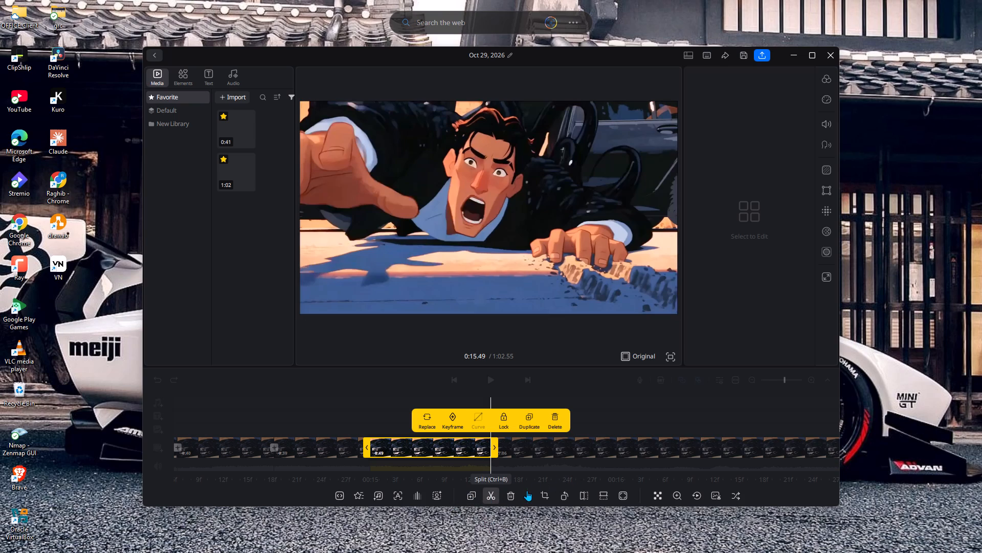
click(487, 493)
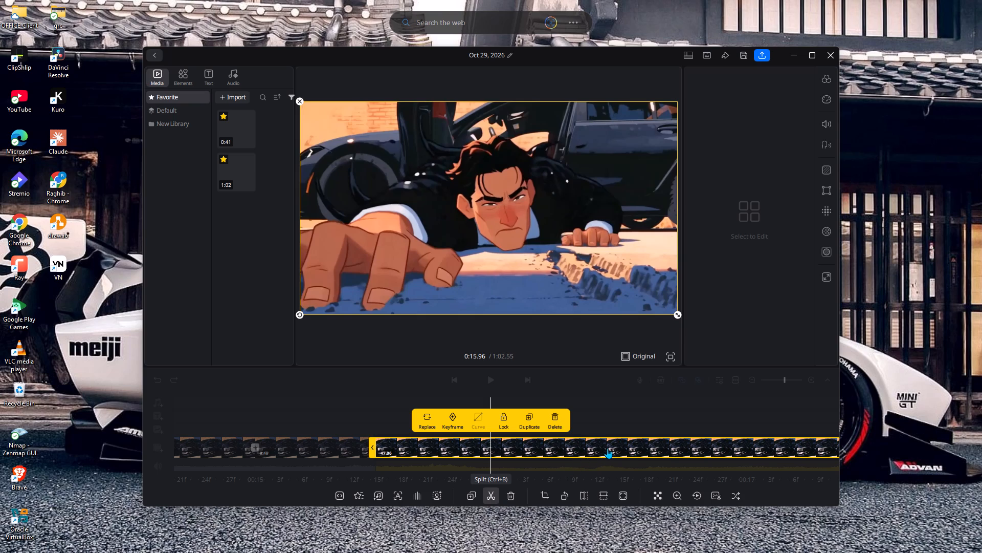
Split the remaining video at about 0:16.43, 0:17.00, 0:17.46 and 0:17.97.
click(607, 448)
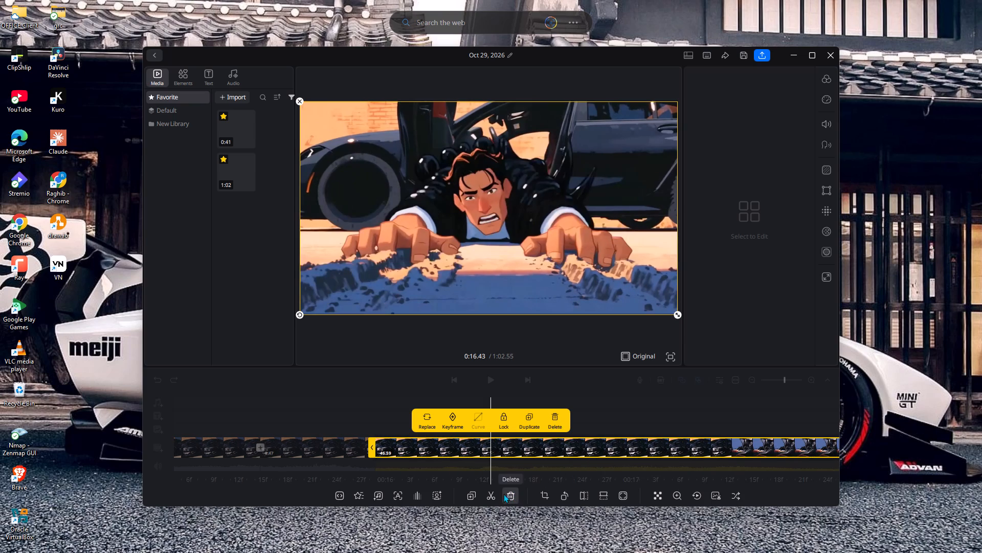
click(493, 482)
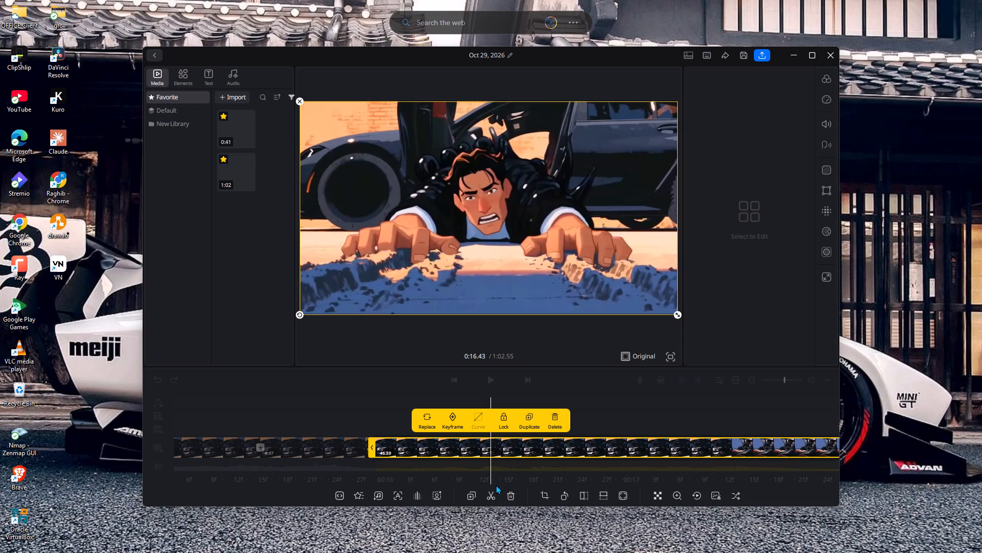
click(494, 496)
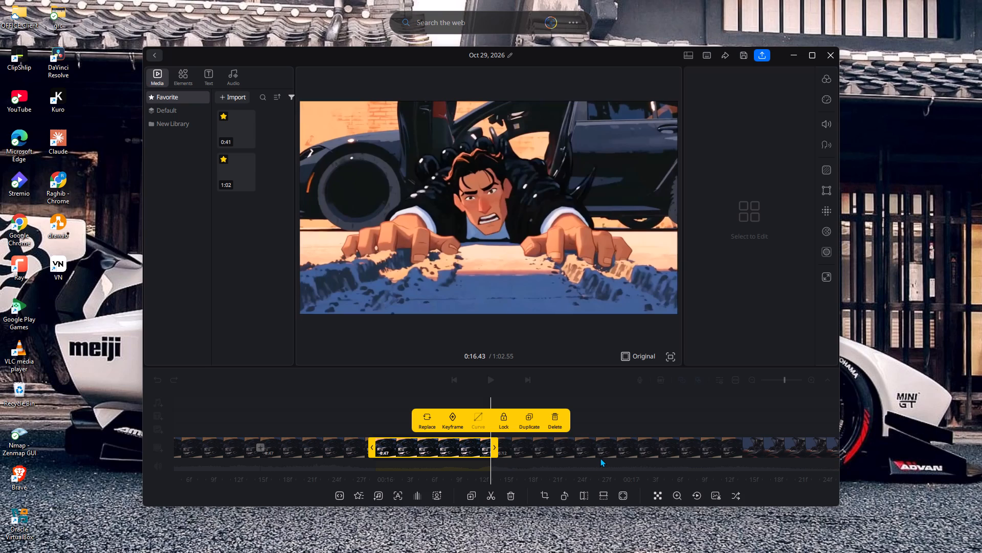
click(630, 454)
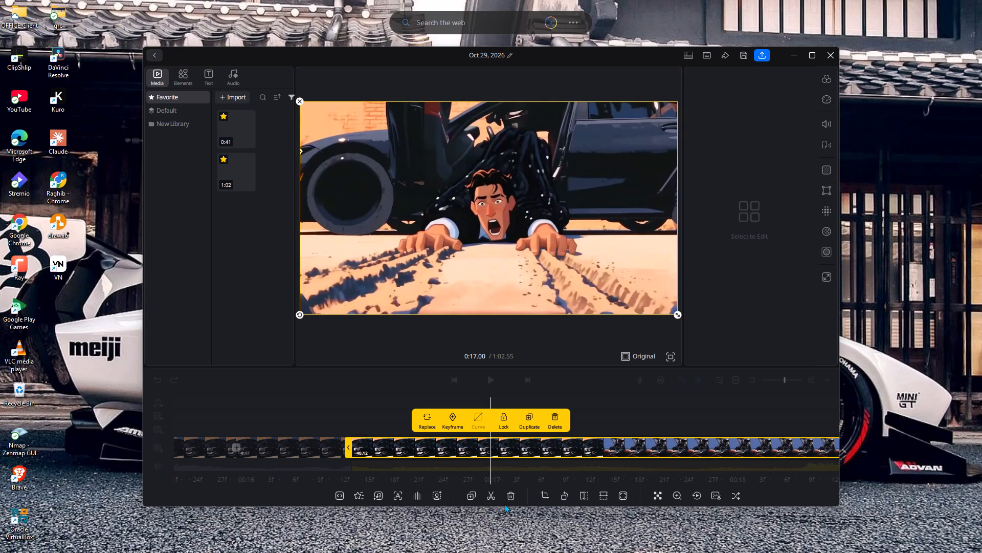
click(493, 495)
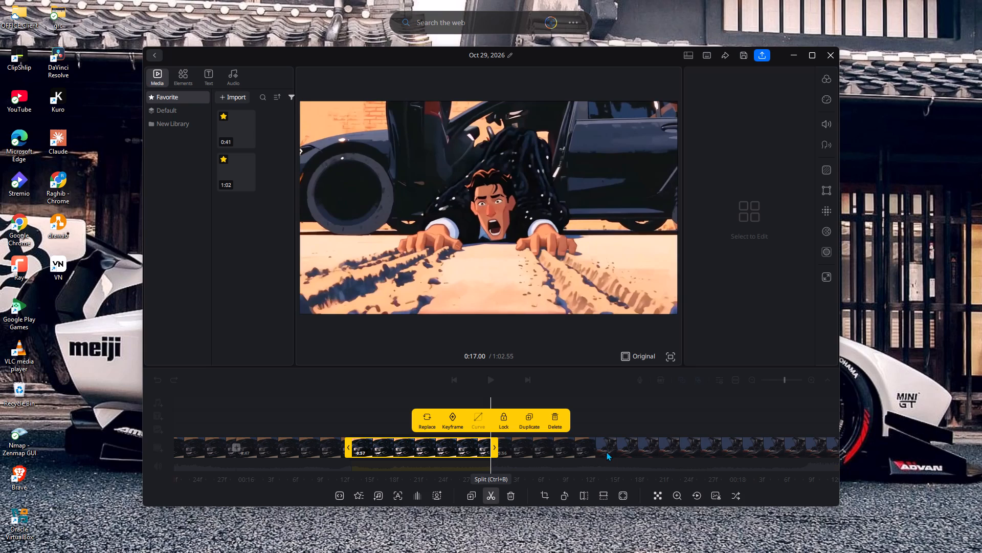
click(606, 452)
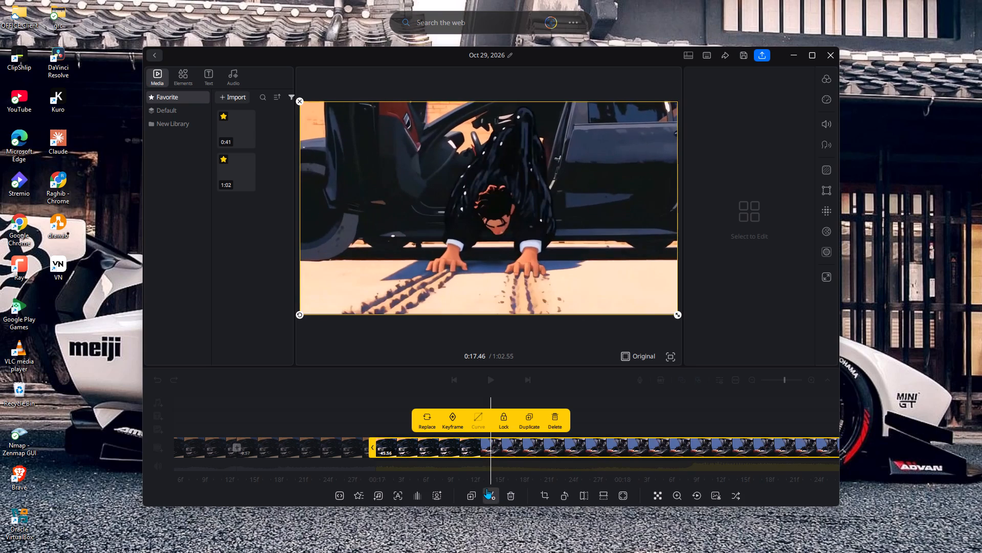
click(487, 492)
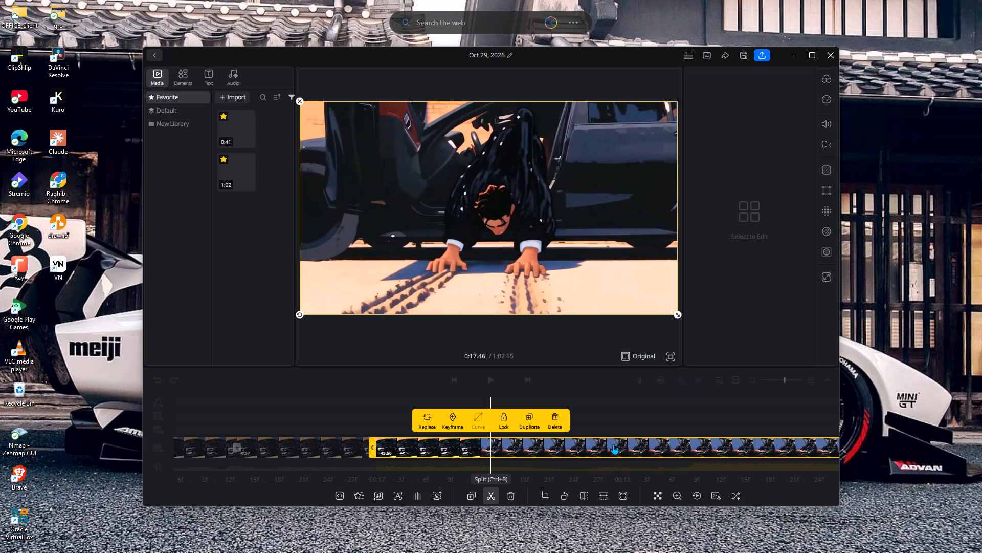
click(616, 444)
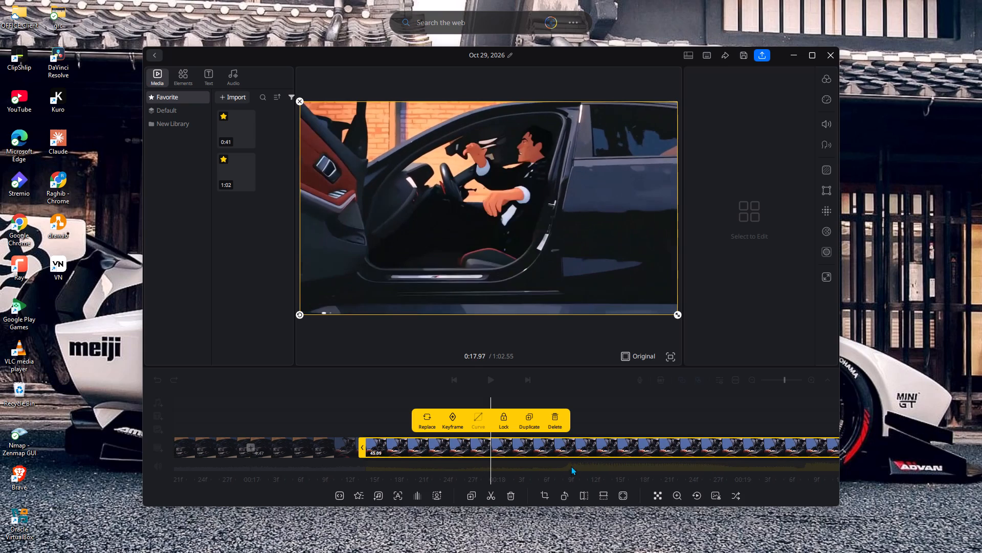
click(493, 491)
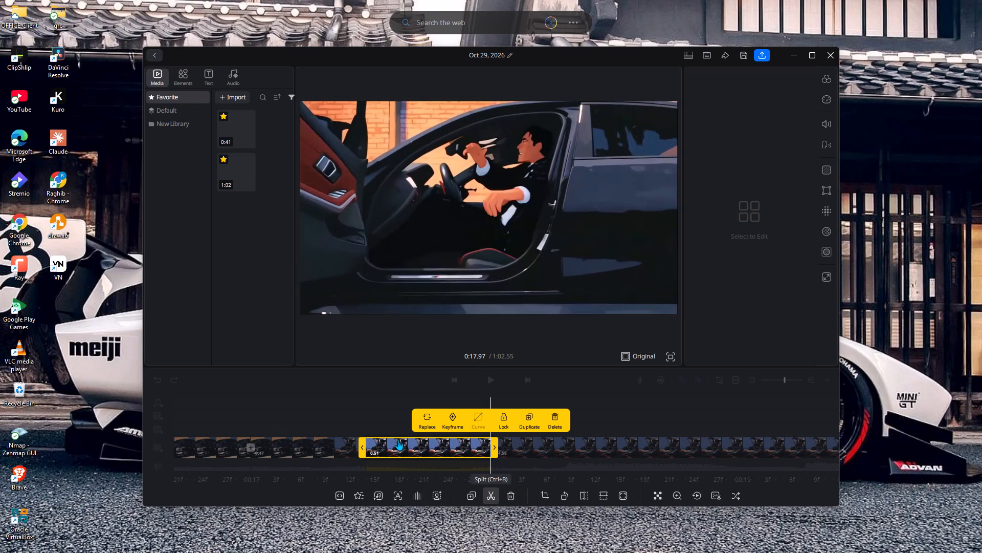
Add the second variant of the Zoom 1 transition, with a shortened duration, at the cut at about 0:17.00.
click(336, 416)
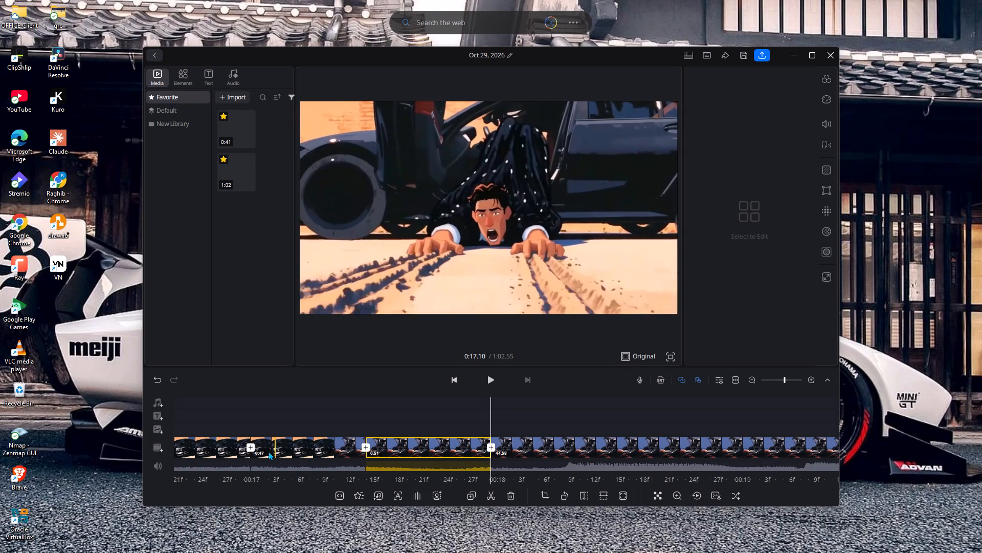
click(251, 448)
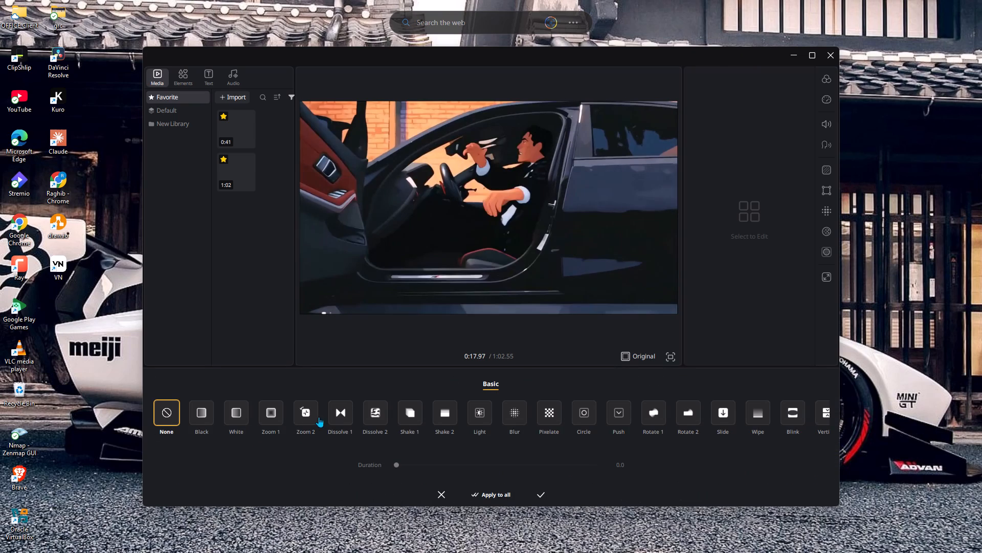
double_click(283, 416)
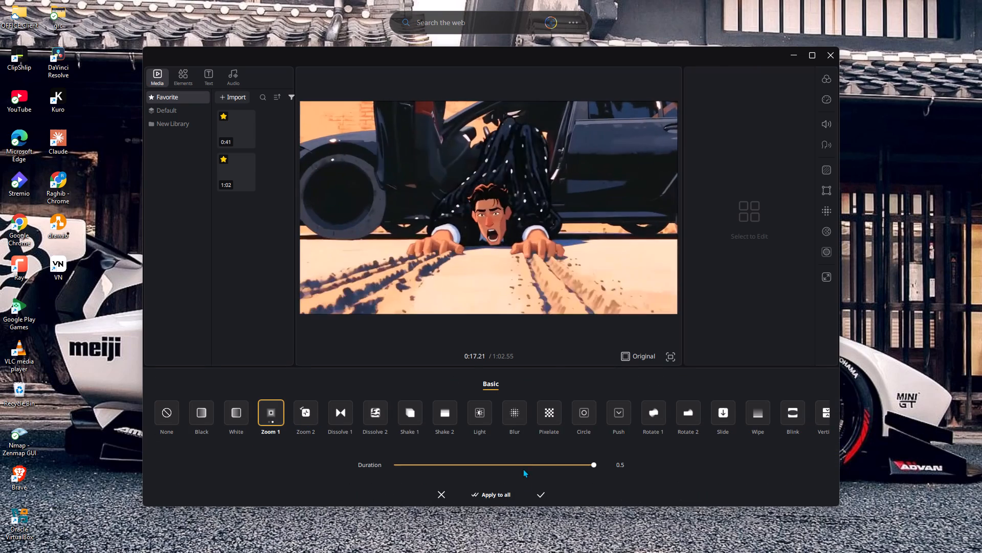
click(524, 464)
click(542, 494)
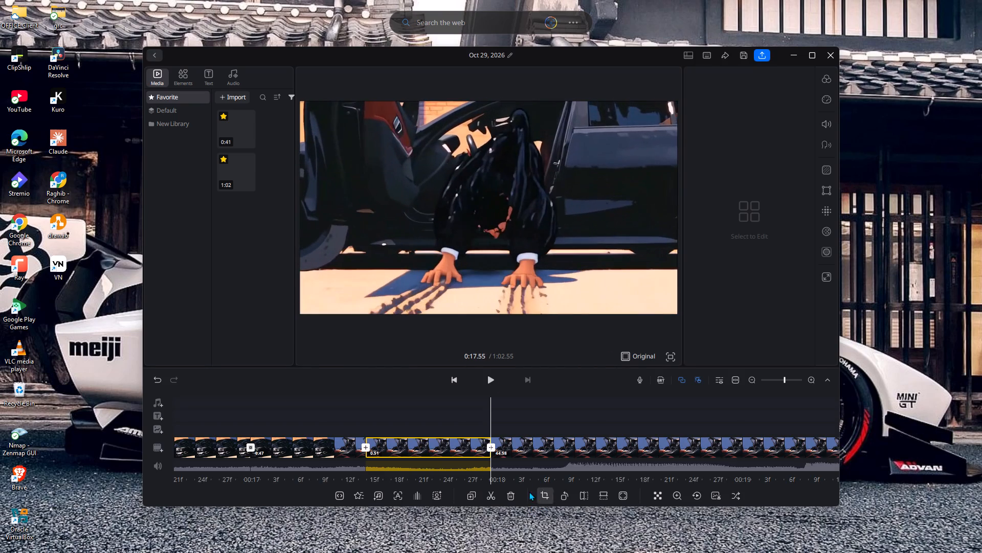
Add a Blur transition with a duration of 0.2 at the cut at about 0:17.46.
click(366, 449)
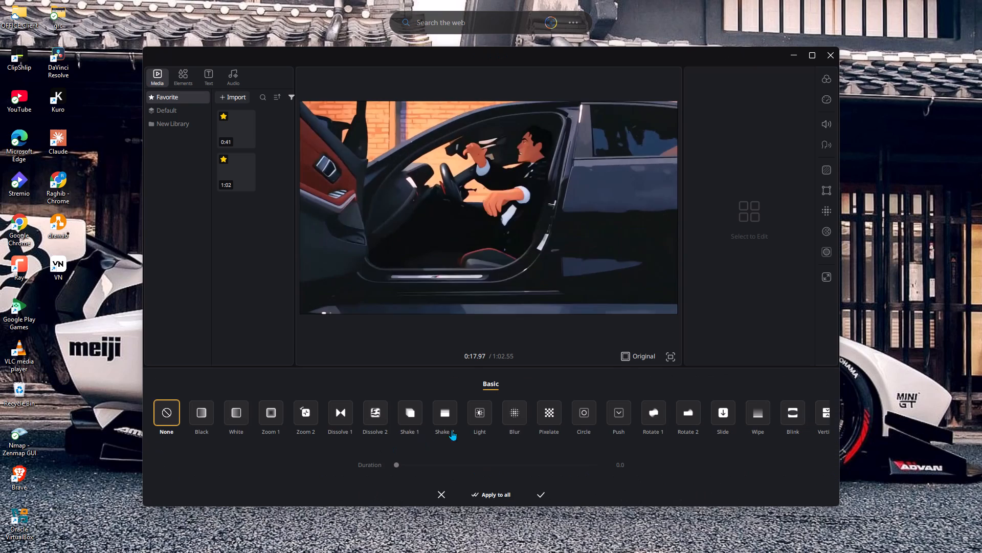
click(516, 422)
click(537, 465)
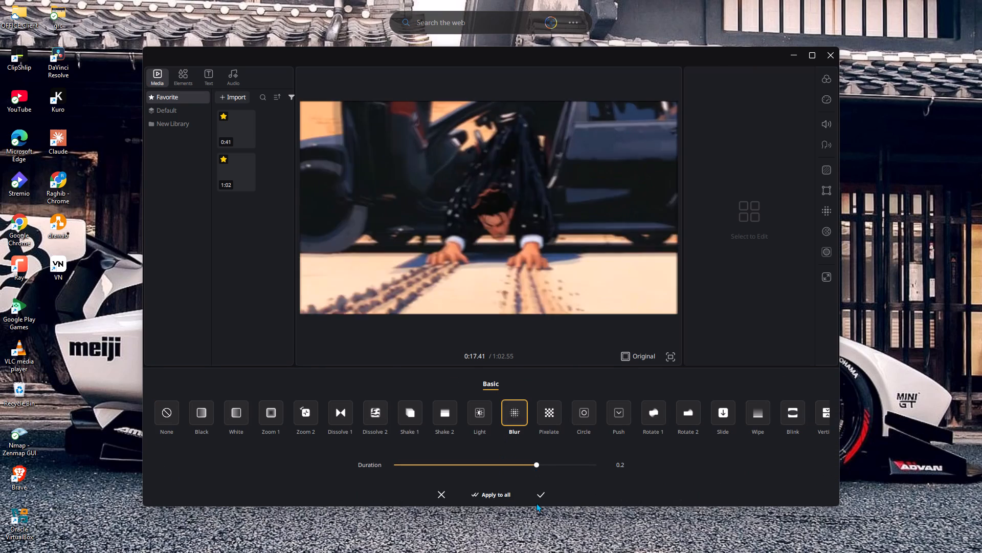
click(542, 495)
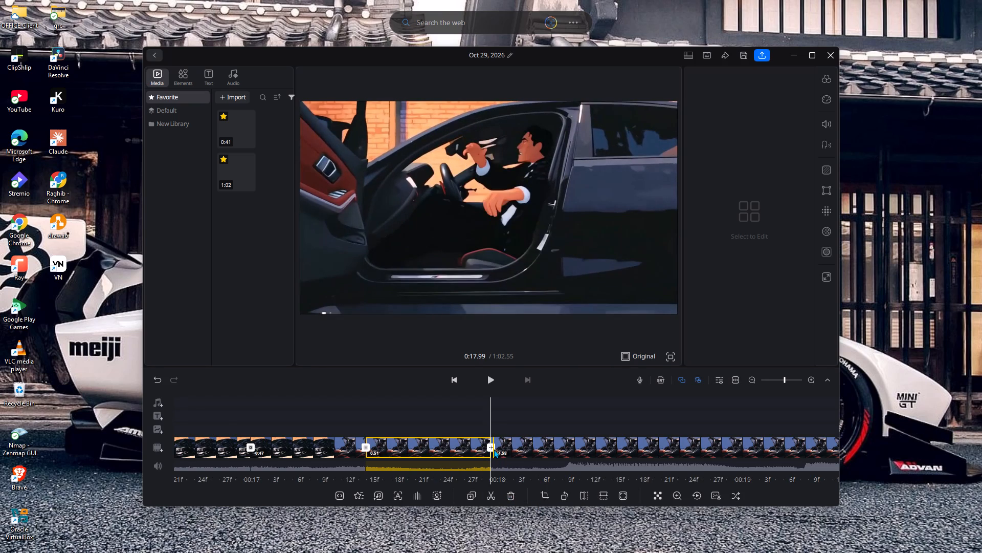
Add the second variant of the Rotate 1 transition, with a shortened duration, at the cut at about 0:17.97.
click(494, 449)
click(655, 426)
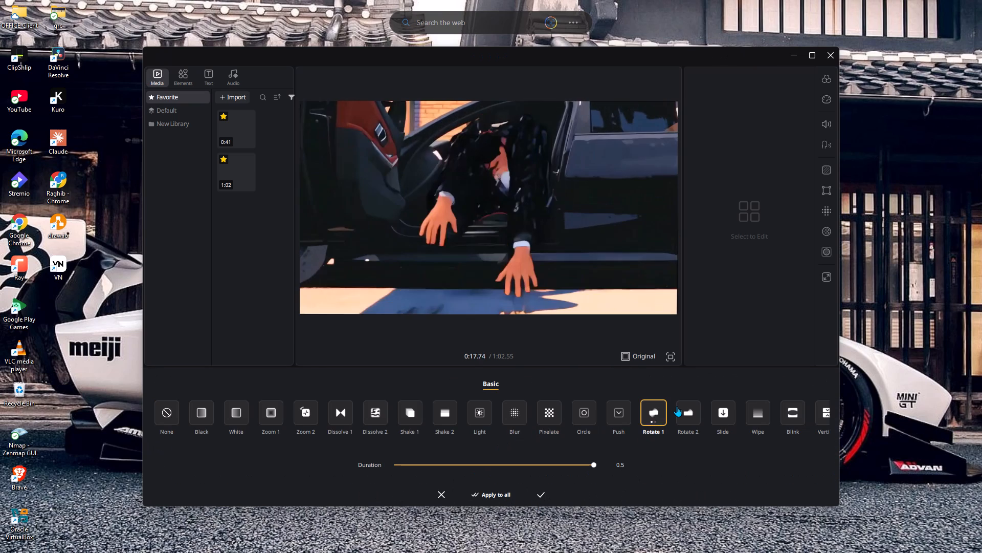
click(646, 422)
click(519, 459)
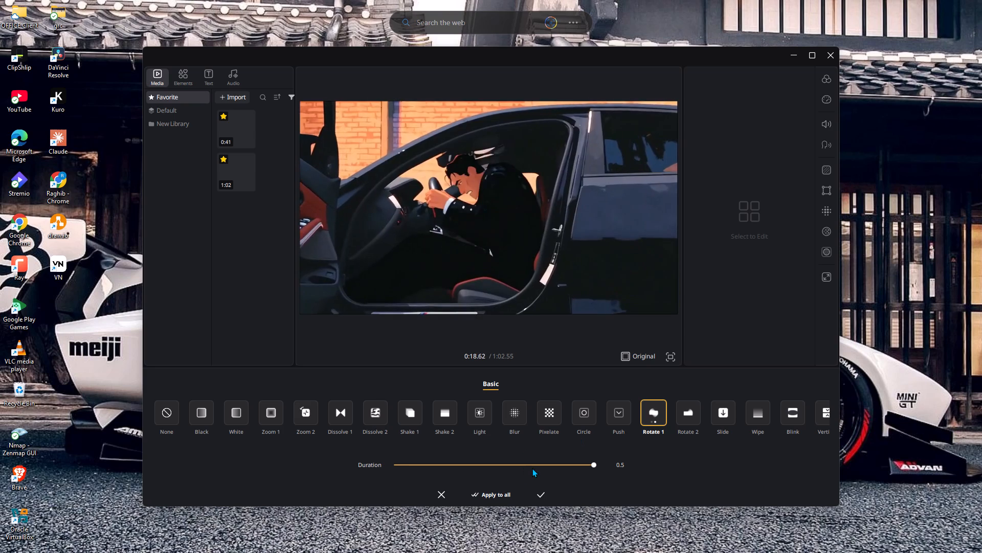
click(532, 468)
click(545, 493)
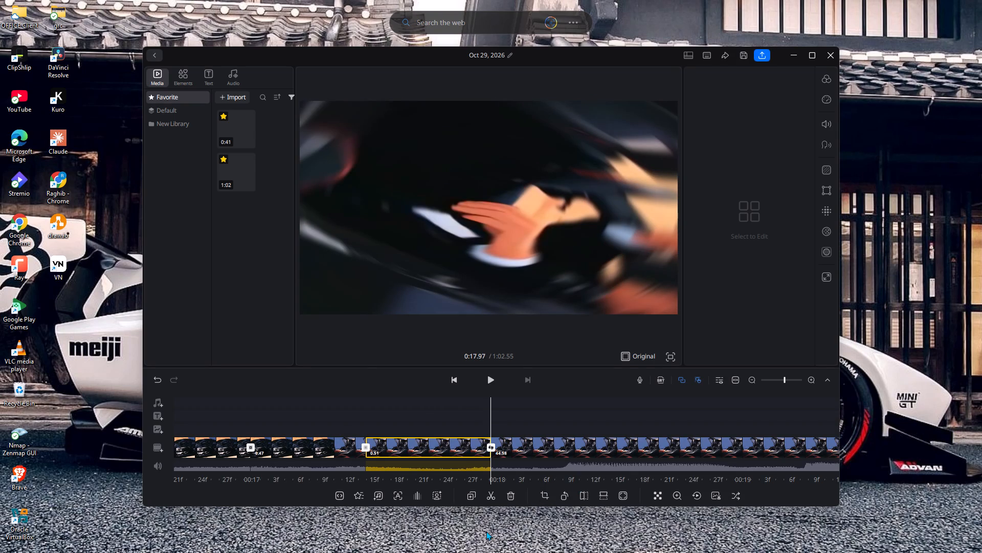
Split the remaining video at about 0:18.35, 0:18.70, 0:19.10 and 0:19.55.
click(583, 440)
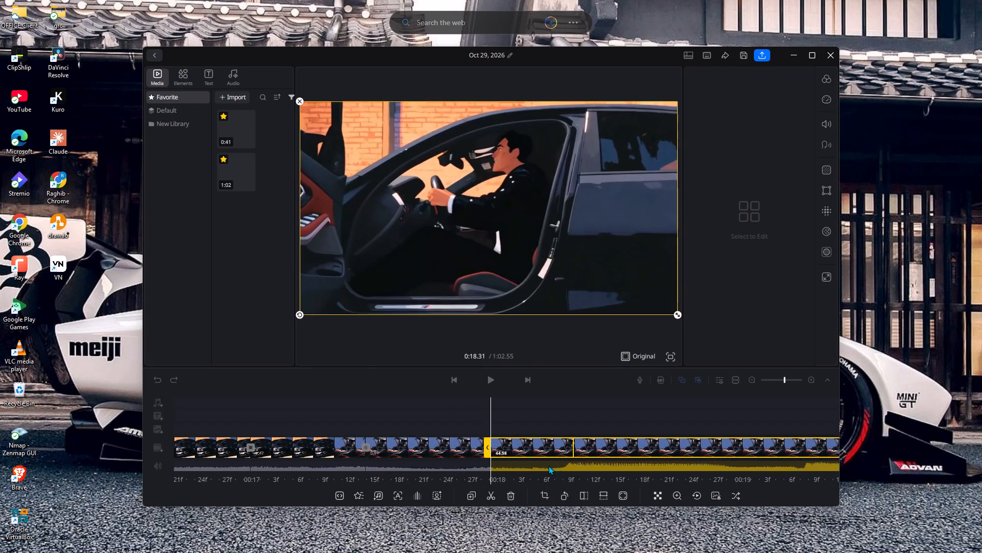
click(494, 492)
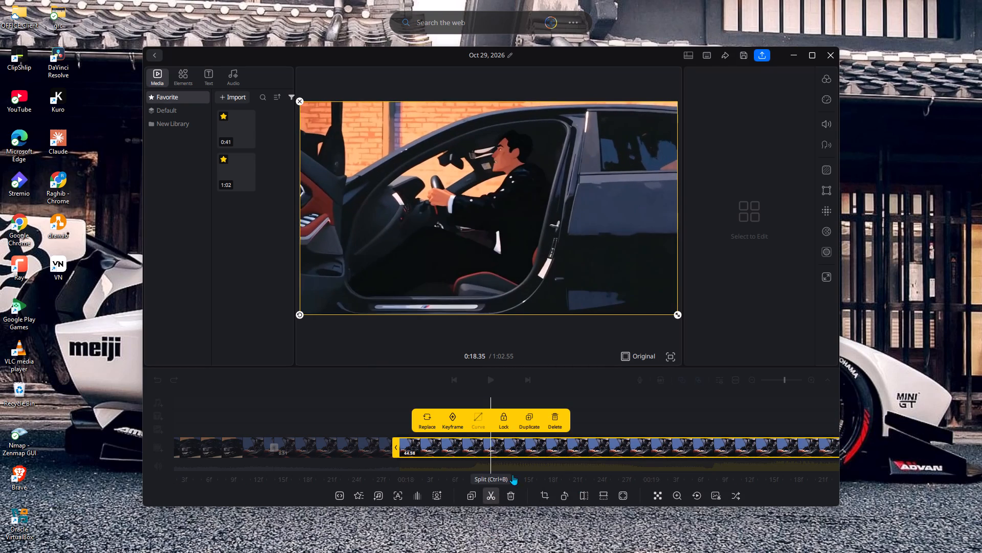
click(576, 448)
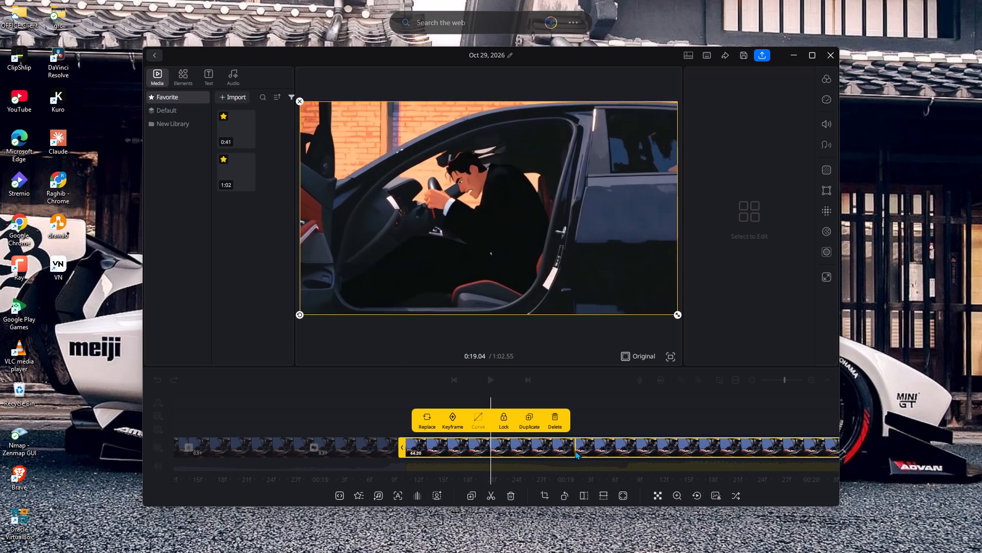
click(488, 496)
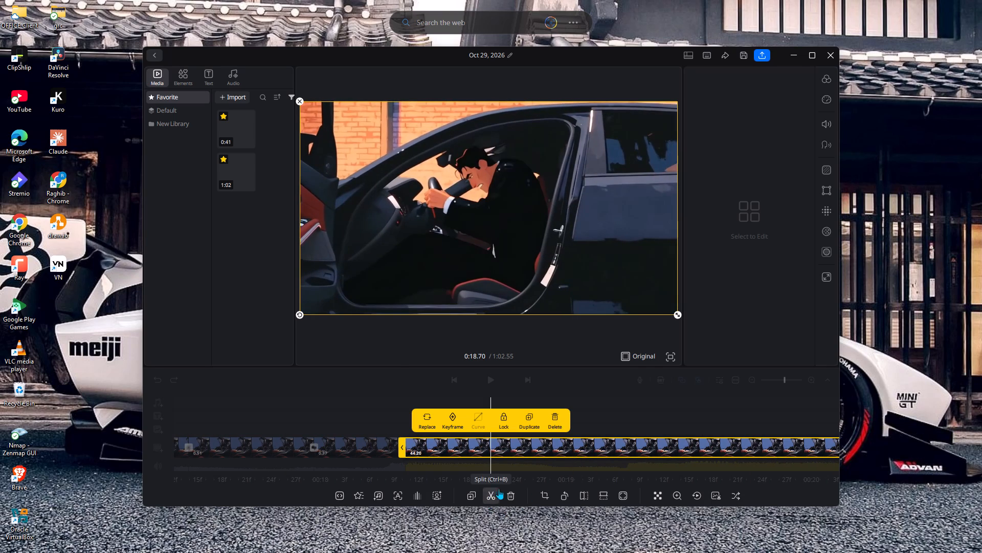
click(590, 446)
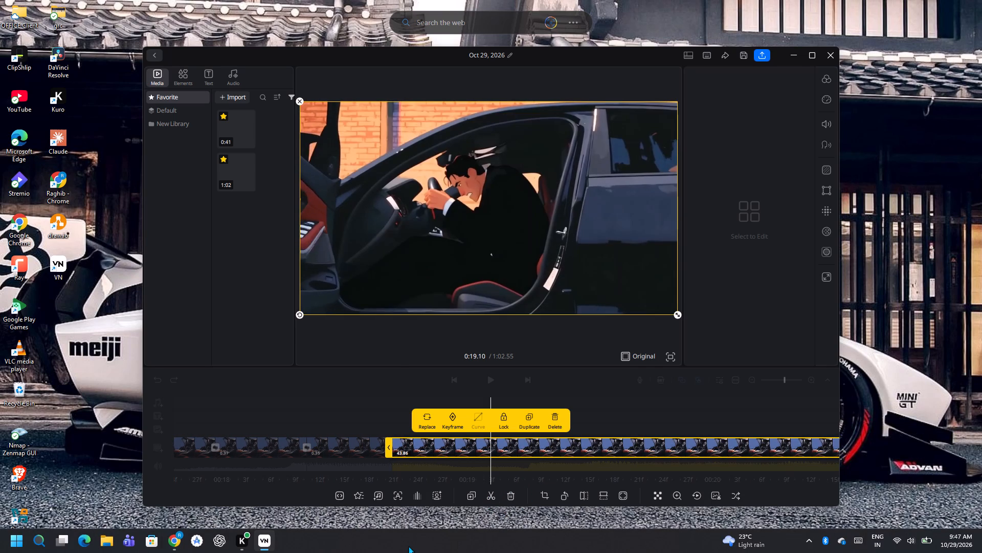
click(493, 499)
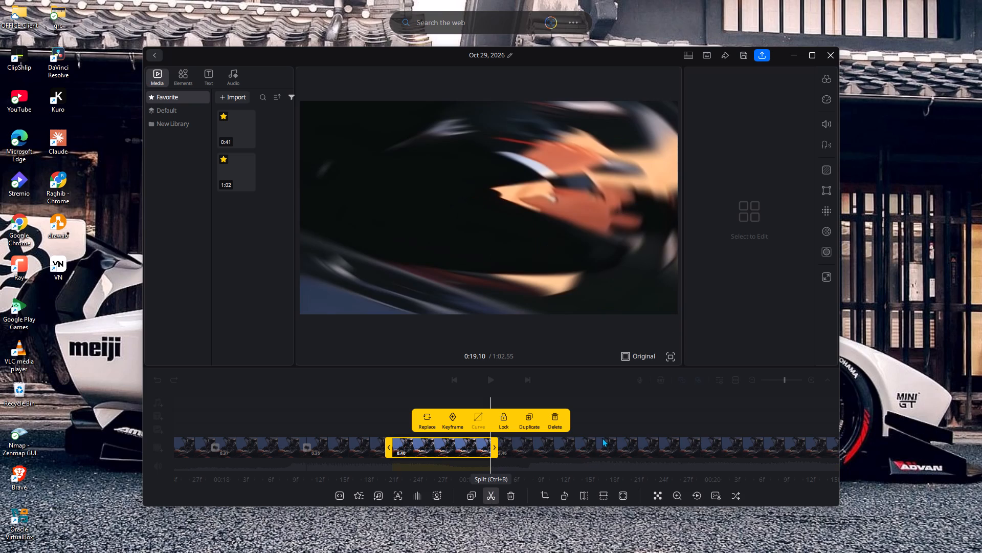
click(604, 435)
click(601, 442)
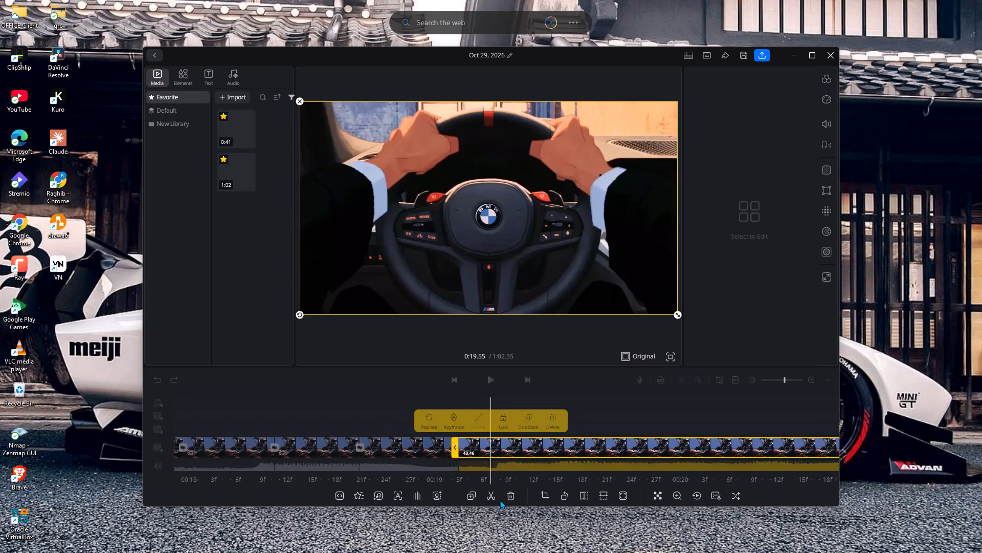
click(488, 498)
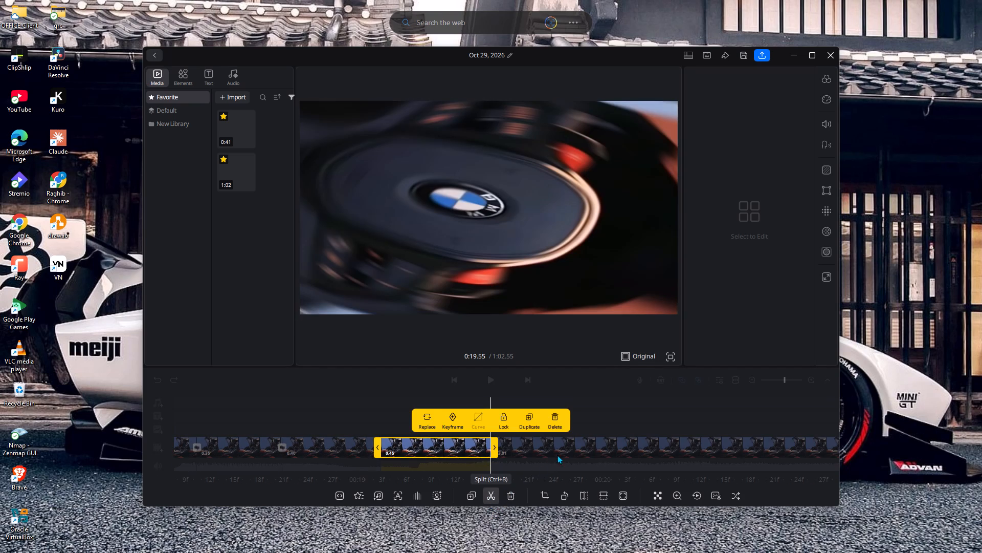
Split the remaining video at about 0:20.02, 0:20.48, 0:20.95 and 0:21.35.
click(607, 442)
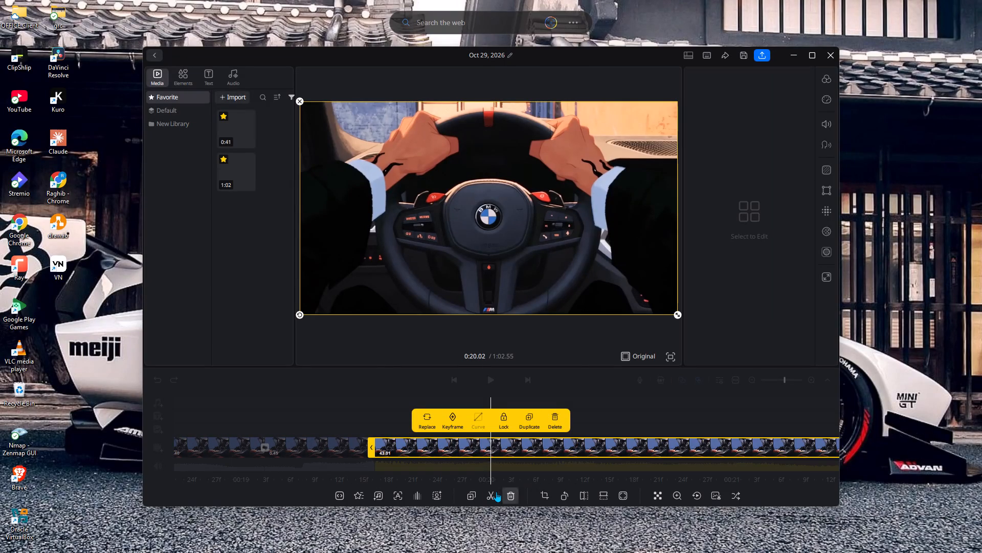
click(494, 492)
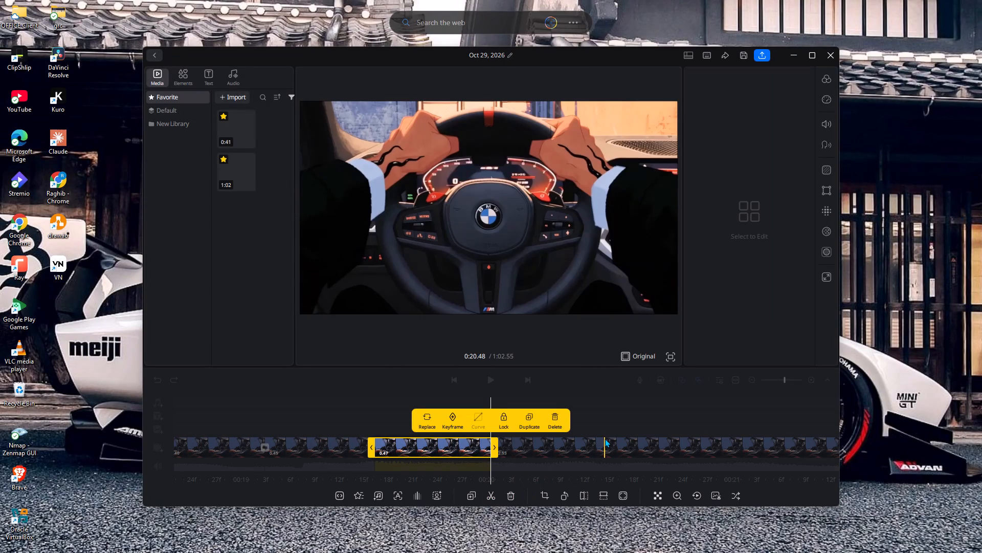
click(605, 438)
click(494, 497)
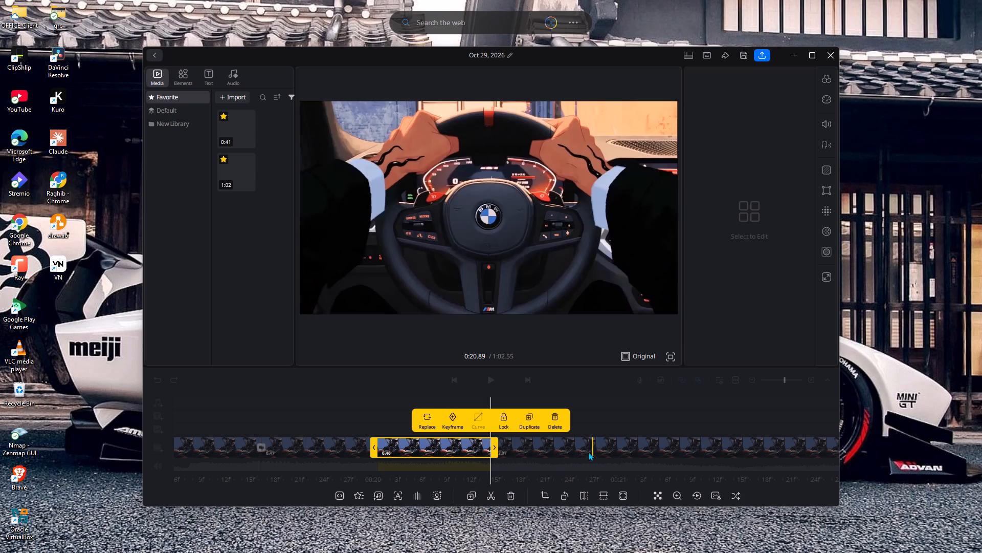
click(606, 444)
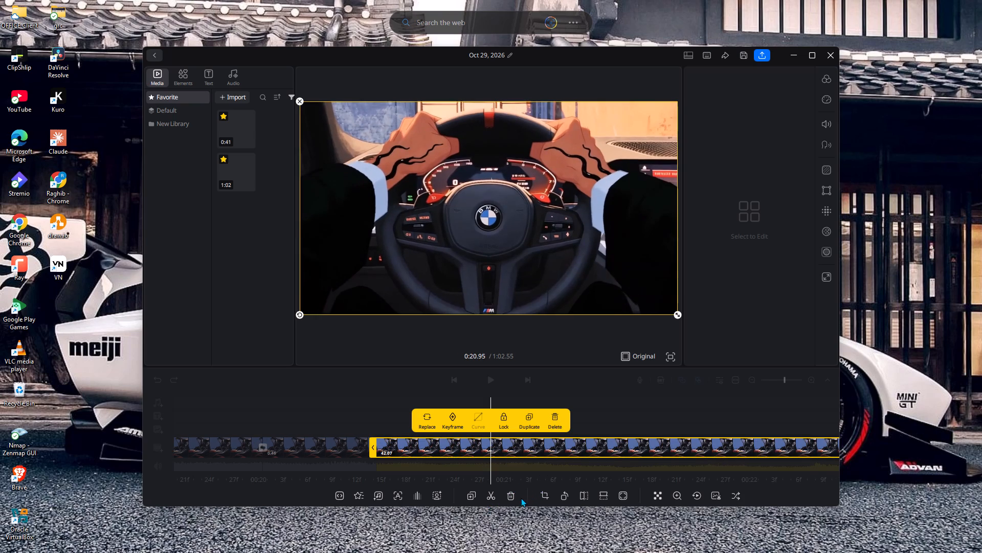
click(490, 494)
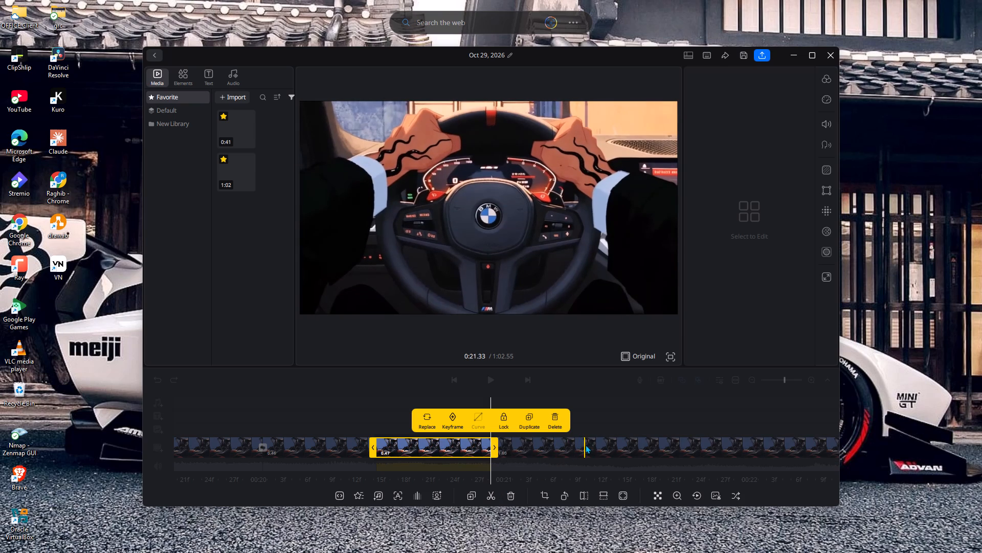
click(591, 444)
click(492, 495)
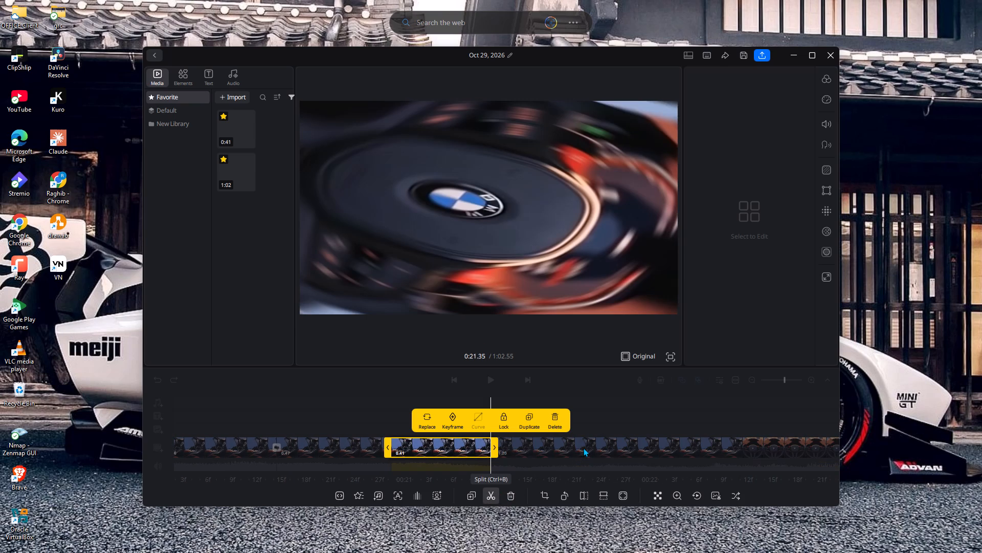
Split the remaining video at about 0:21.73, 0:22.09, 0:22.46 and 0:22.88.
click(584, 448)
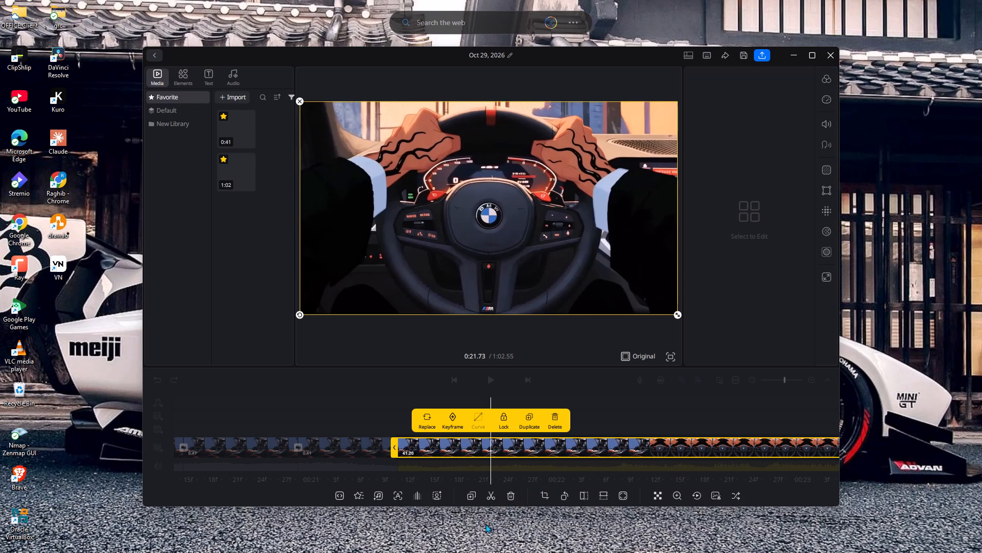
click(493, 497)
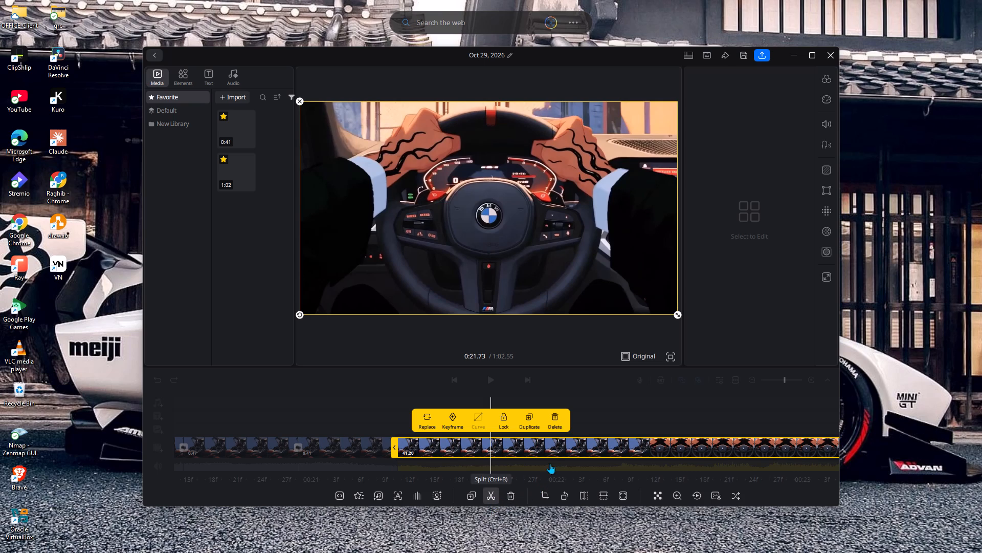
click(578, 445)
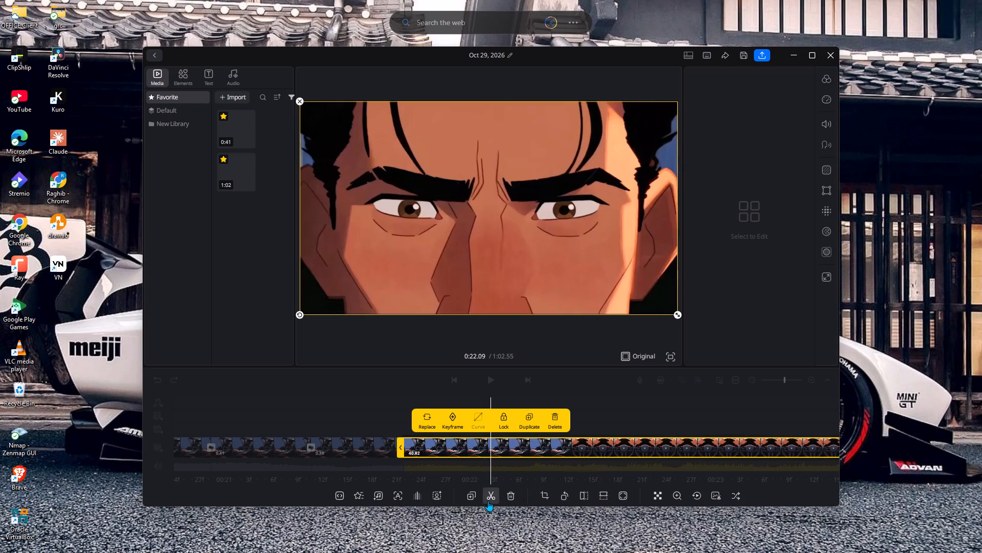
click(486, 500)
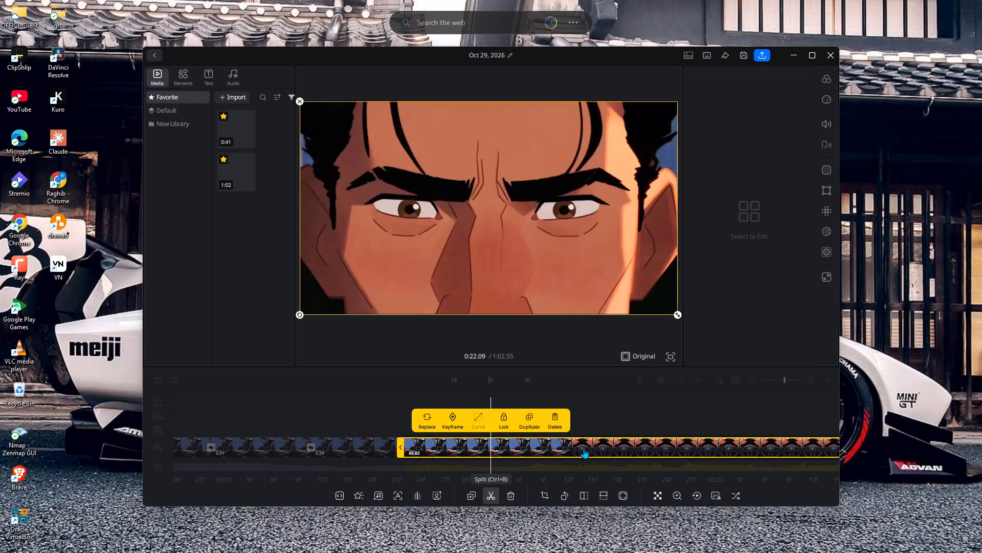
click(584, 448)
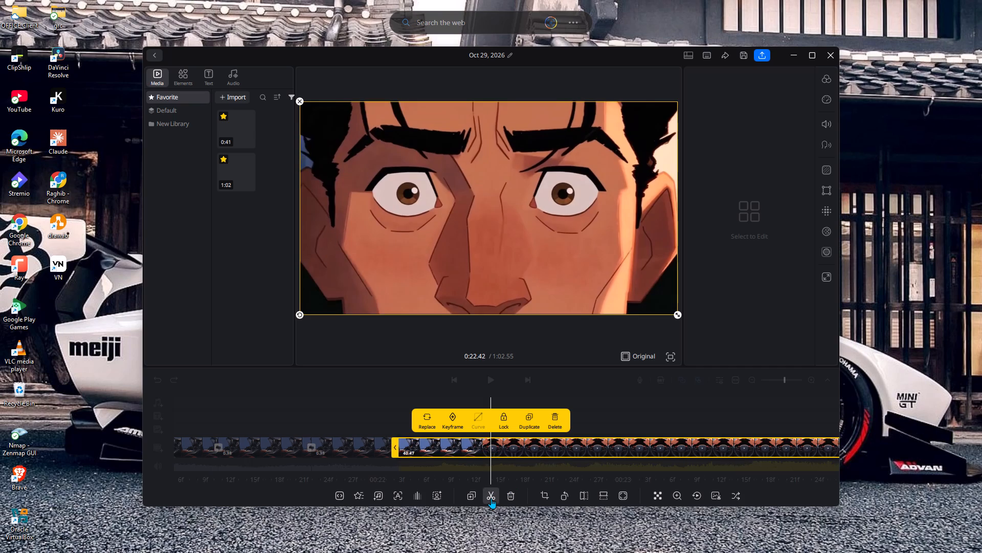
click(491, 498)
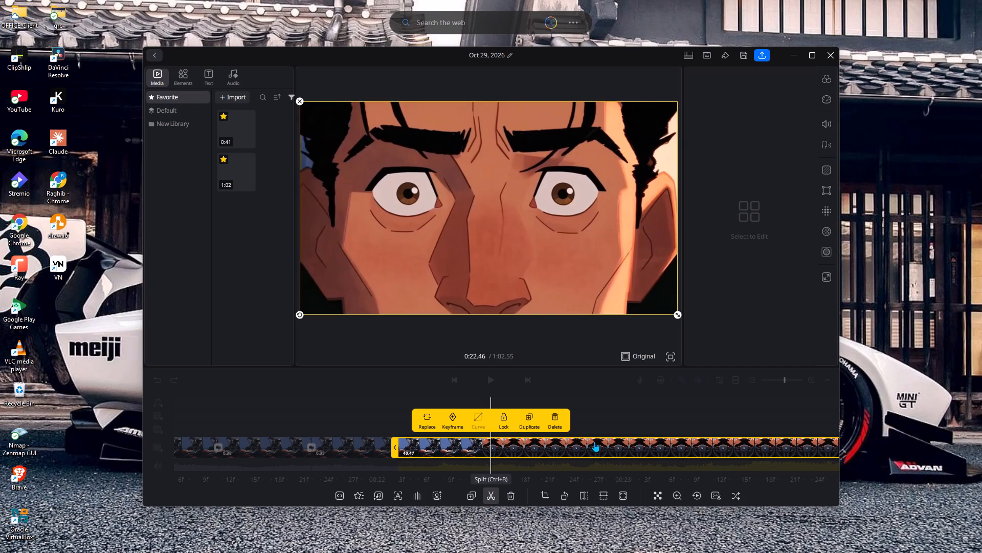
click(594, 441)
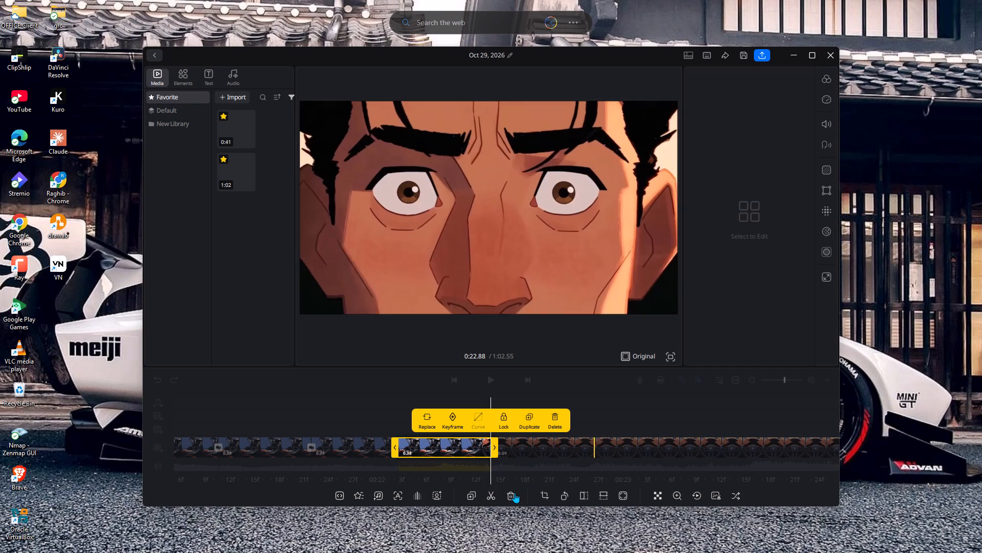
click(496, 493)
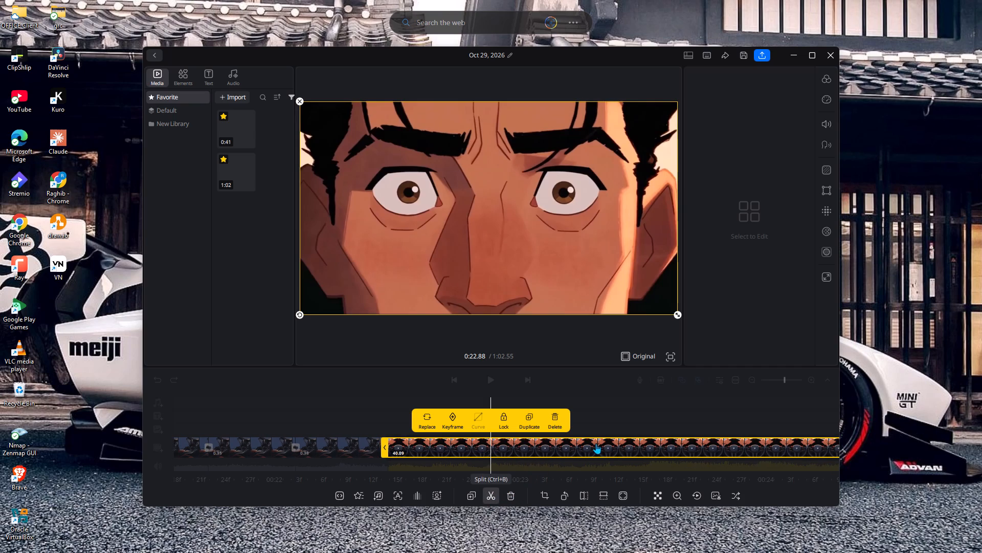
Split the remaining video at about 0:23.31, 0:23.68, 0:24.06 and 0:24.47.
click(596, 443)
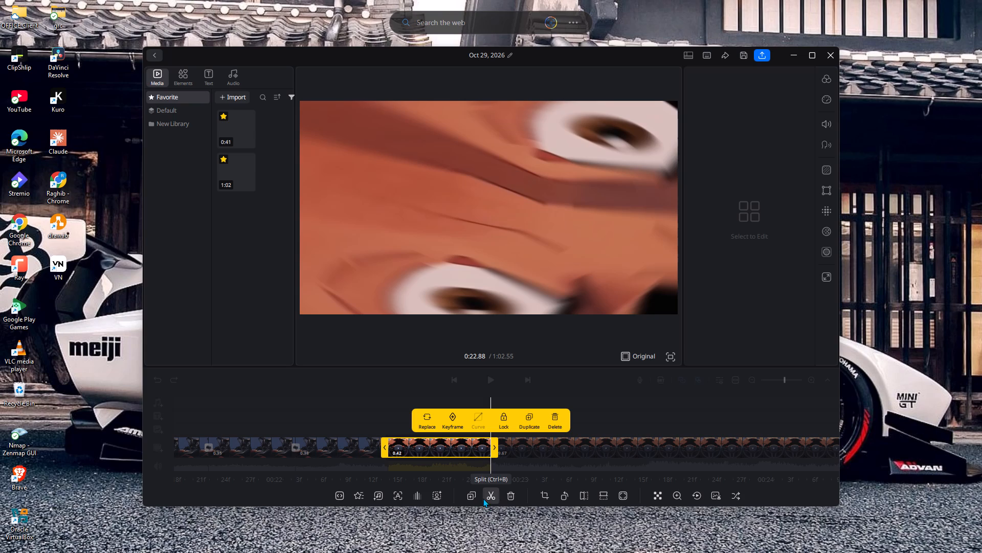
click(495, 494)
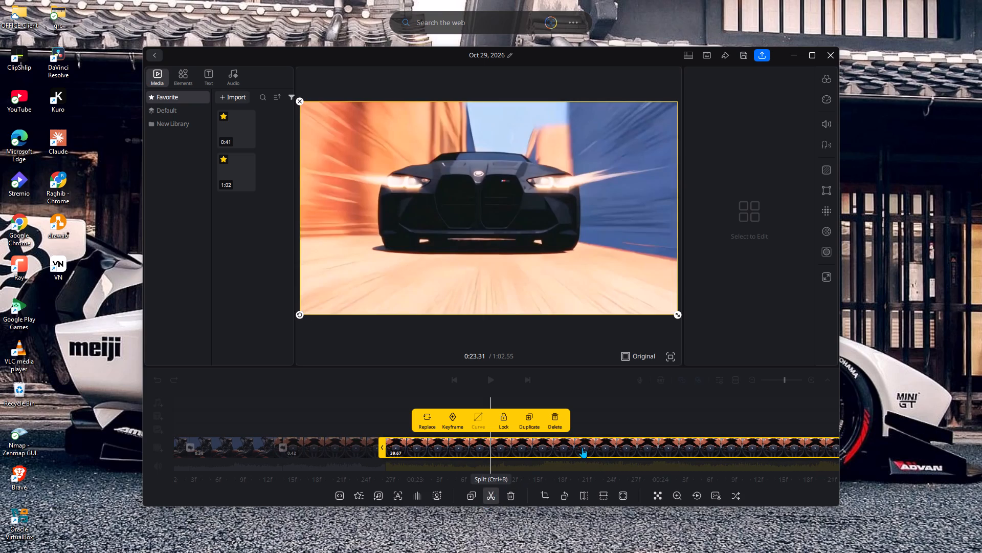
click(582, 448)
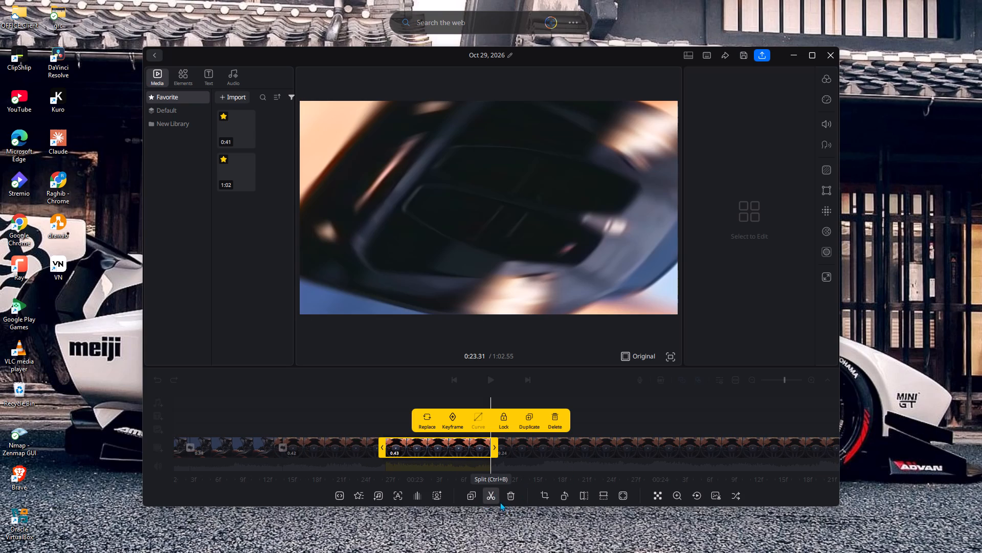
click(495, 493)
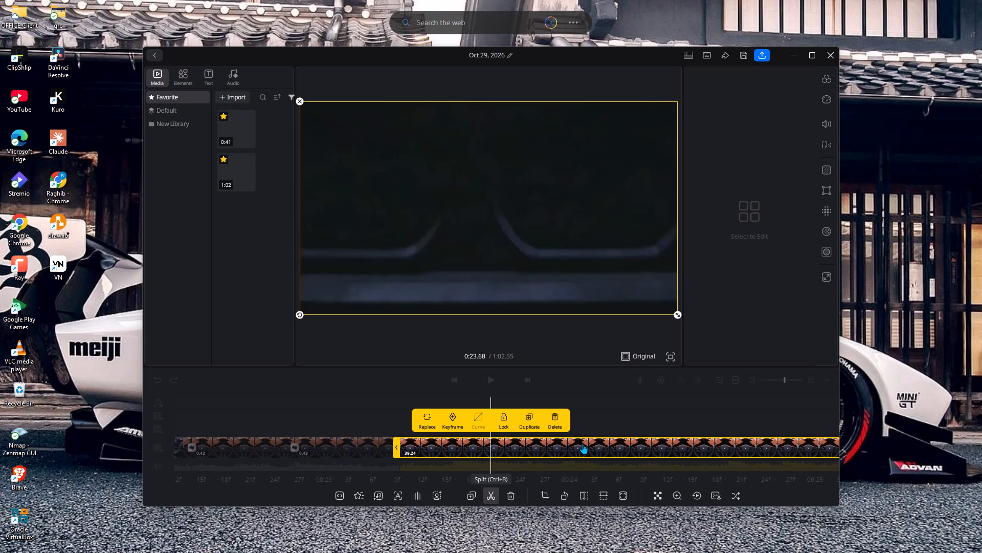
click(583, 443)
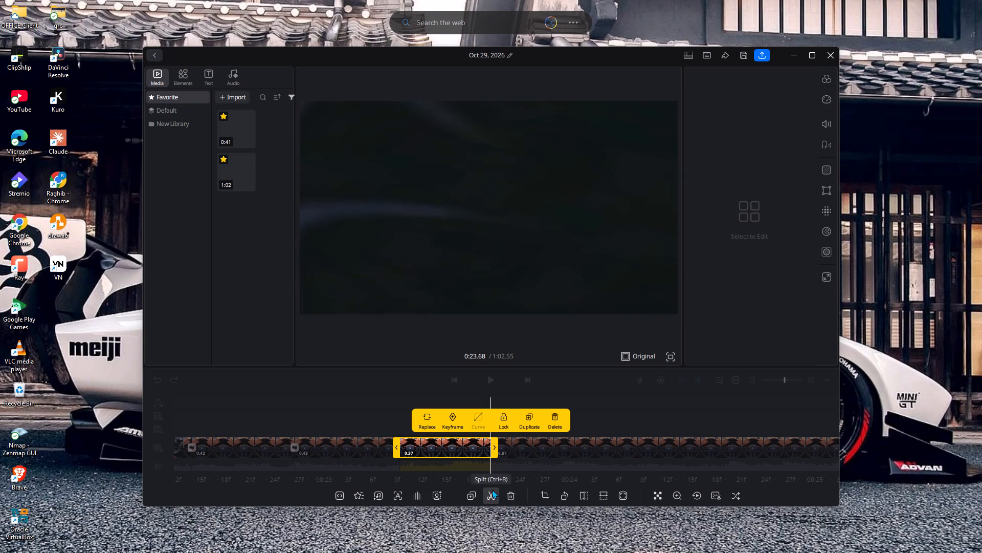
click(492, 493)
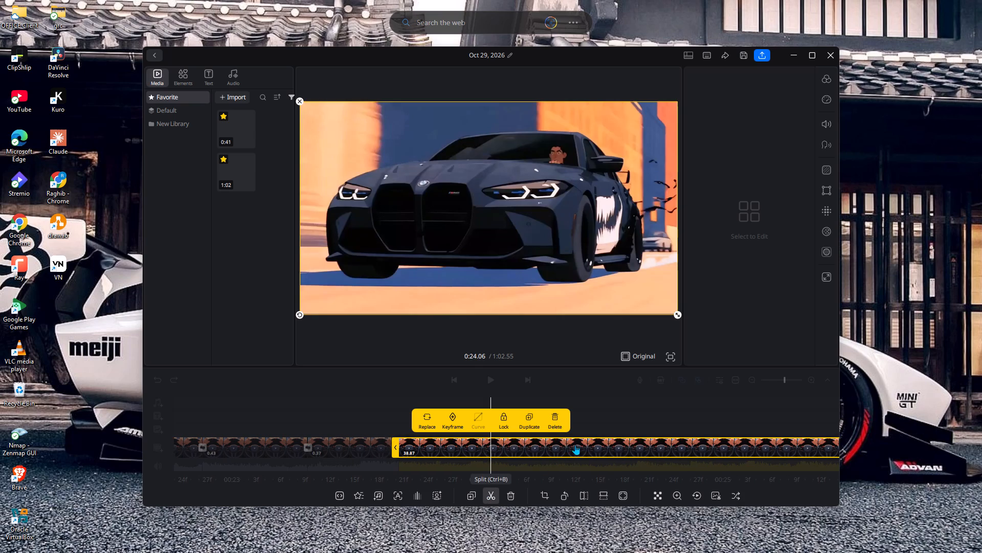
click(594, 445)
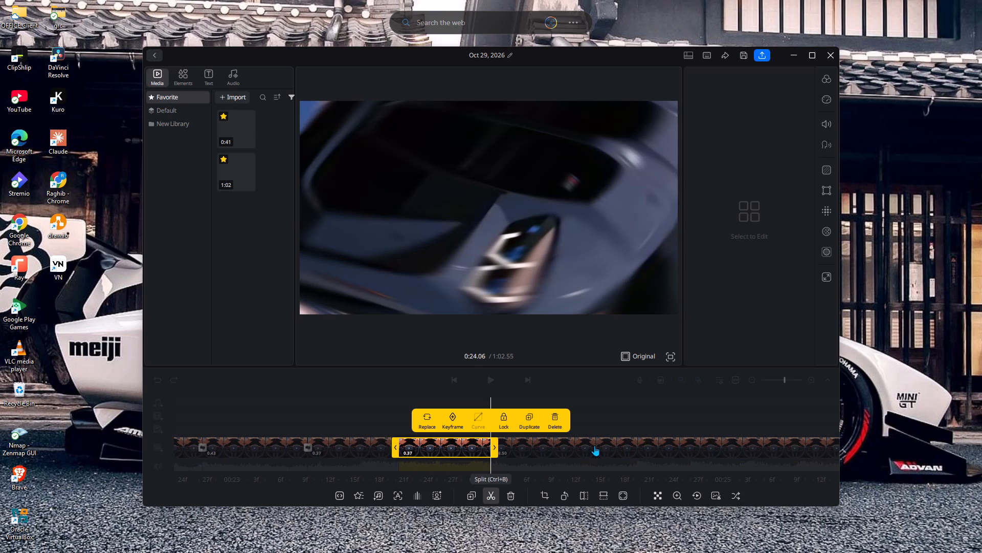
click(493, 501)
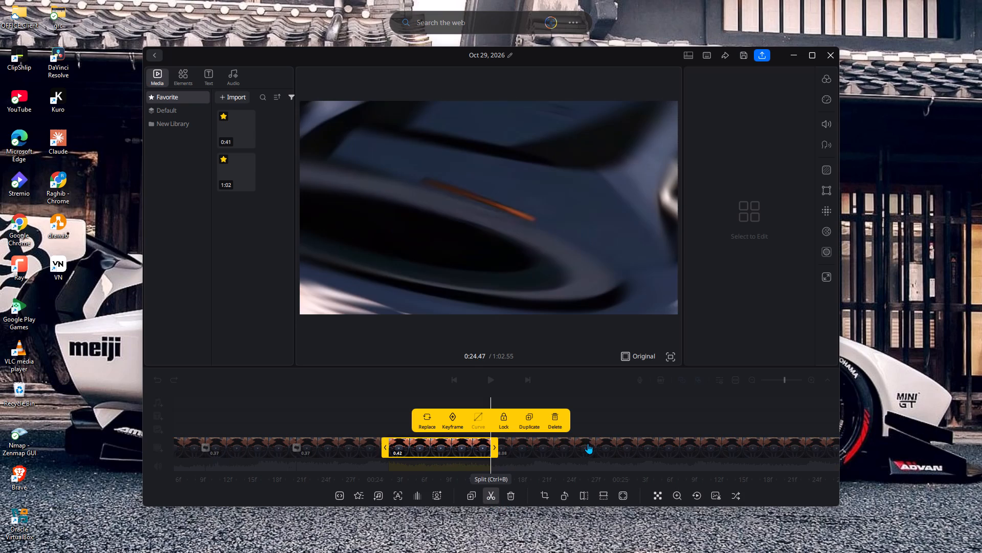
Split the remaining video at about 0:24.96 and 0:25.38.
click(588, 443)
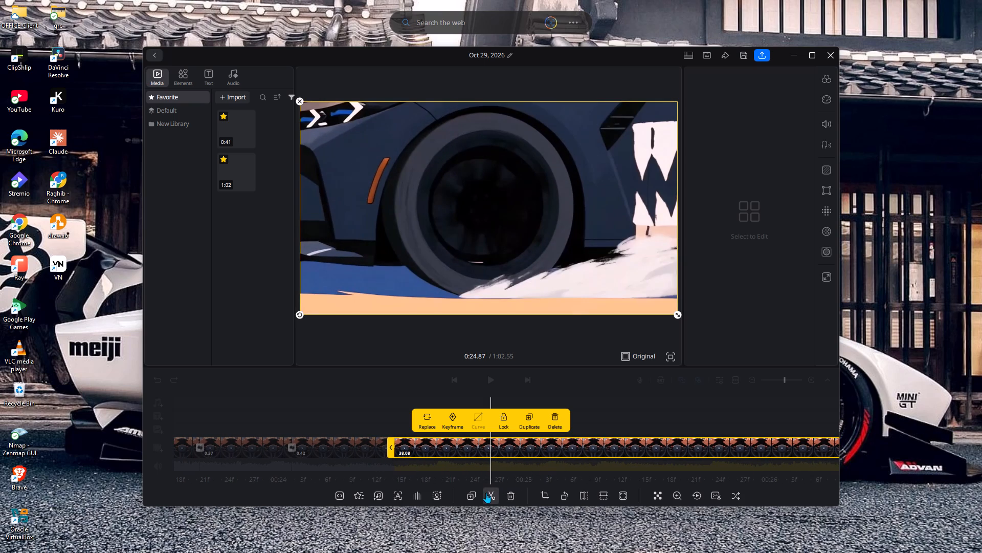
click(589, 442)
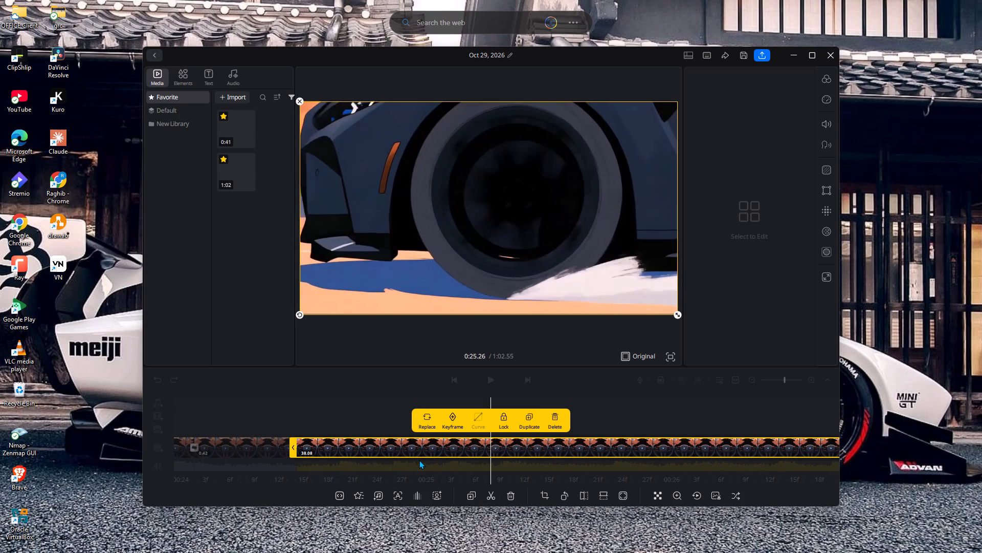
click(416, 452)
click(491, 492)
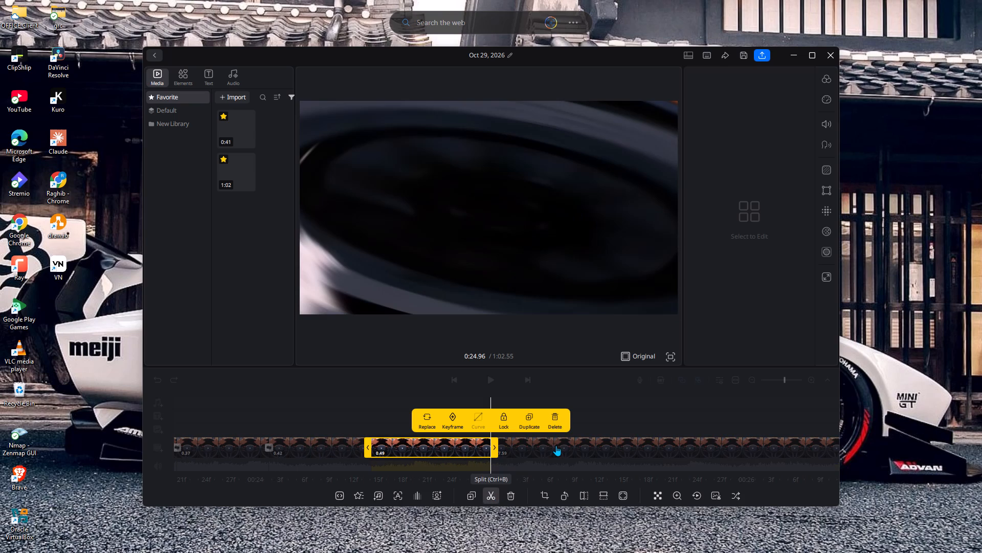
click(595, 449)
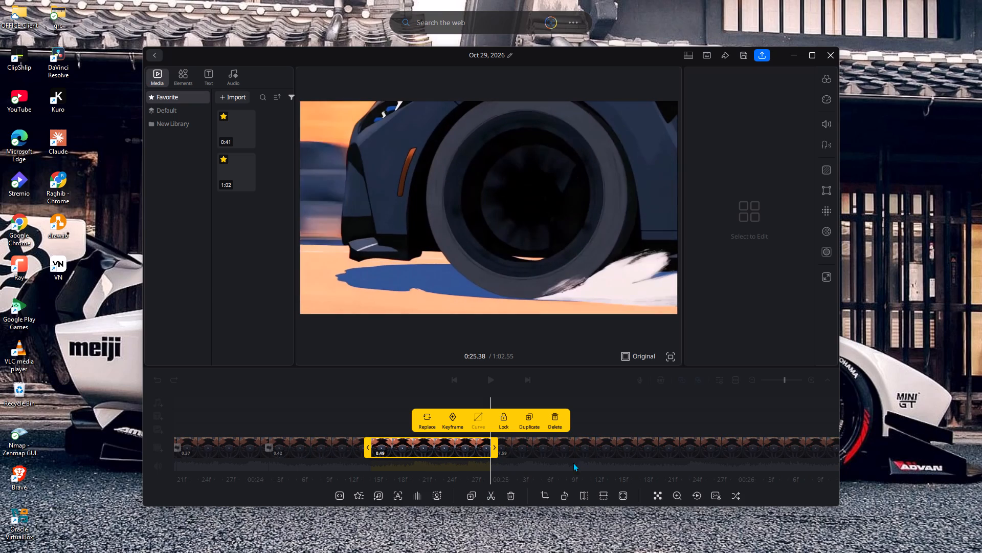
click(496, 494)
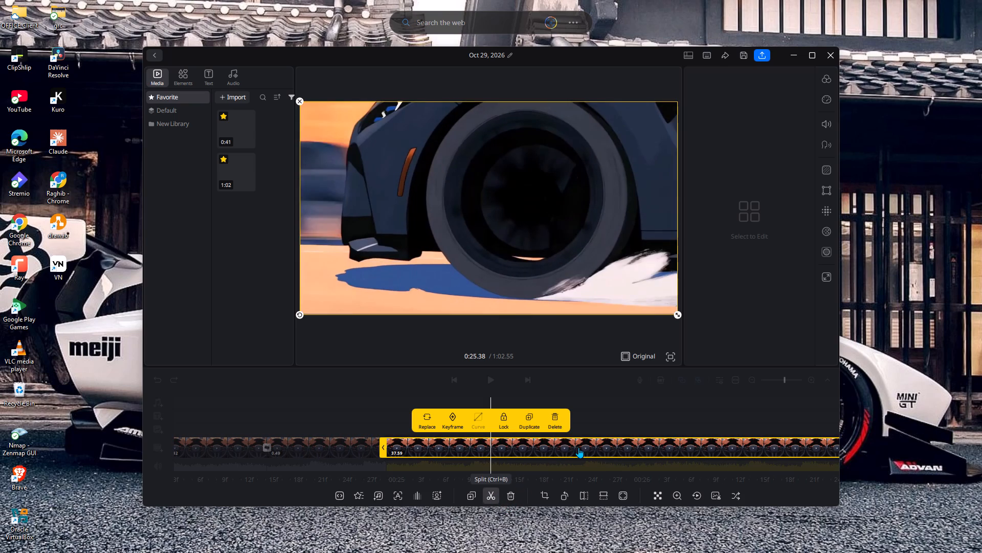
Split the remaining video at about 0:25.76 and delete the short segment between 0:25.38 and that cut.
click(584, 448)
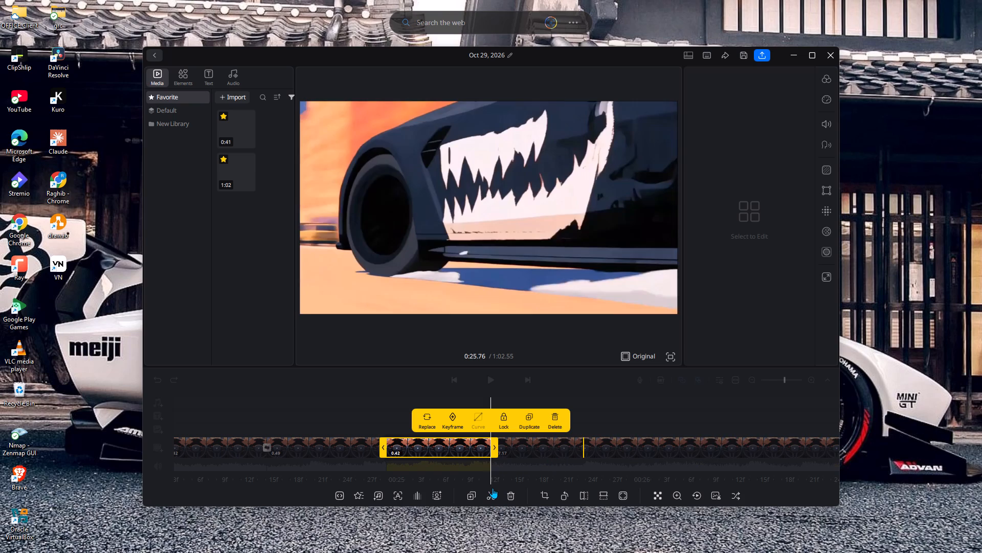
click(493, 488)
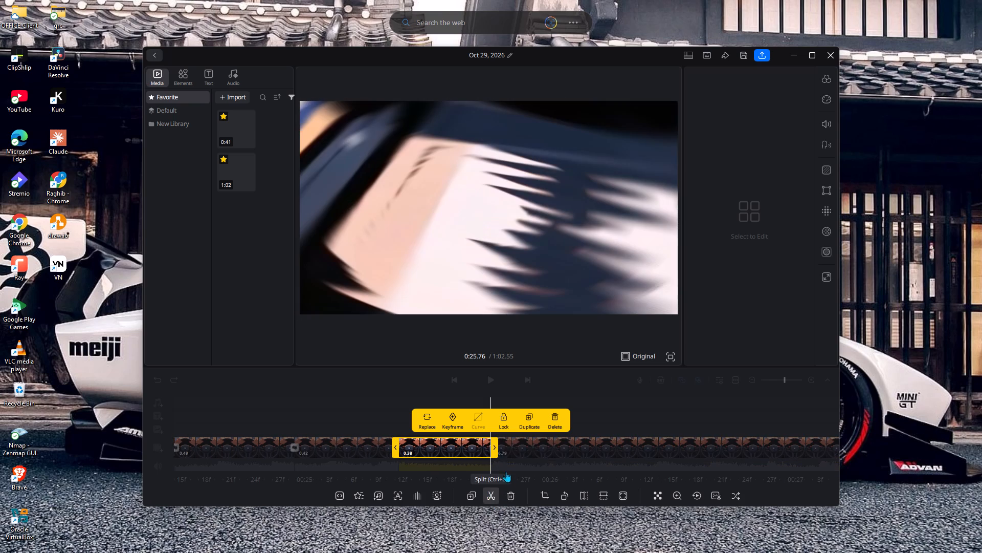
click(552, 420)
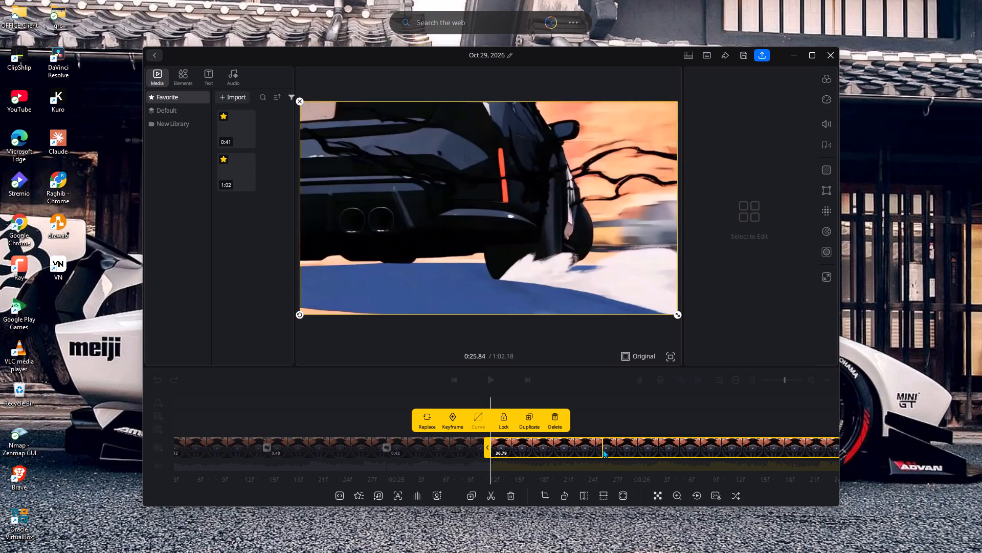
Split the remaining video at about 0:25.84, 0:26.29, 0:26.63 and 0:26.97.
click(602, 449)
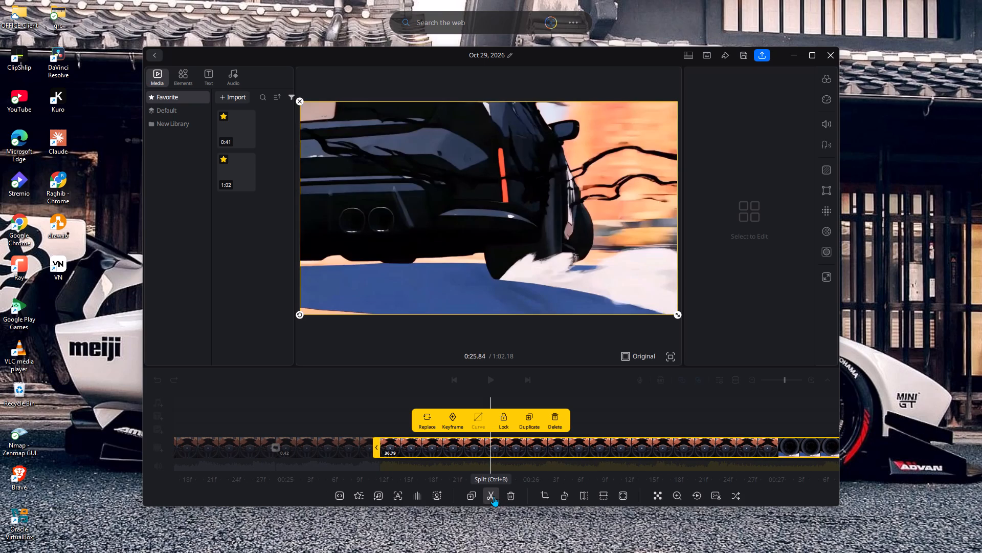
click(494, 496)
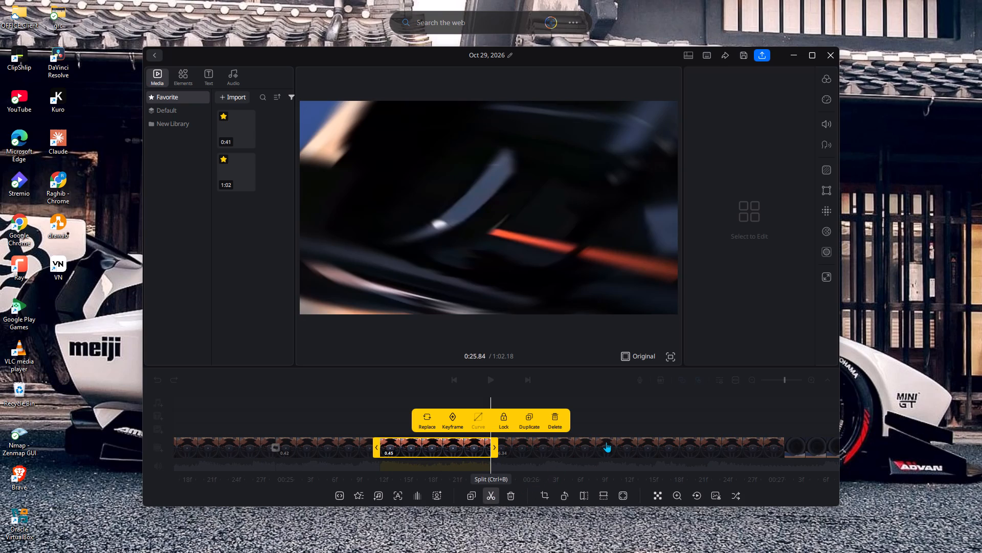
click(601, 445)
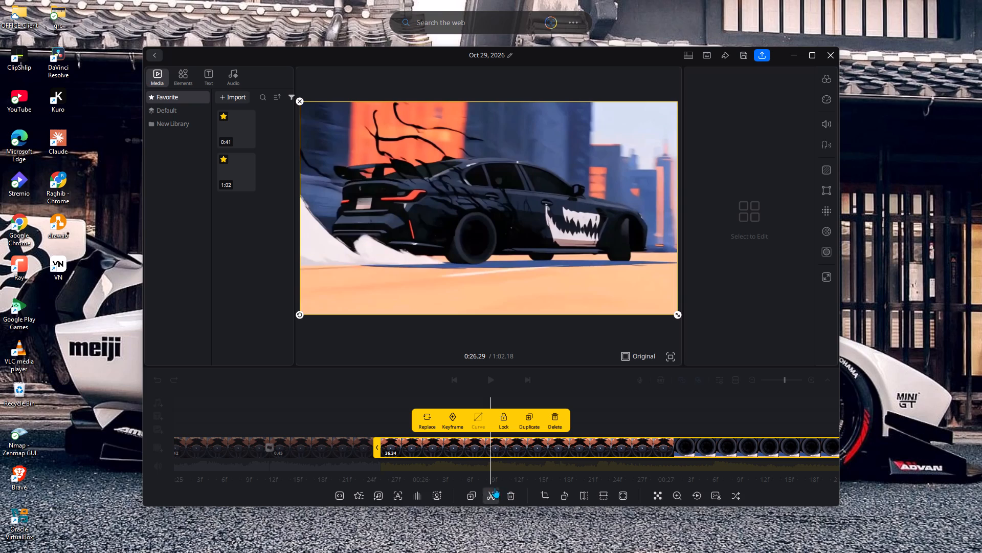
click(486, 490)
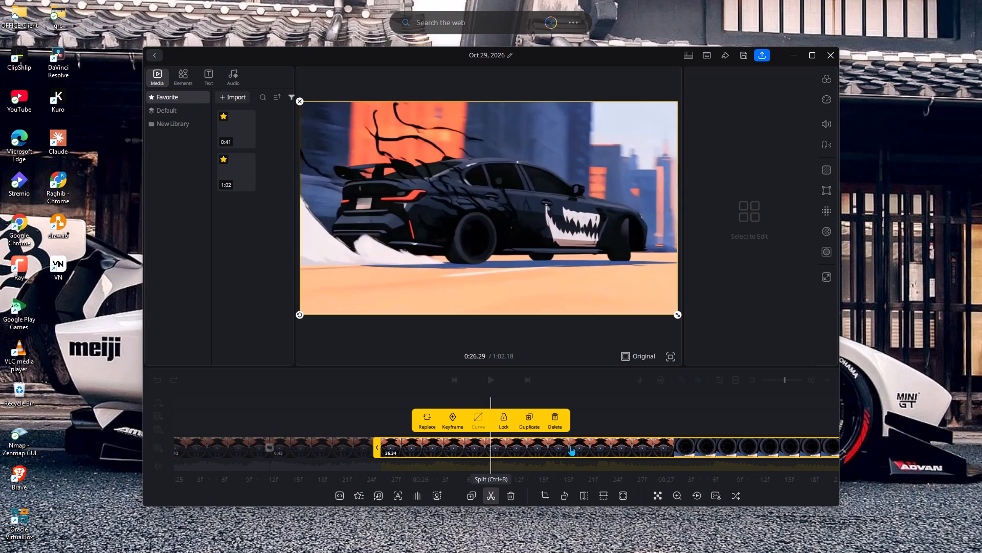
click(575, 445)
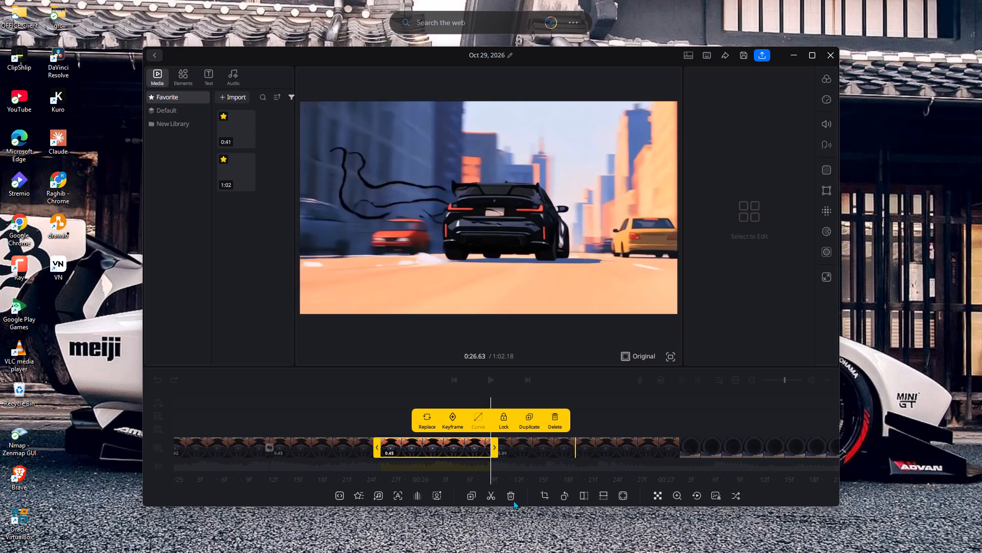
click(490, 495)
click(574, 446)
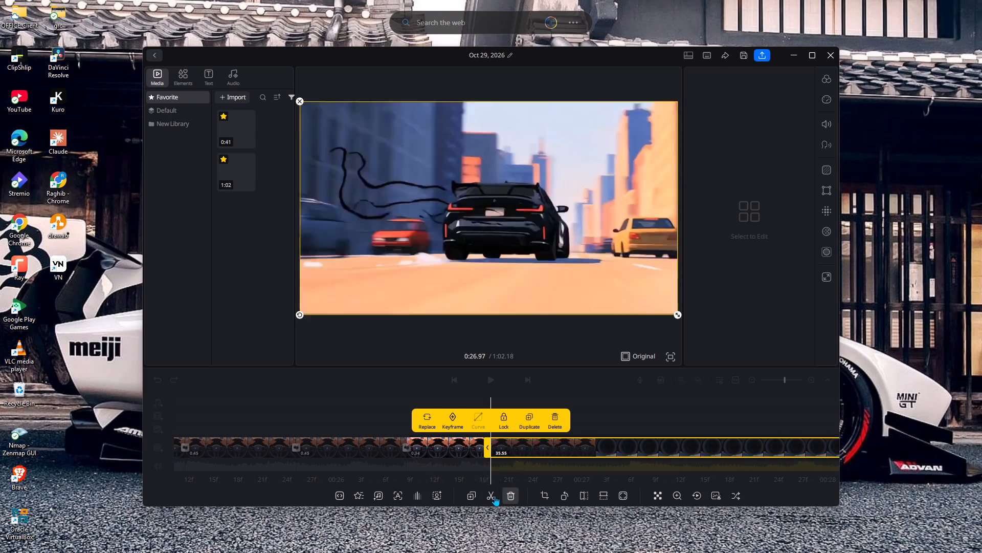
click(495, 496)
Split the remaining video at about 0:27.27, 0:27.62, 0:28.00 and 0:28.34.
click(566, 445)
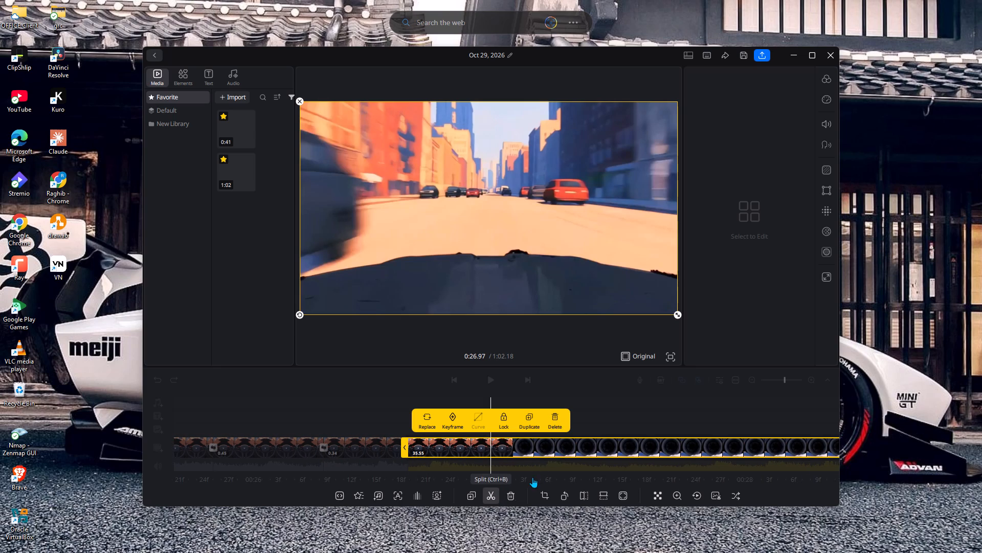
click(493, 495)
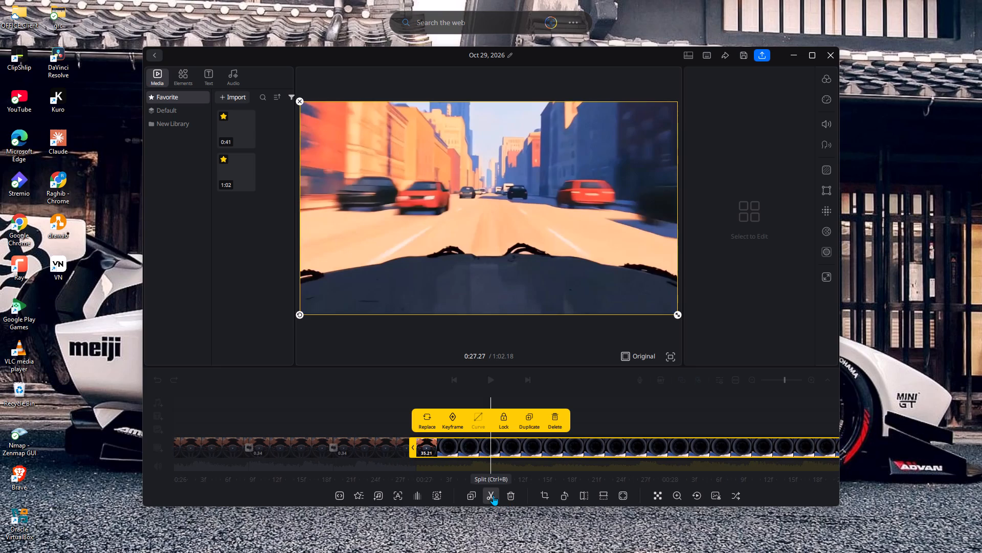
click(576, 443)
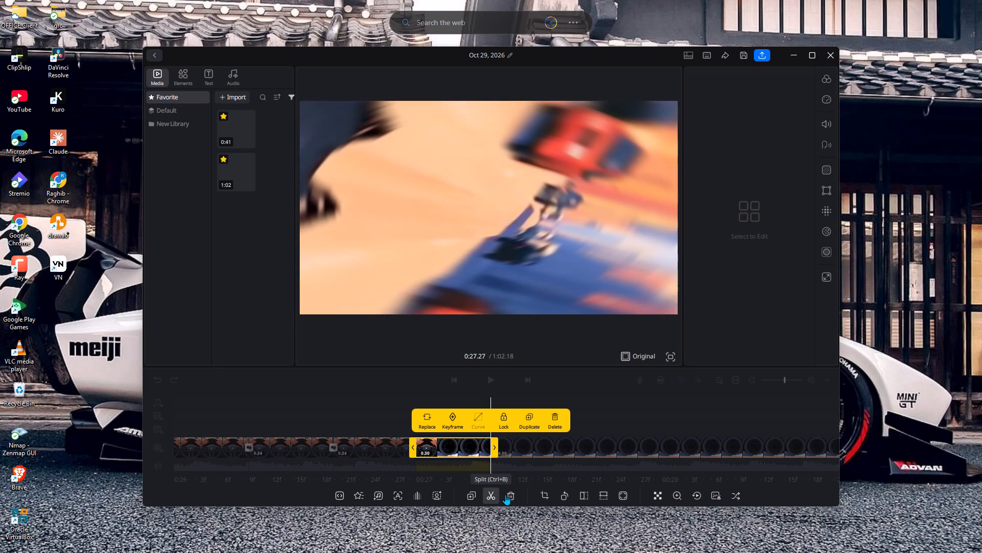
click(487, 496)
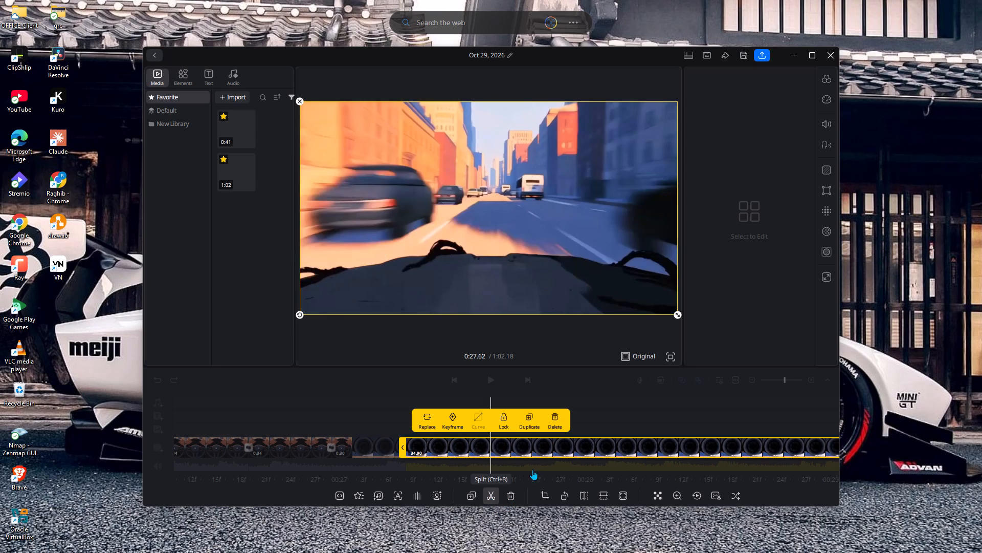
click(584, 445)
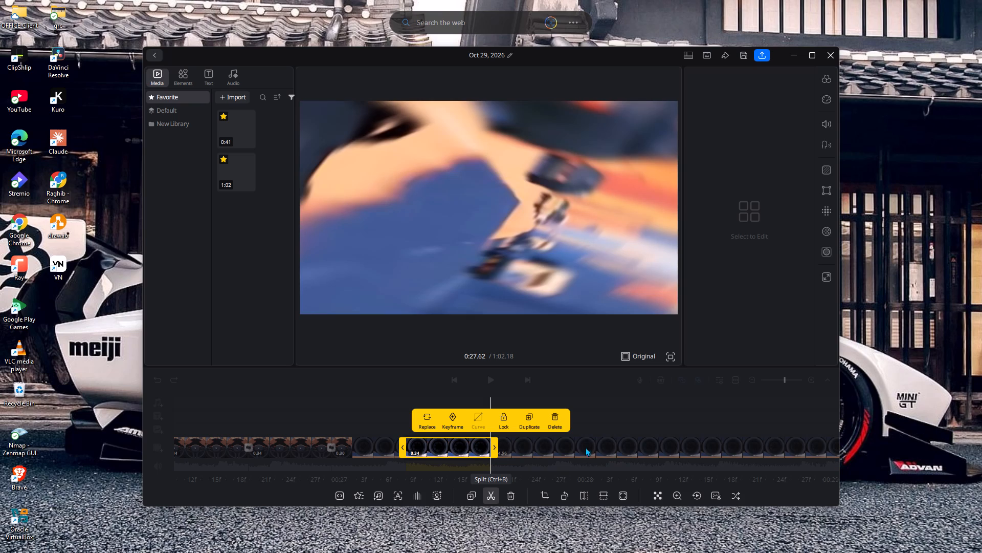
click(489, 498)
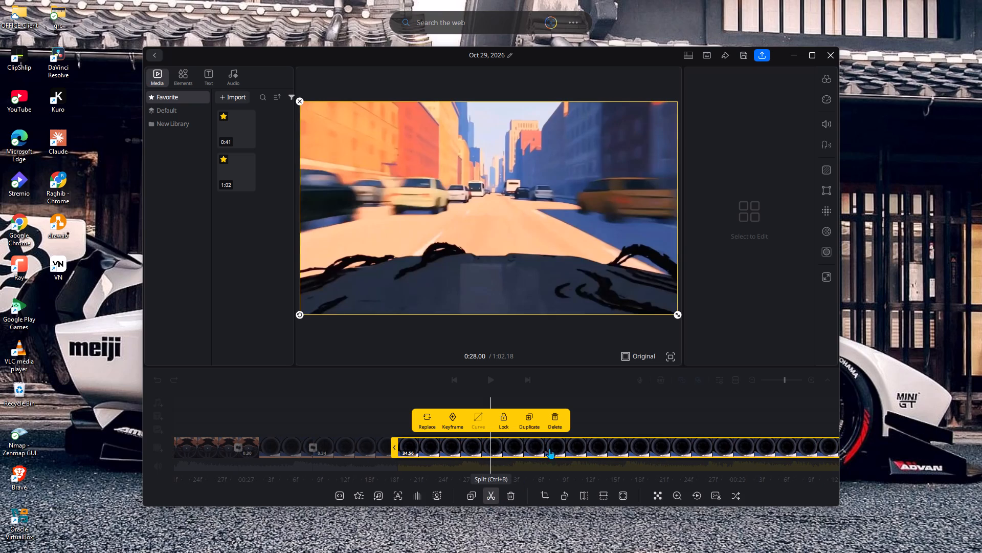
click(576, 442)
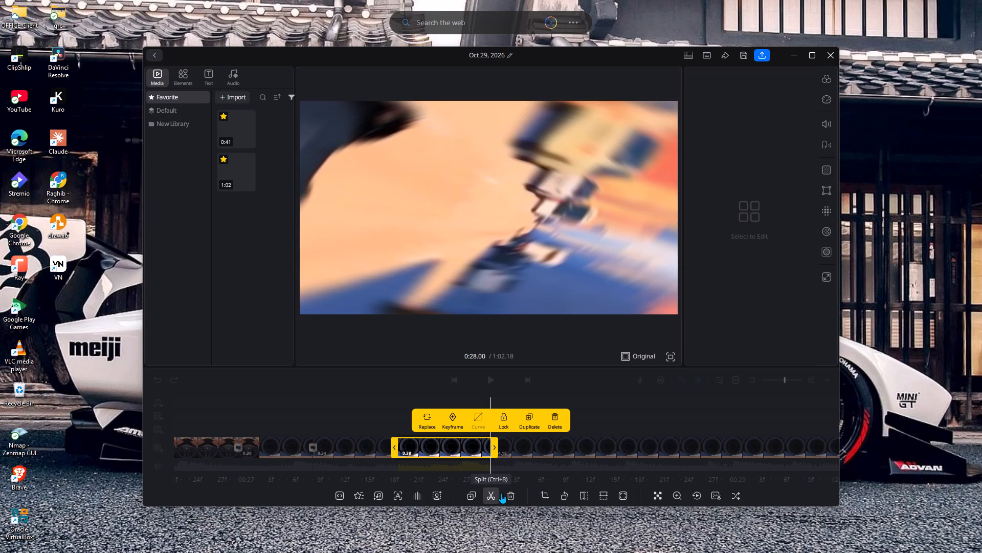
click(492, 496)
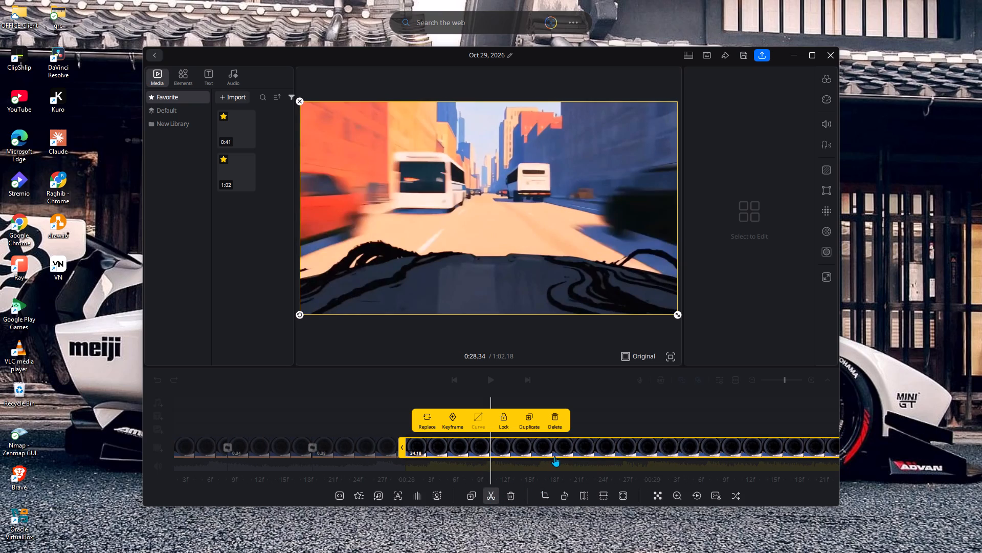
Split the remaining video at about 0:28.71, 0:29.06 and 0:29.41.
click(582, 445)
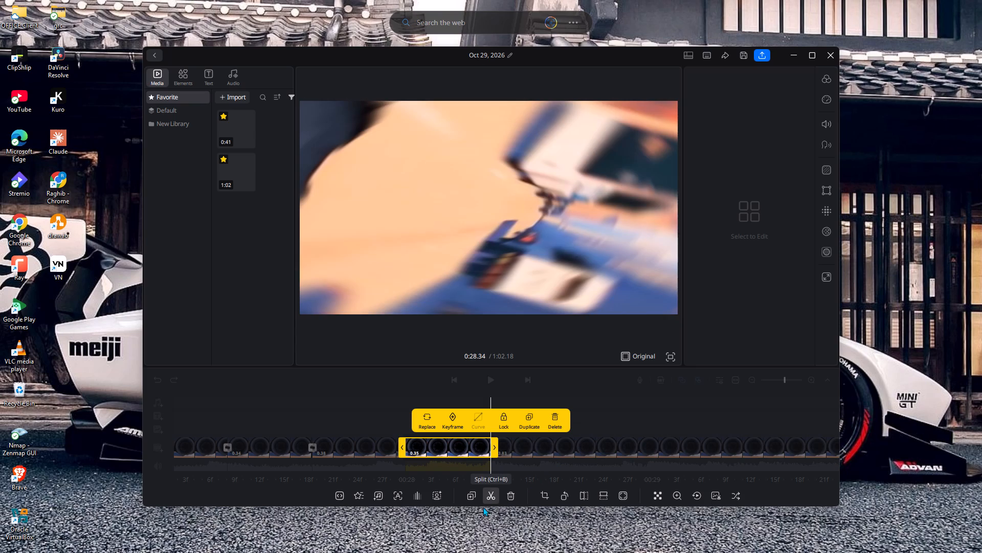
click(496, 494)
click(577, 450)
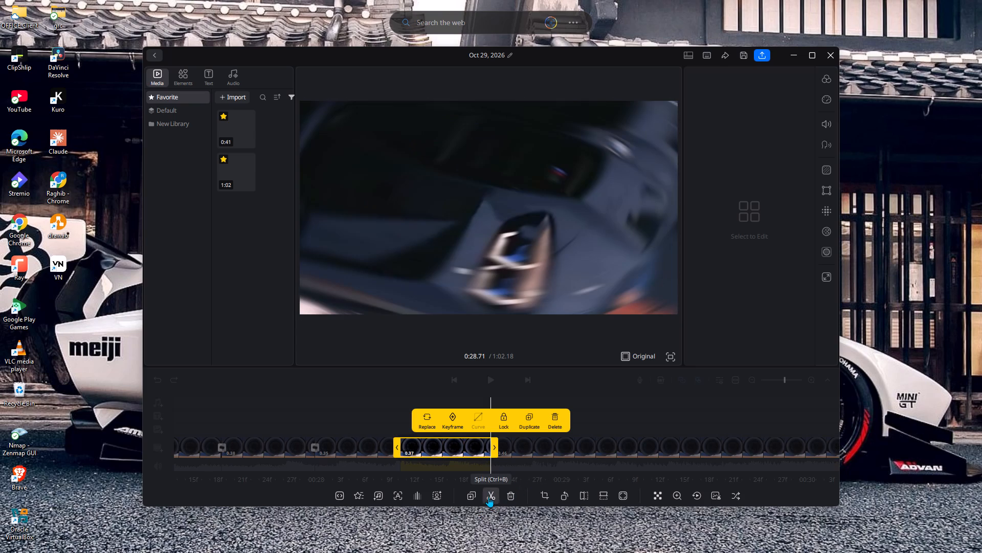
click(487, 497)
click(575, 441)
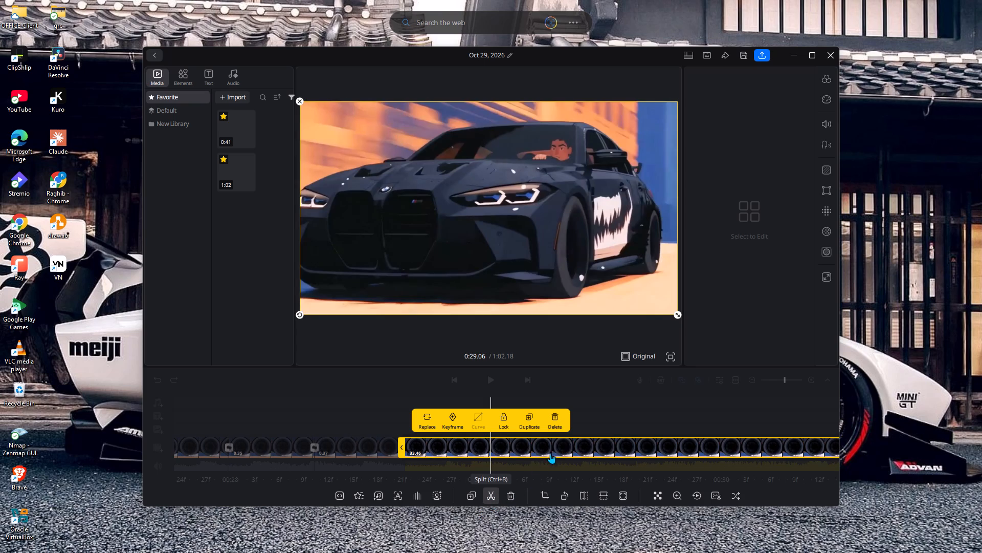
click(489, 496)
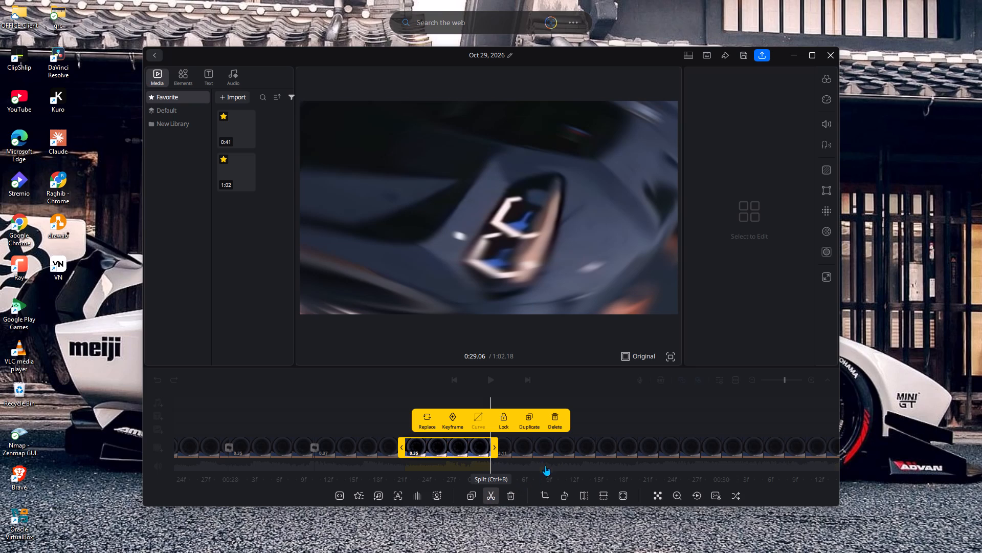
Split the remaining video at about 0:29.74, 0:30.06 and 0:30.39.
click(573, 450)
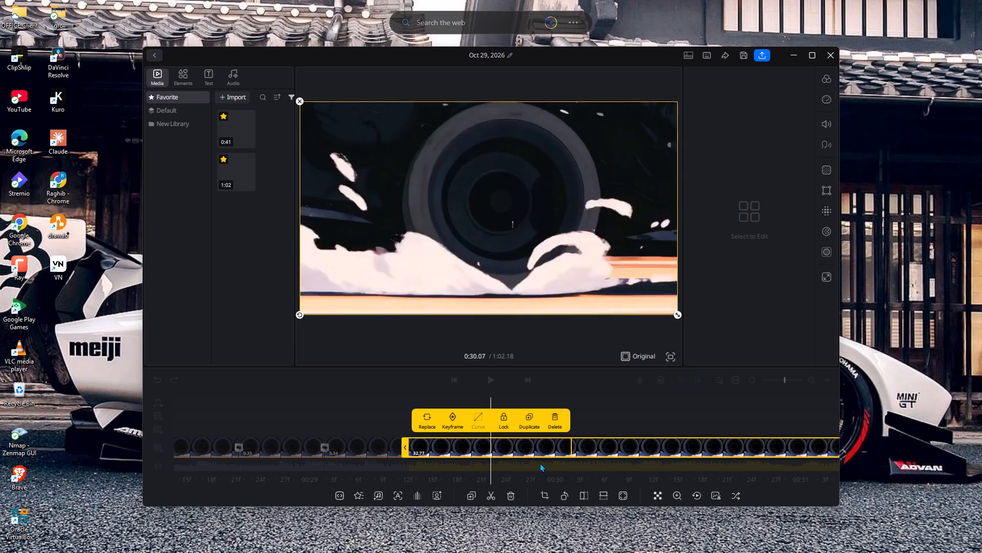
click(492, 499)
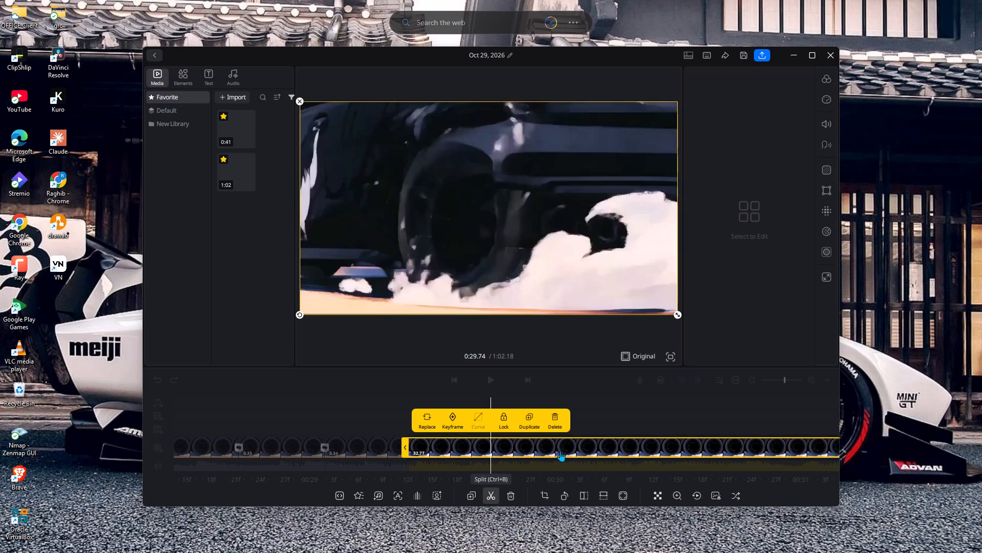
click(569, 444)
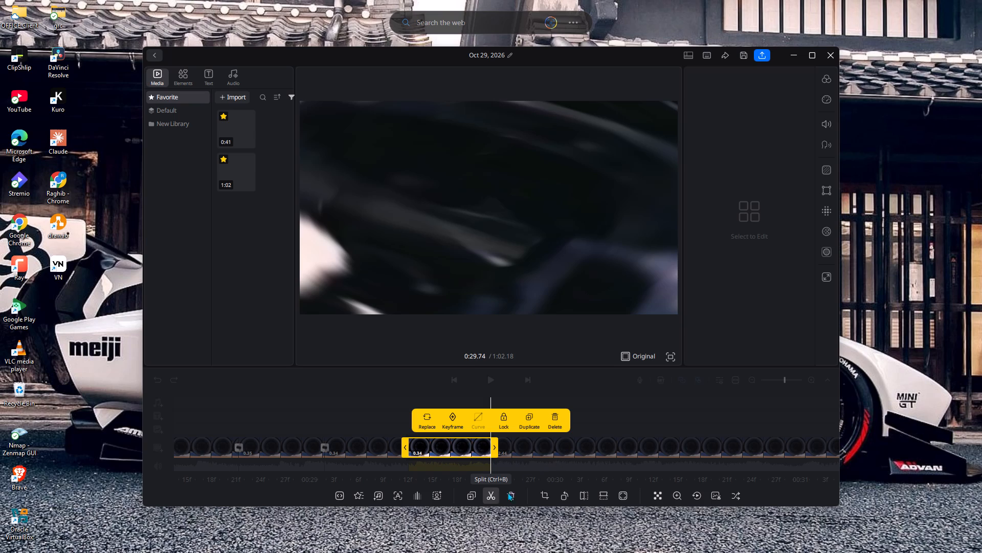
click(483, 500)
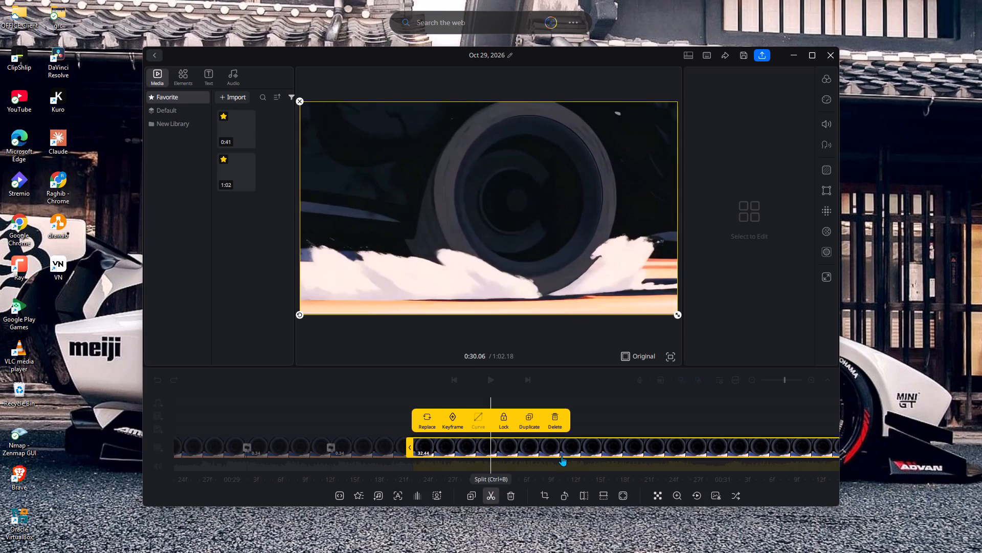
click(574, 449)
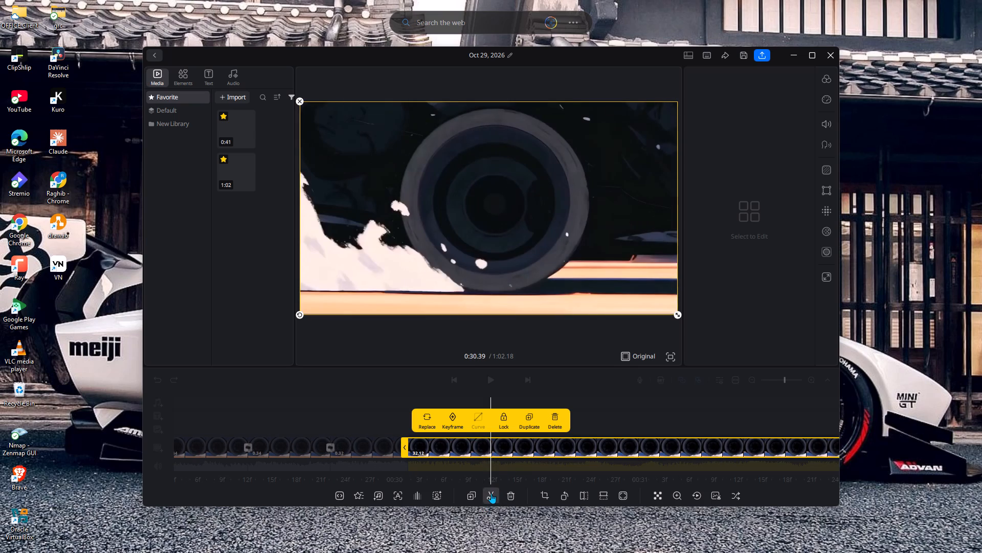
click(491, 494)
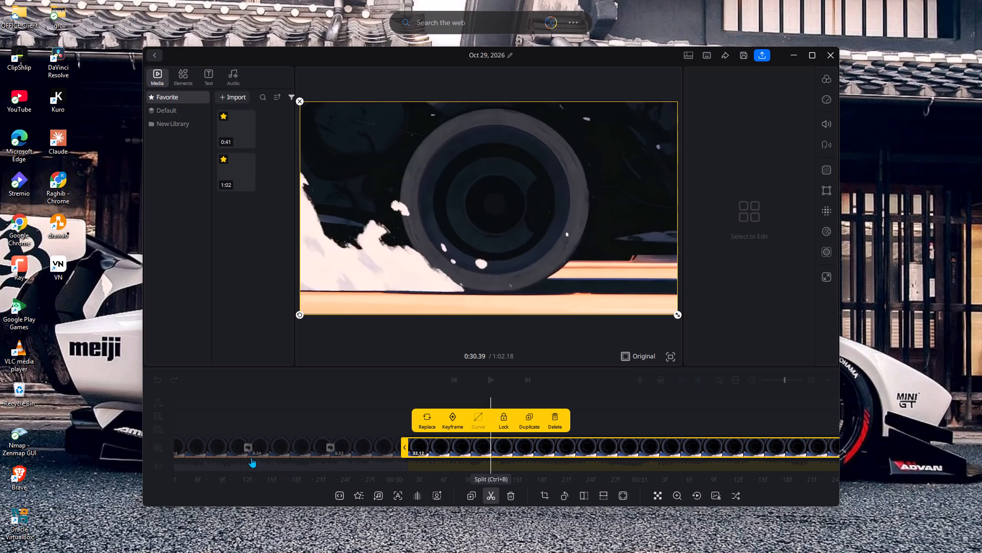
Add a Dissolve 1 transition at the 0:29.41 cut and a Blur transition at the 0:29.74 cut, lengthening each transition's duration.
click(246, 449)
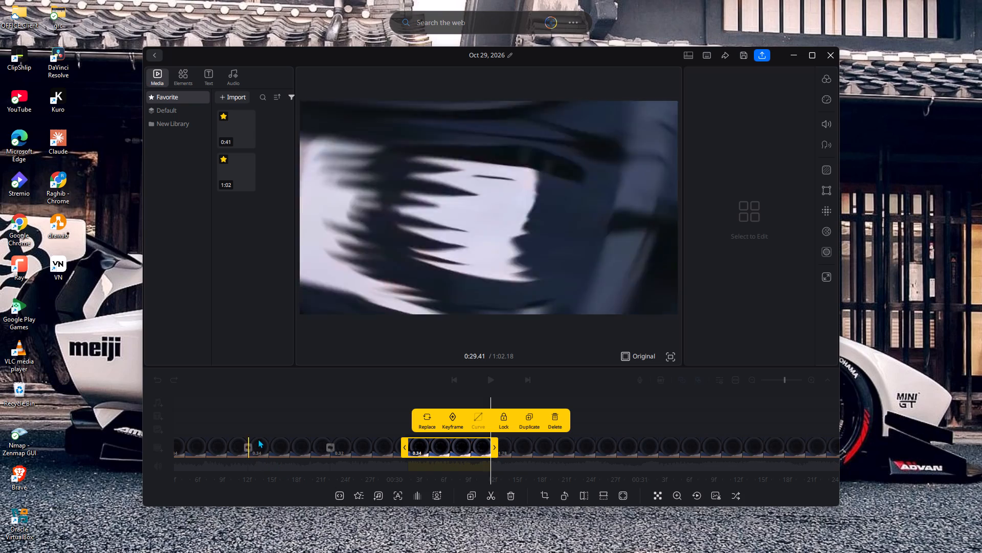
click(347, 421)
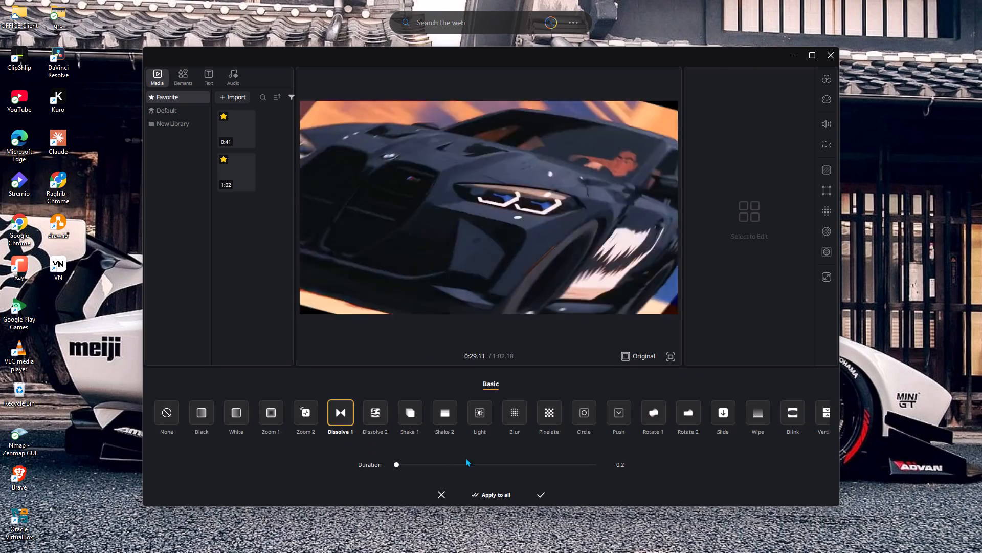
click(521, 464)
click(541, 493)
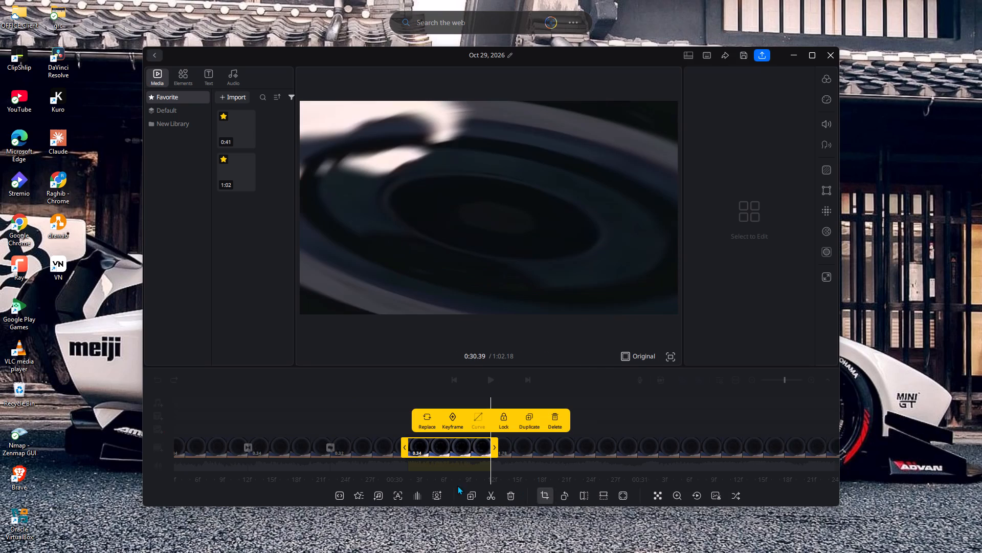
click(330, 446)
click(518, 409)
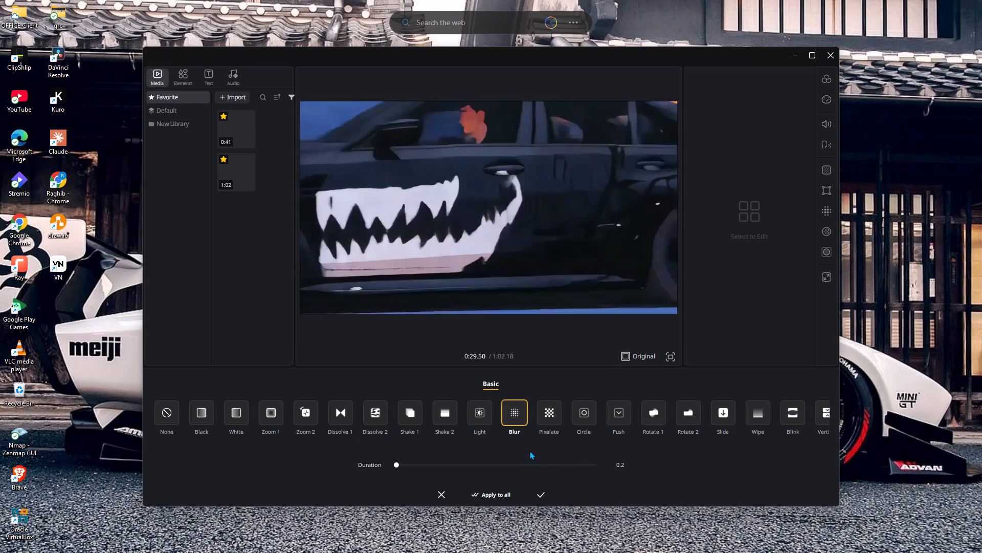
double_click(544, 460)
click(537, 493)
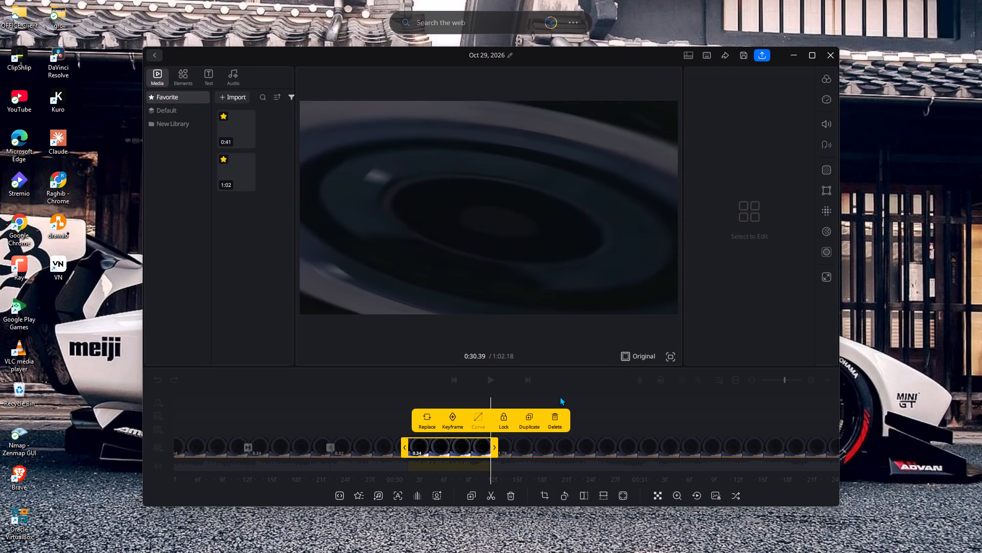
click(560, 396)
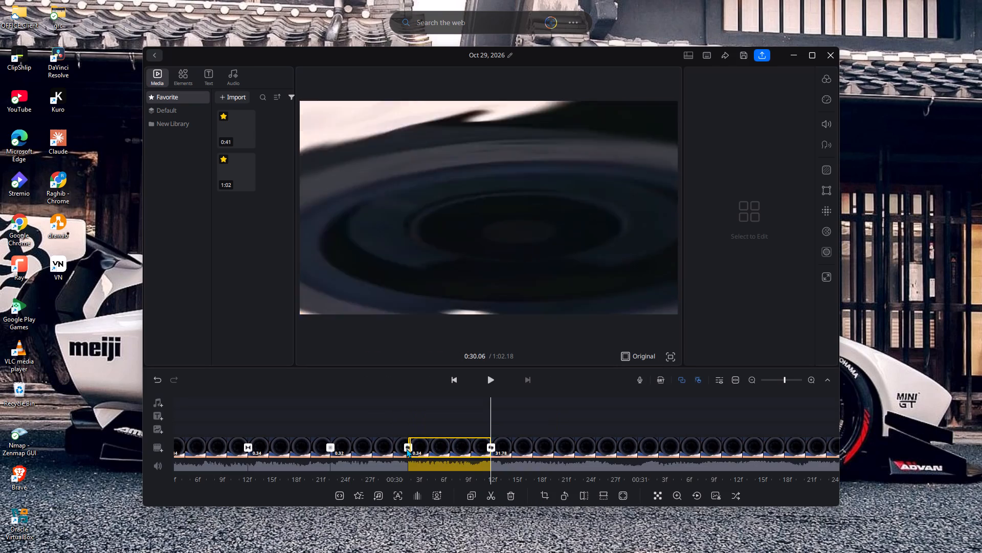
Add a Slide transition with a lengthened duration at the 0:30.06 cut.
click(405, 448)
double_click(724, 417)
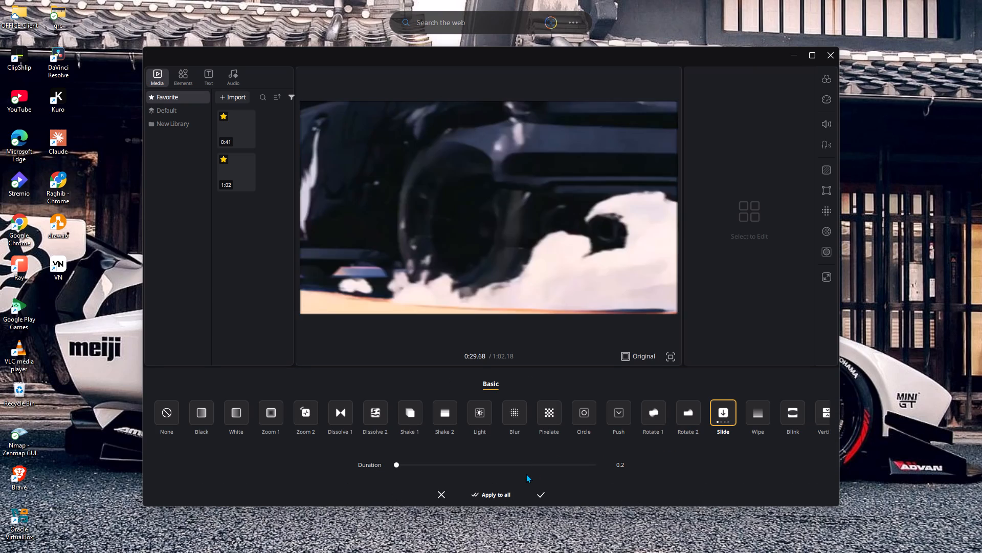
click(529, 462)
click(541, 491)
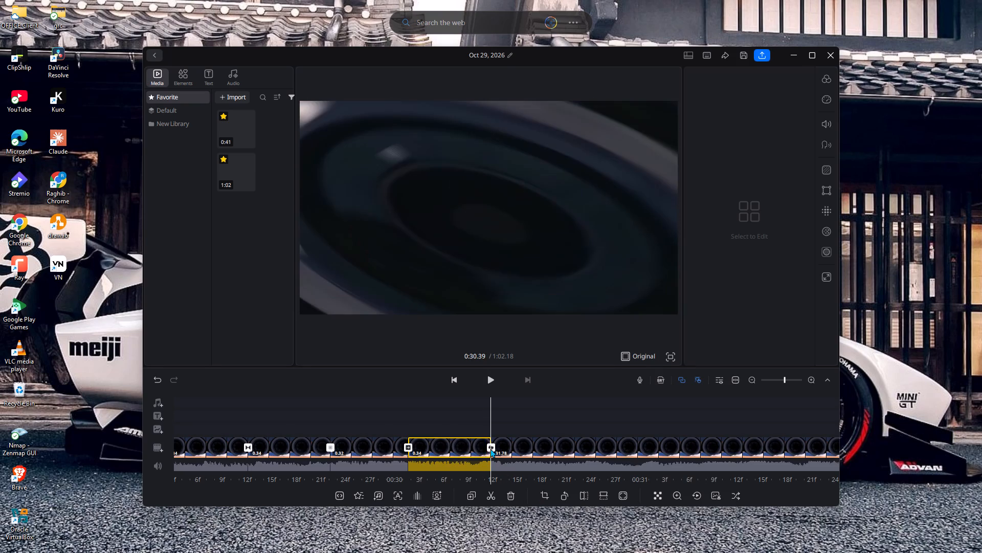
Add a Zoom 1 transition with a duration of 0.3 at the 0:30.39 cut.
click(490, 449)
double_click(268, 420)
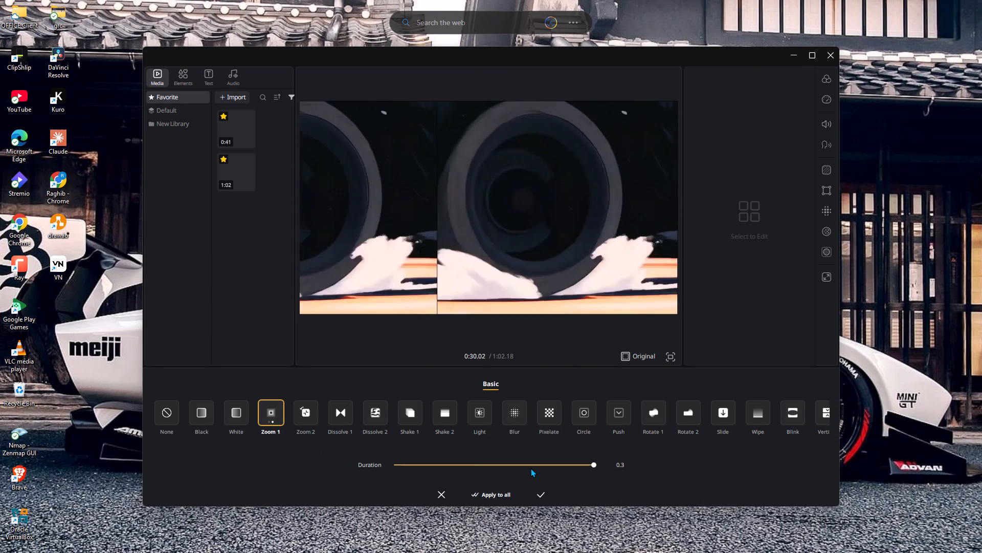
click(532, 494)
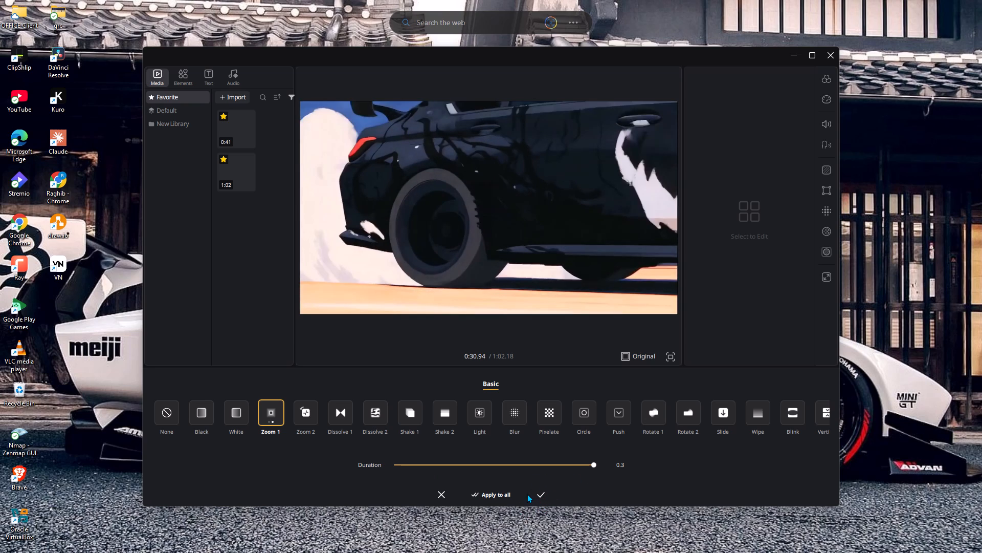
click(545, 492)
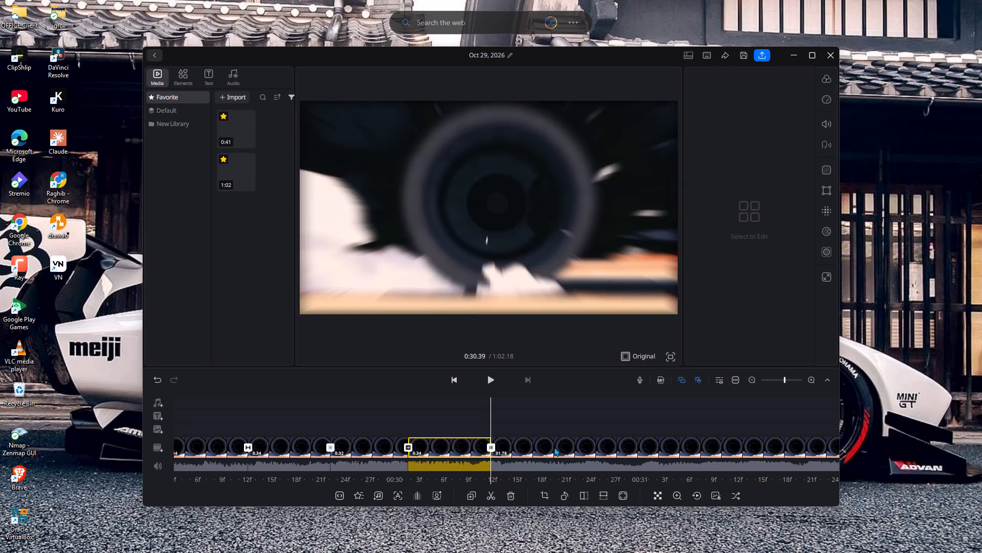
Split the remaining video at about 0:30.71, 0:31.01, 0:31.31 and 0:31.69.
click(568, 447)
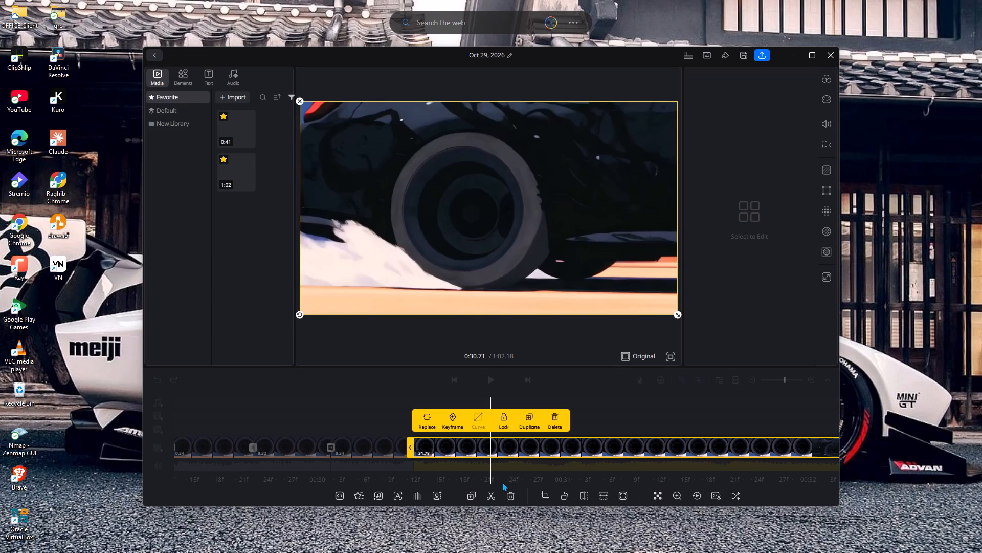
click(488, 495)
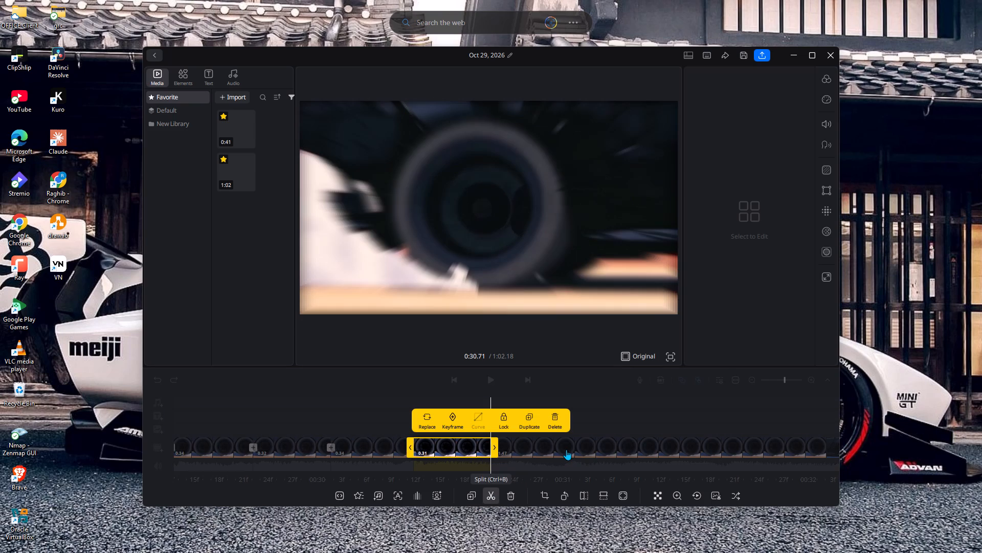
click(566, 450)
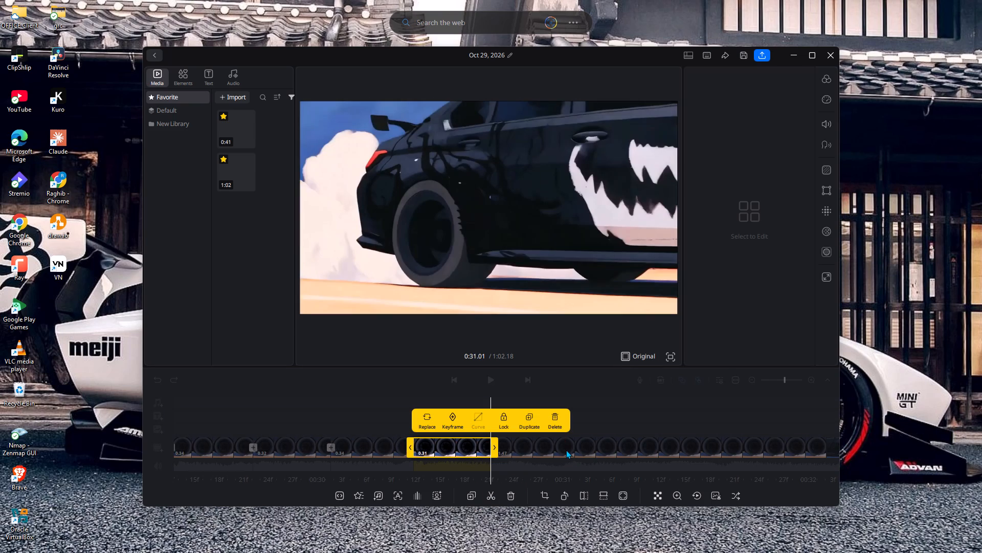
click(497, 498)
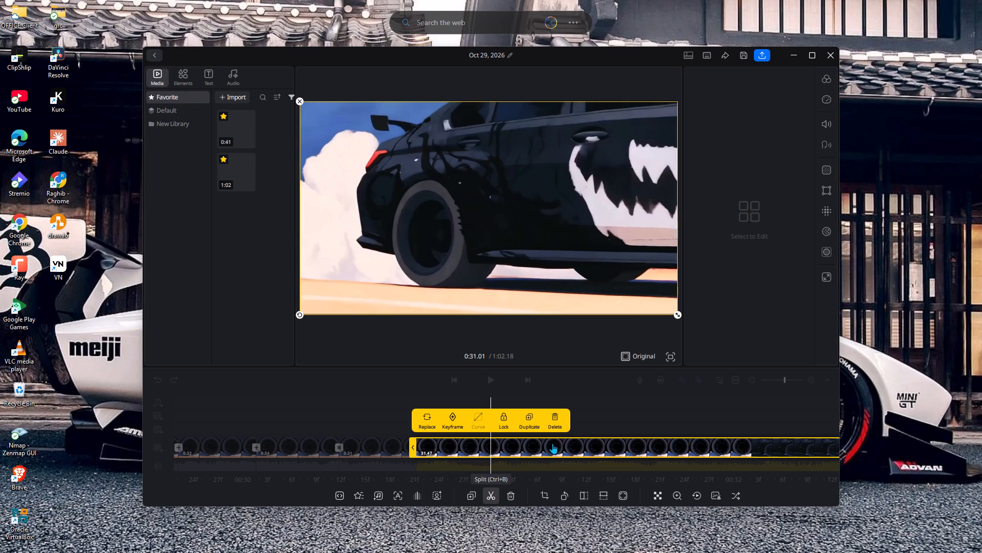
click(564, 444)
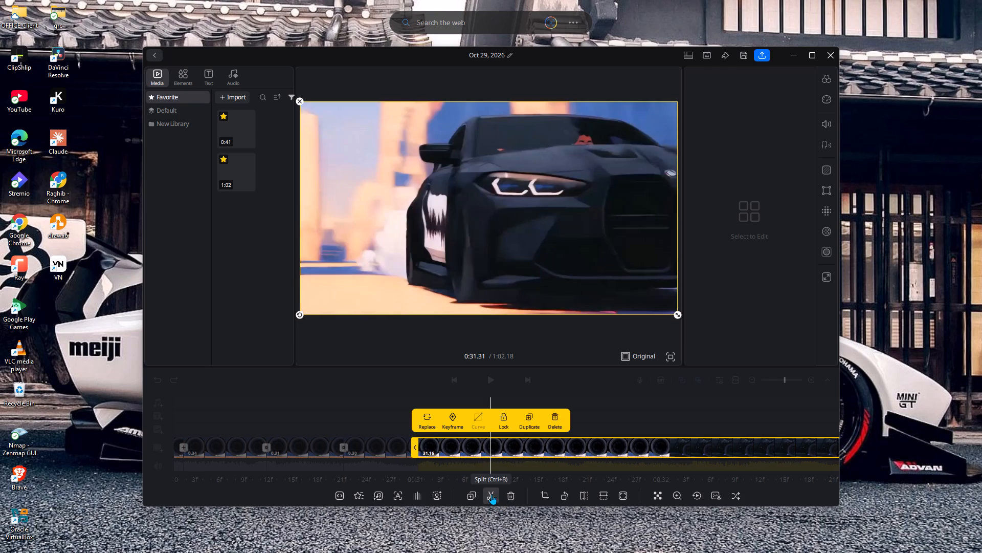
click(492, 494)
click(585, 445)
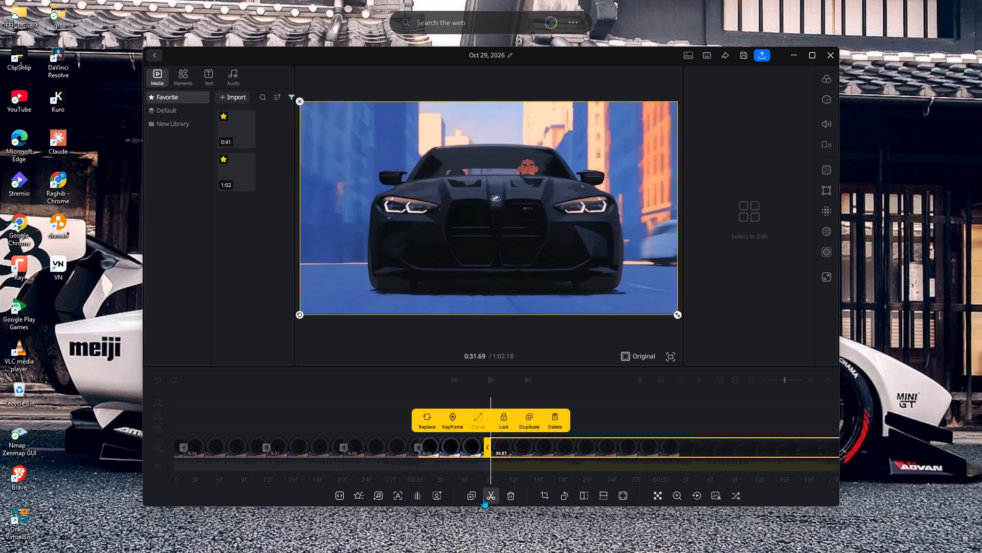
click(487, 496)
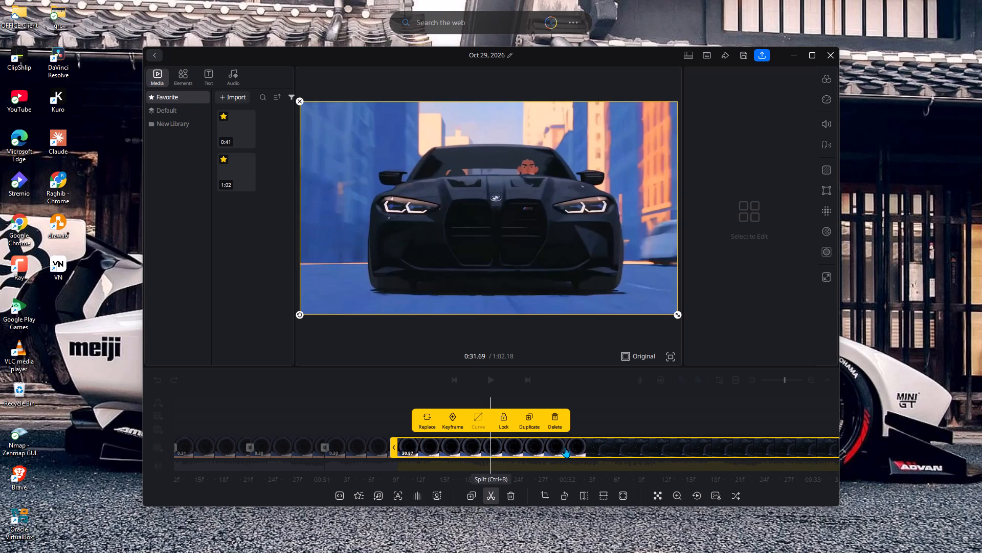
Split the remaining video at about 0:31.99, 0:32.30 and 0:32.60.
click(566, 446)
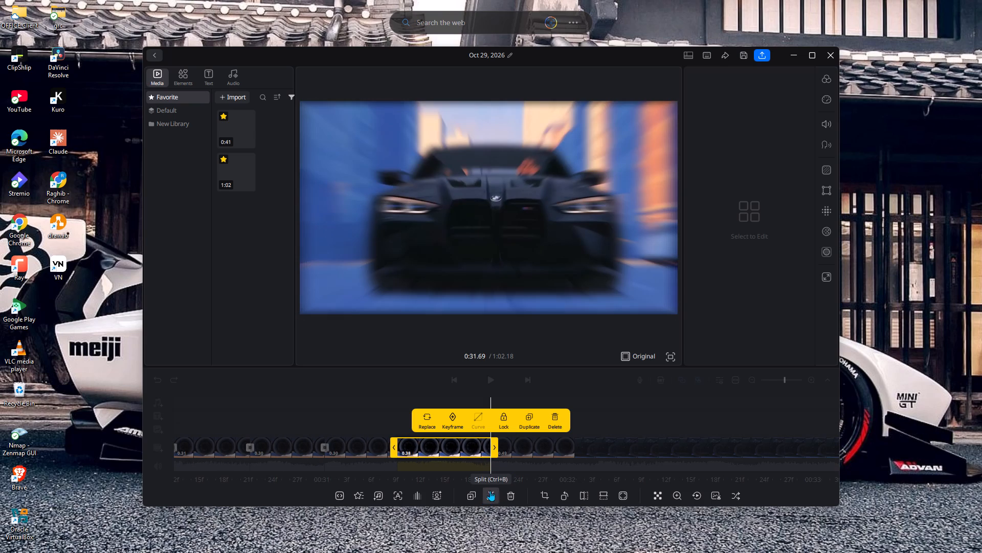
click(490, 495)
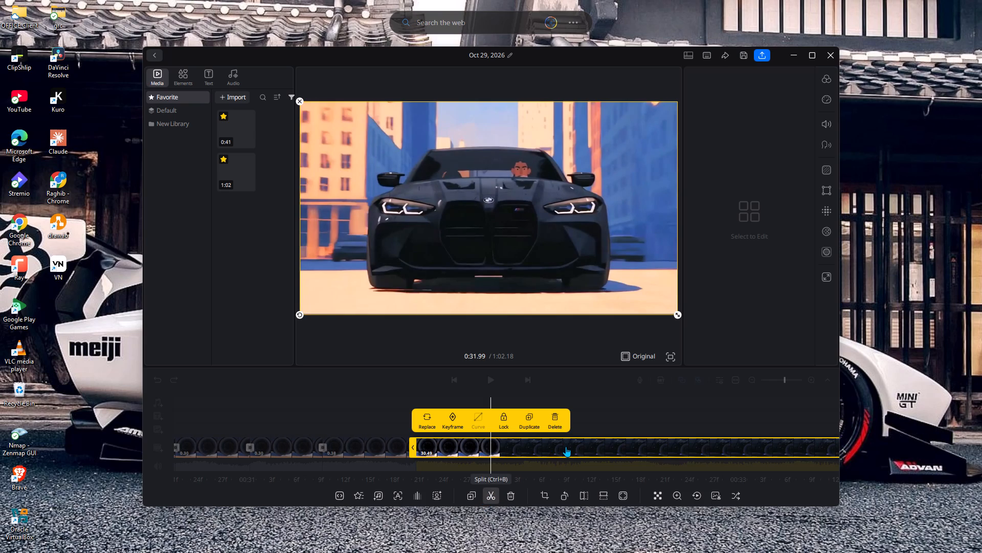
click(566, 446)
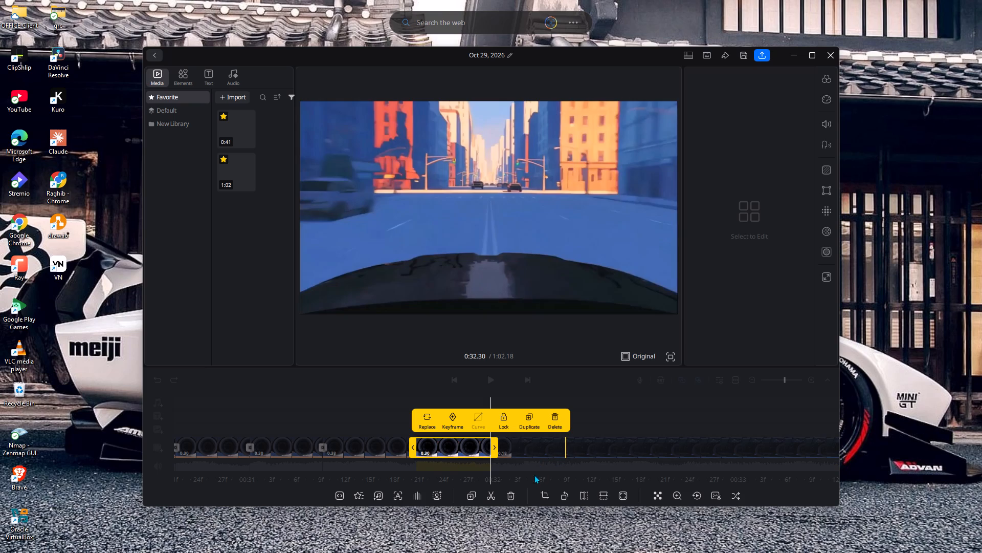
click(494, 499)
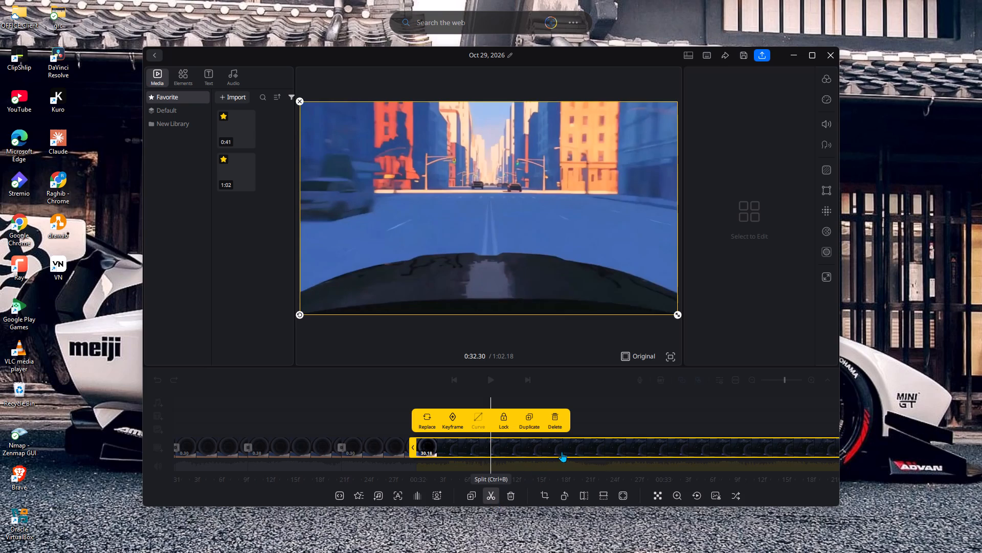
click(570, 446)
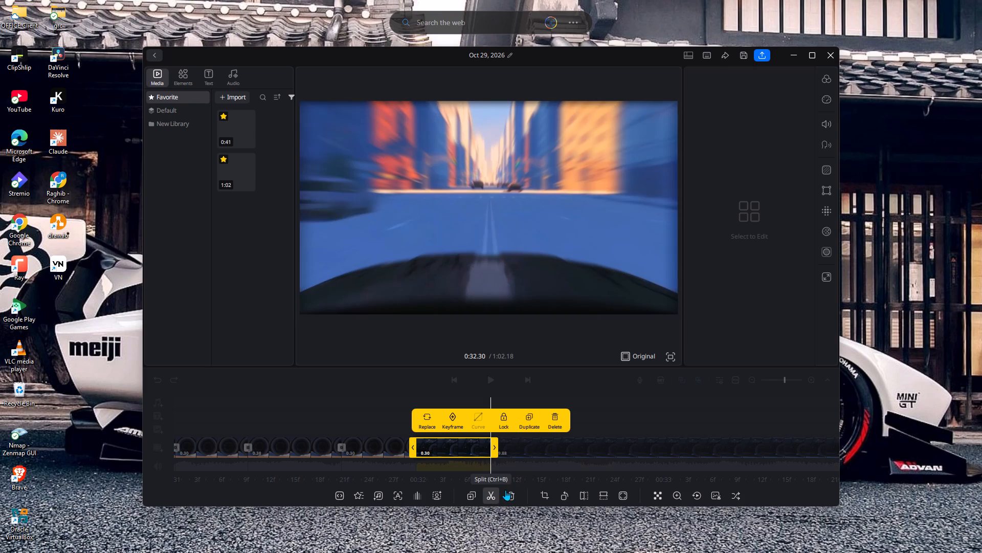
click(494, 498)
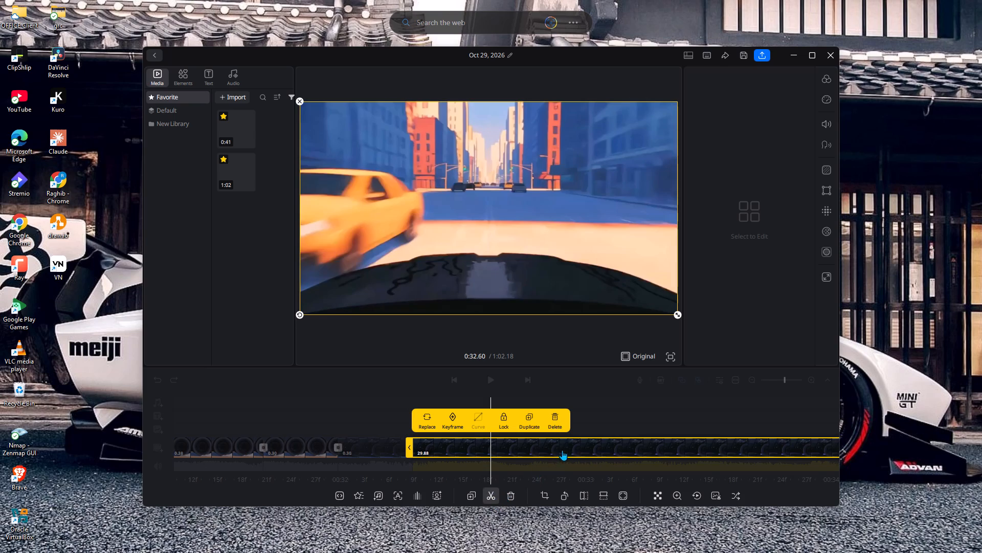
Split the remaining video at about 0:32.91, 0:33.23, 0:33.54, 0:33.83 and 0:34.13.
click(562, 449)
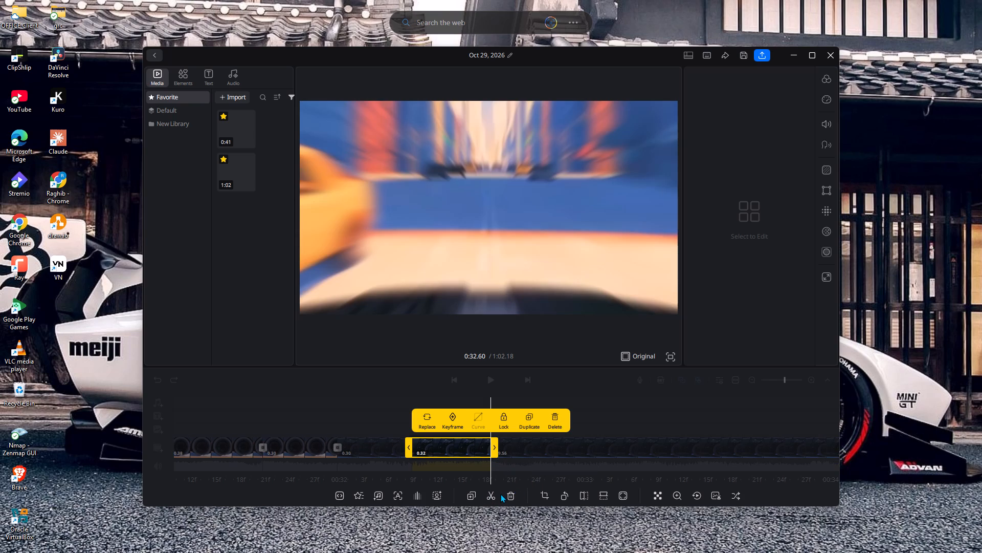
click(489, 496)
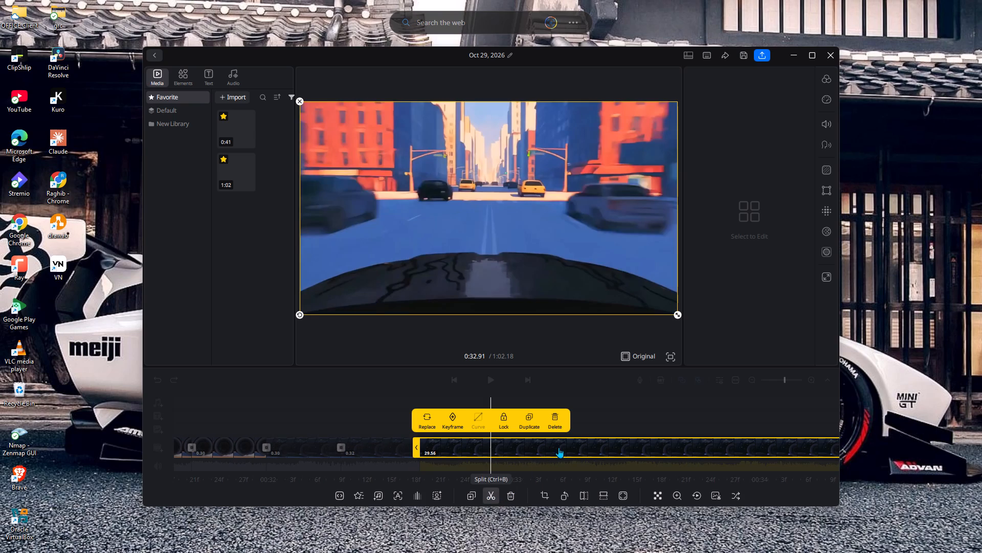
click(571, 447)
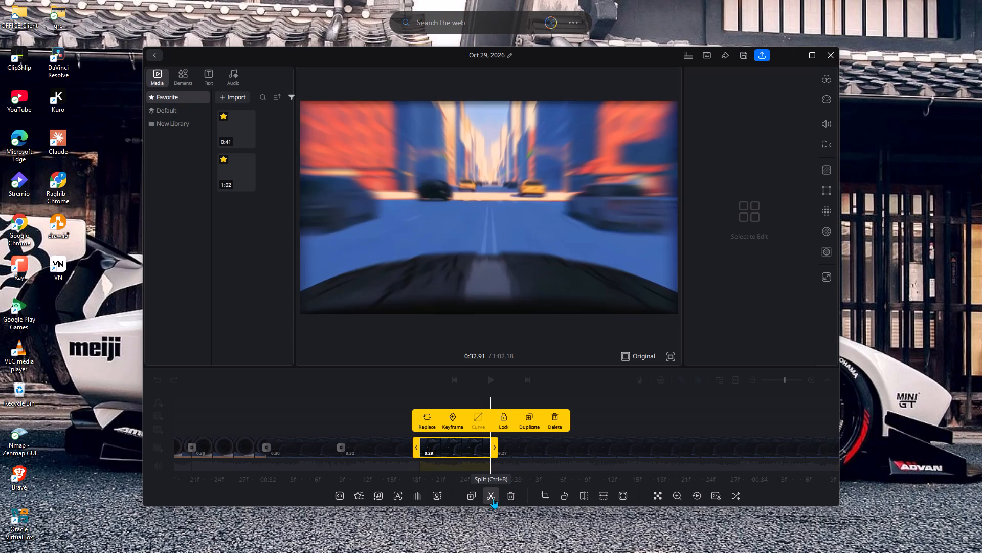
click(492, 499)
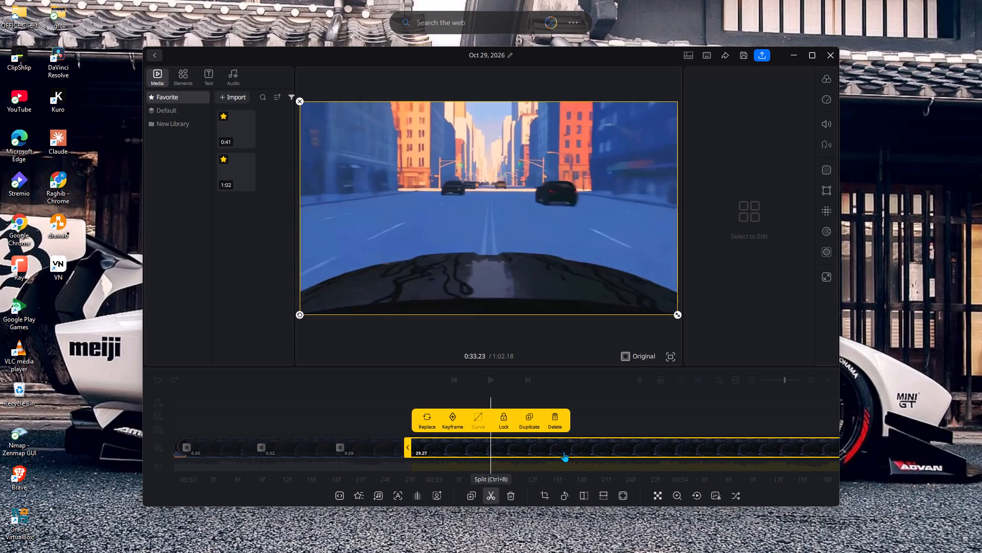
click(567, 450)
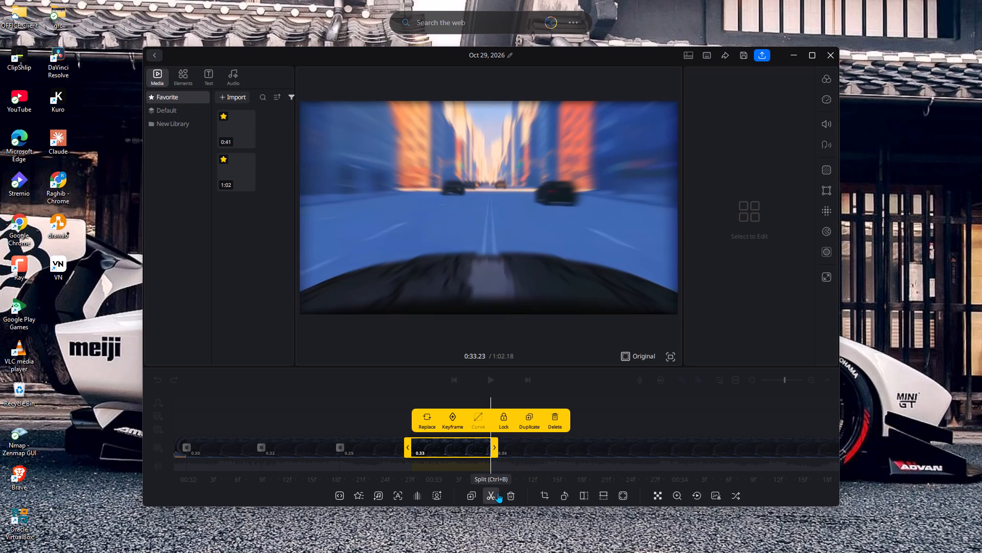
click(491, 495)
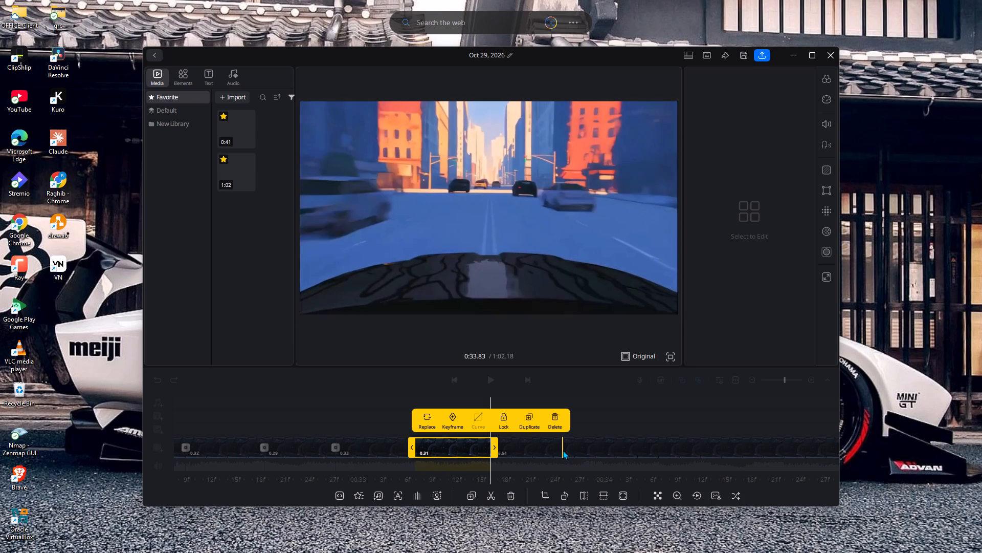
click(563, 450)
click(499, 492)
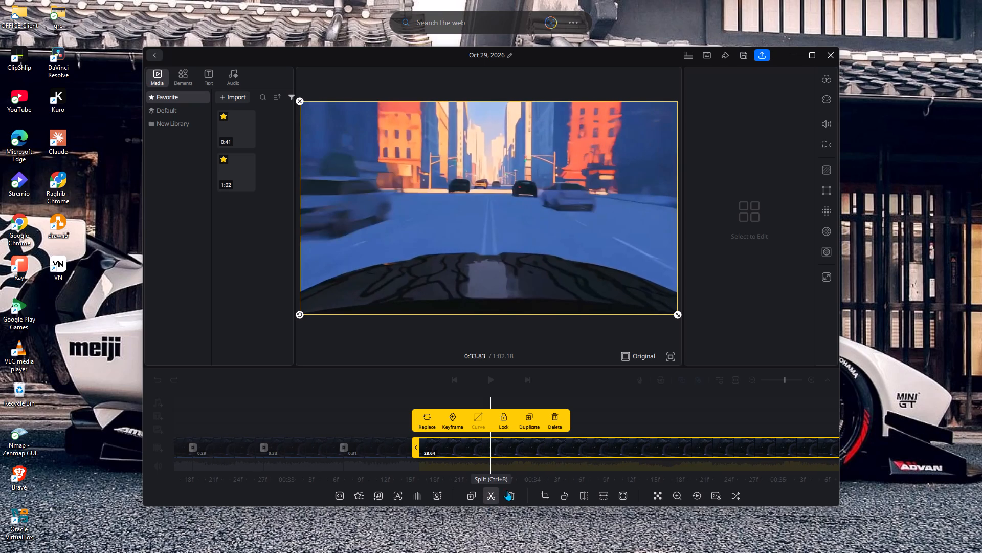
click(565, 445)
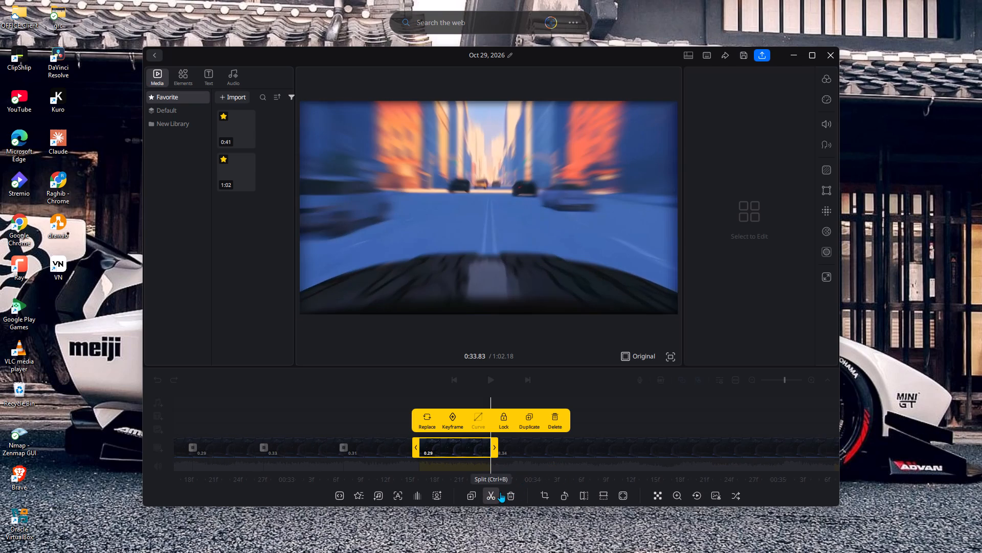
click(492, 494)
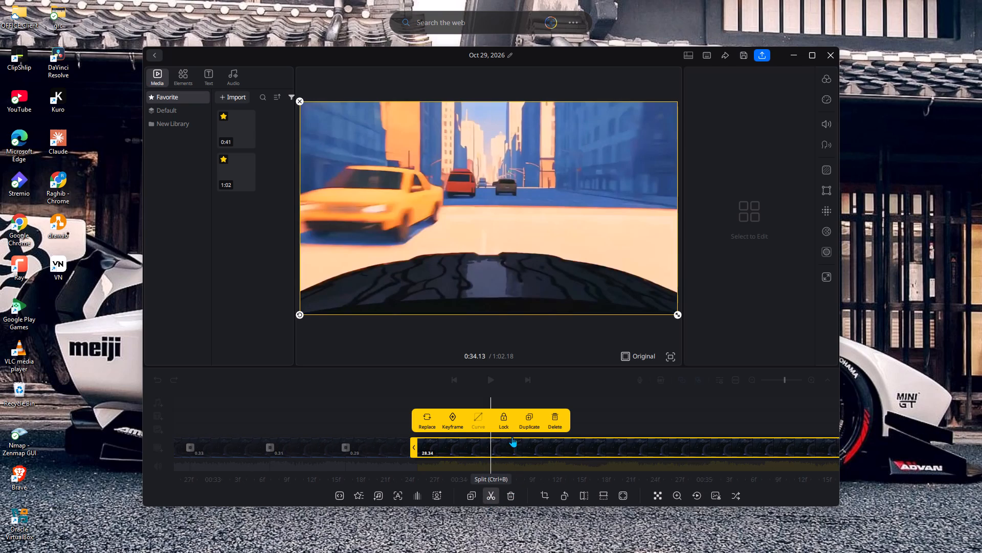
Apply the A2 Aesthetic filter to the selected short segment ending at 0:34.13.
click(824, 78)
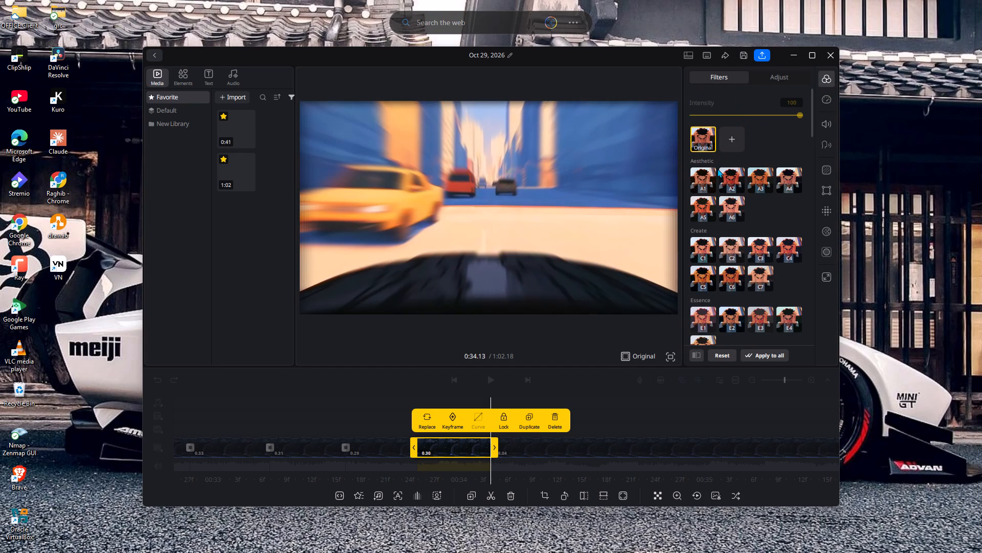
click(731, 183)
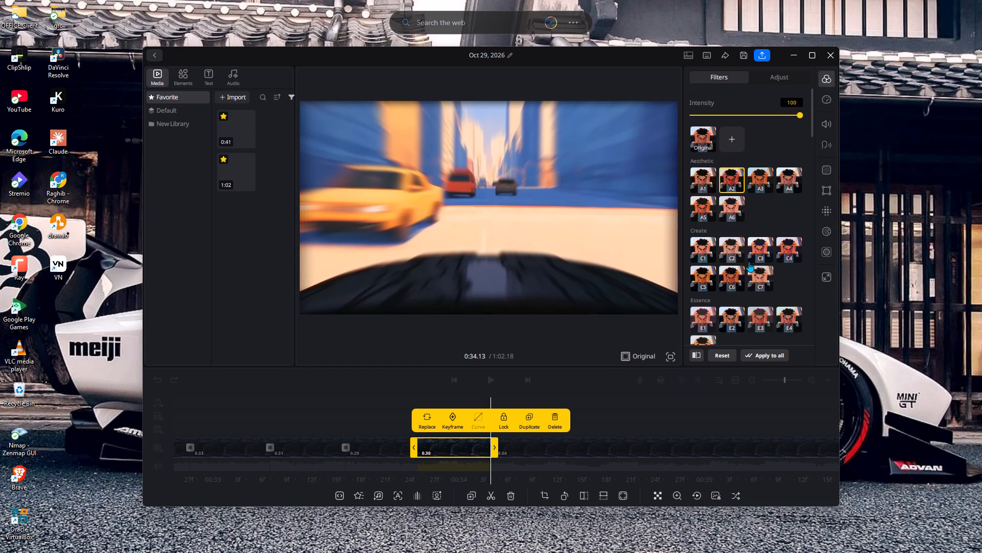
click(825, 92)
click(832, 77)
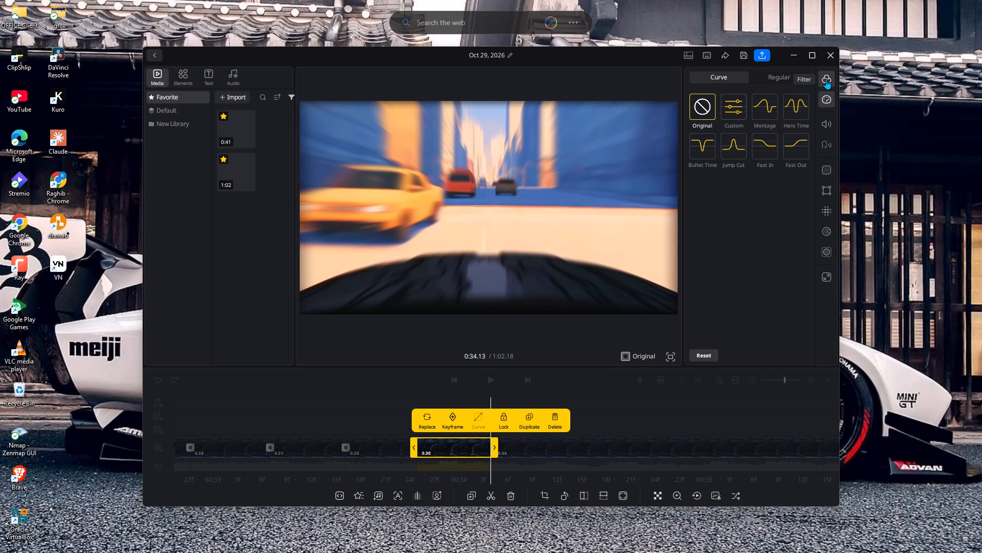
click(826, 79)
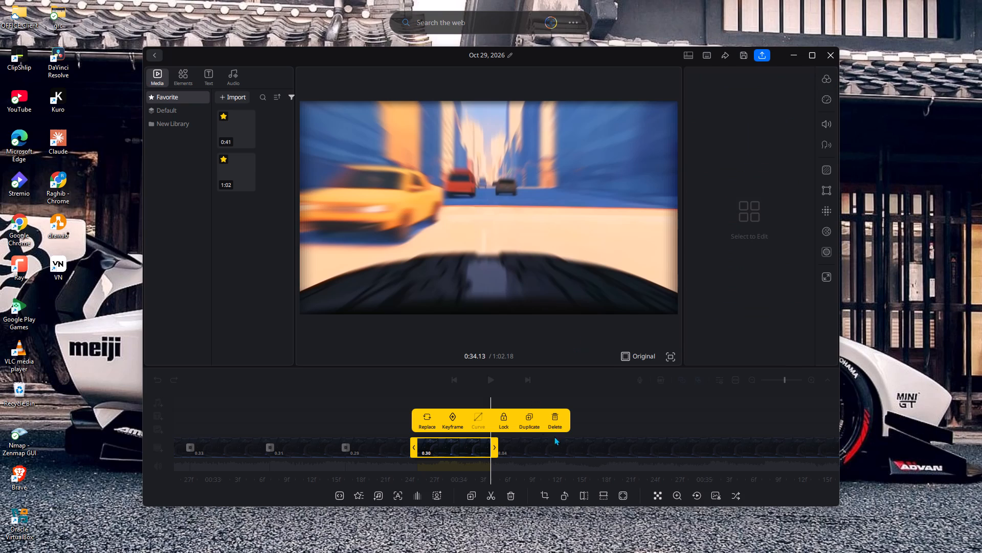
Split the remaining video at about 0:34.45, 0:34.80 and 0:35.06.
click(570, 443)
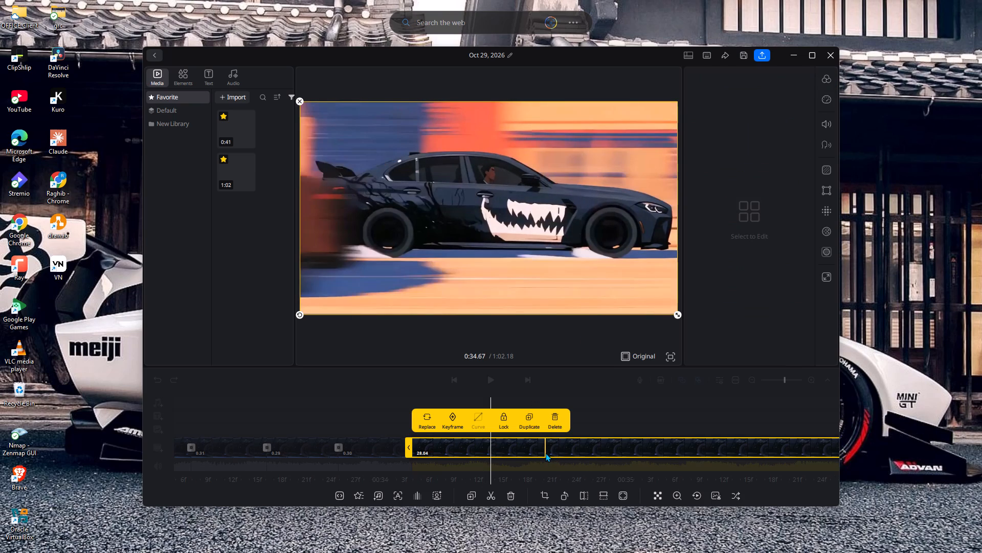
click(496, 494)
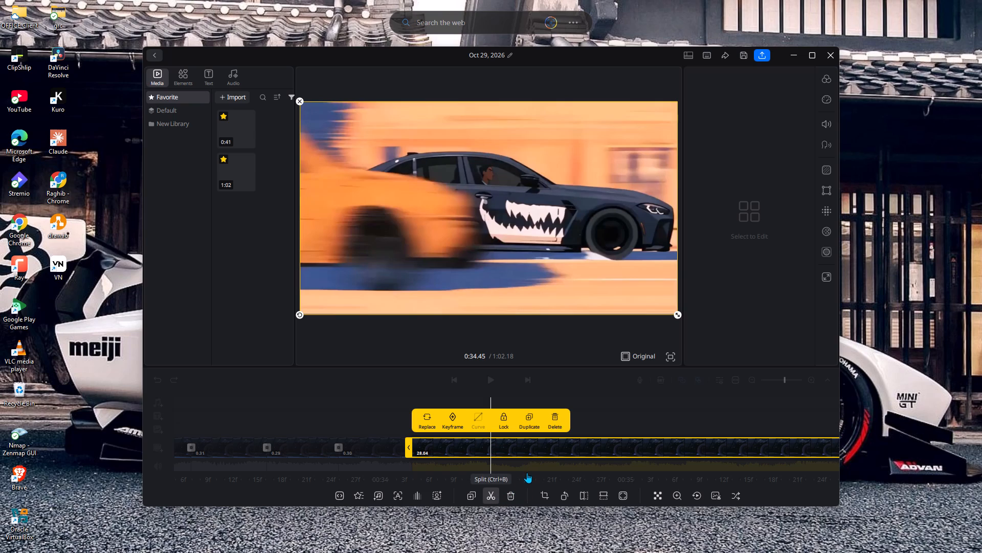
click(577, 450)
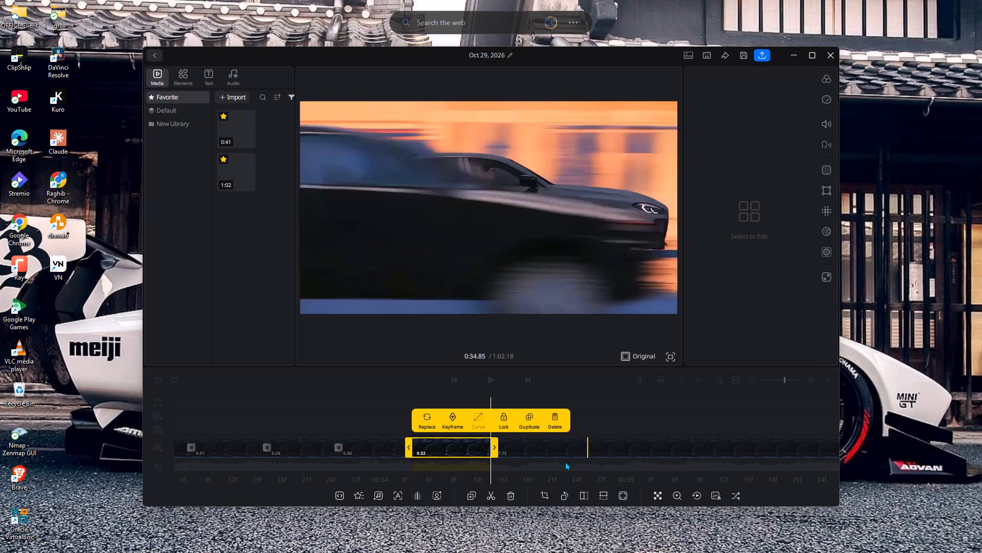
click(498, 495)
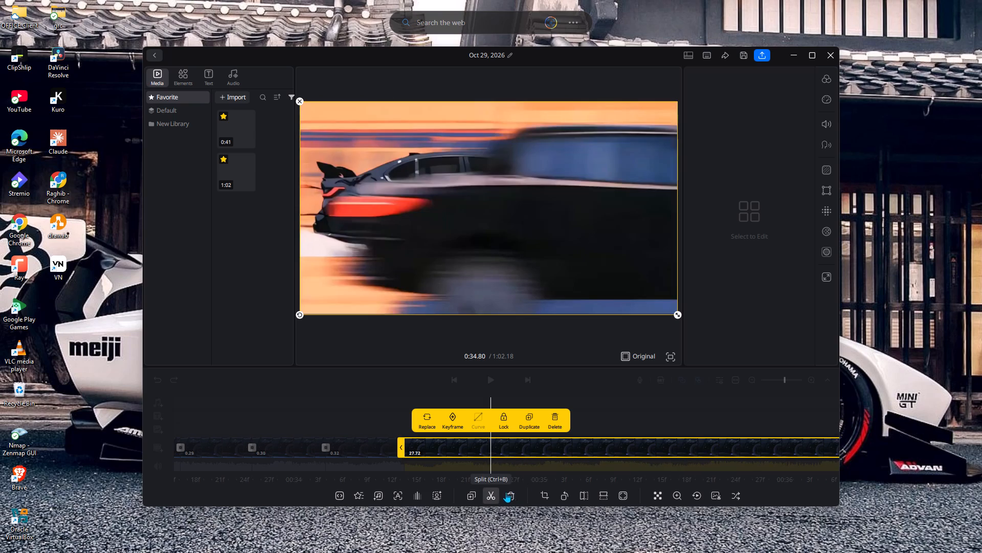
click(555, 447)
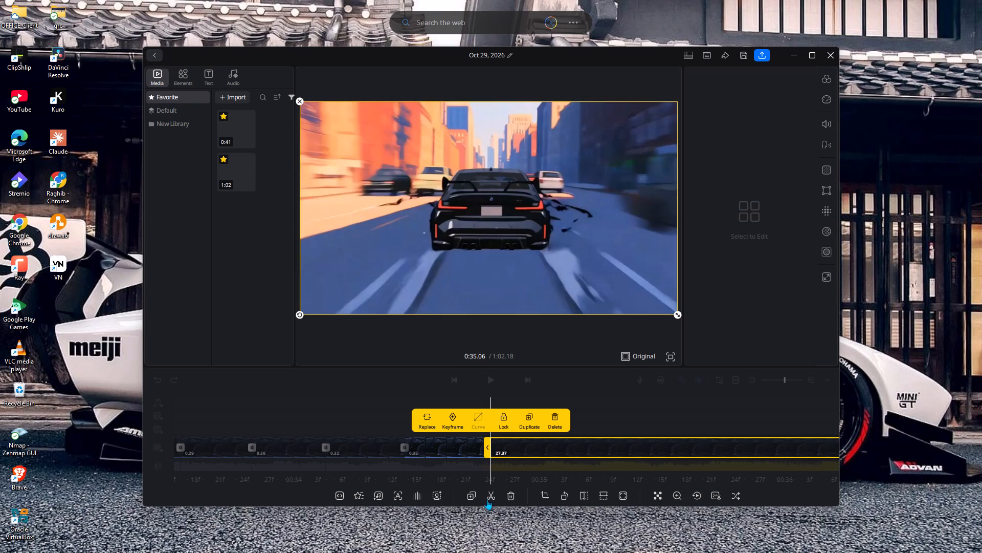
click(487, 500)
click(563, 449)
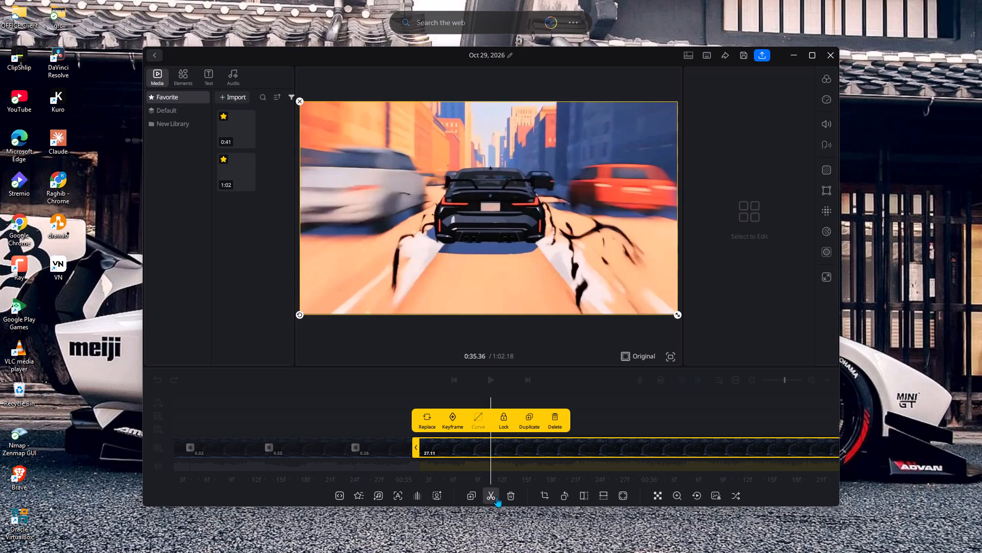
Split the remaining video at about 0:35.36, 0:35.66, 0:35.97, 0:36.29 and 0:36.96.
click(494, 495)
click(567, 445)
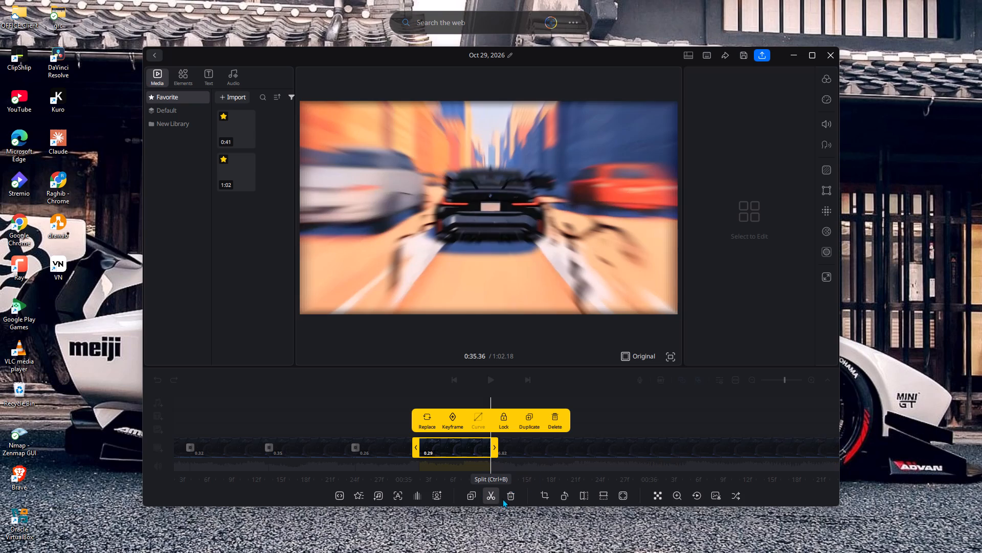
click(488, 491)
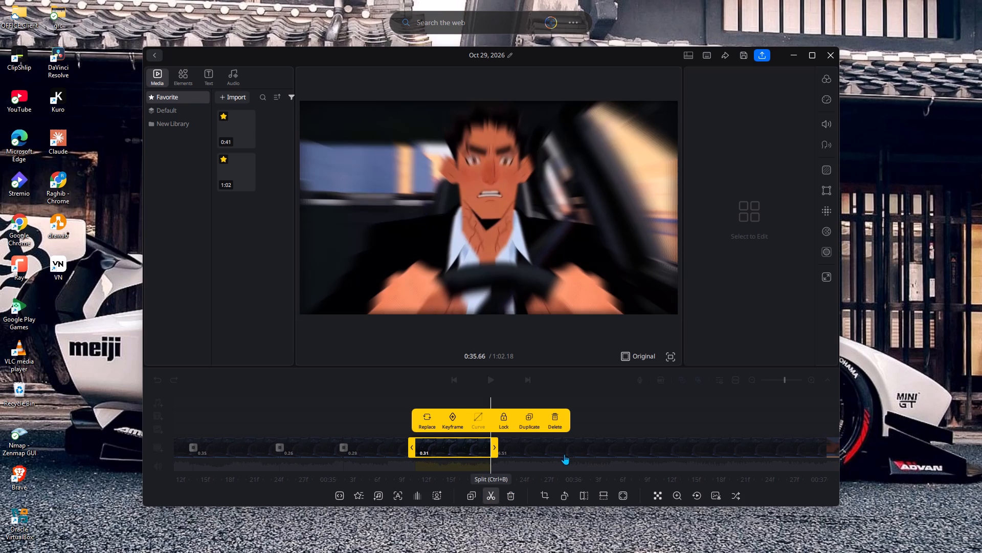
click(567, 451)
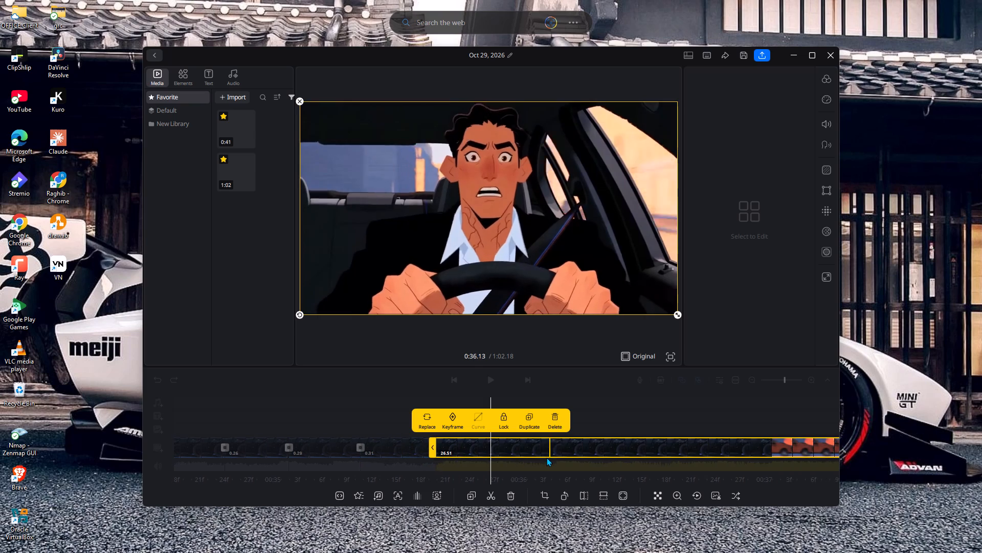
click(499, 488)
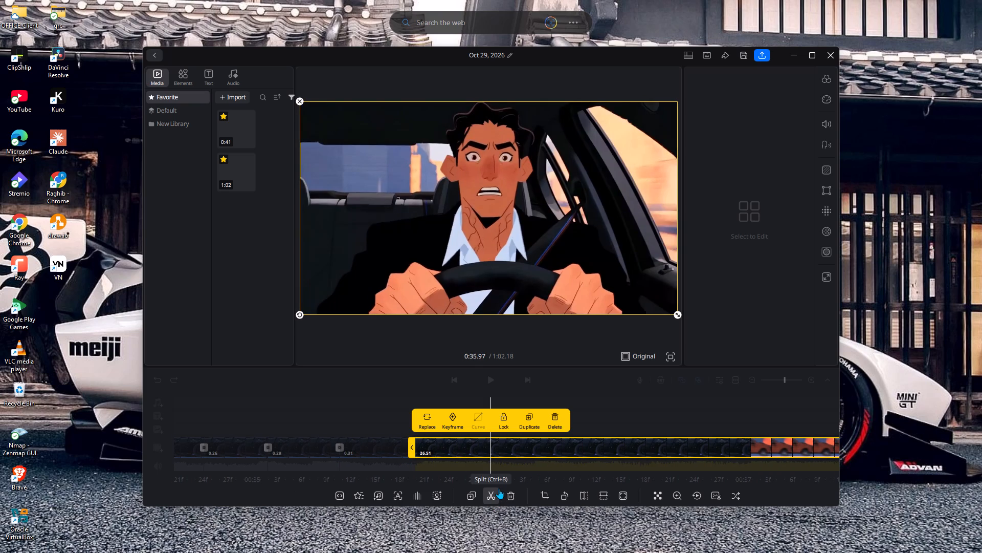
click(569, 443)
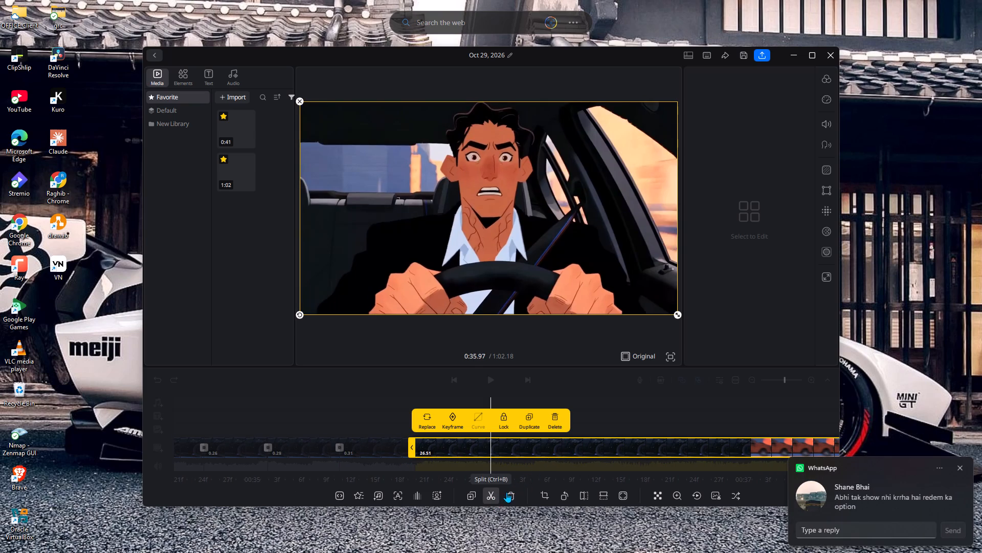
click(499, 494)
click(568, 445)
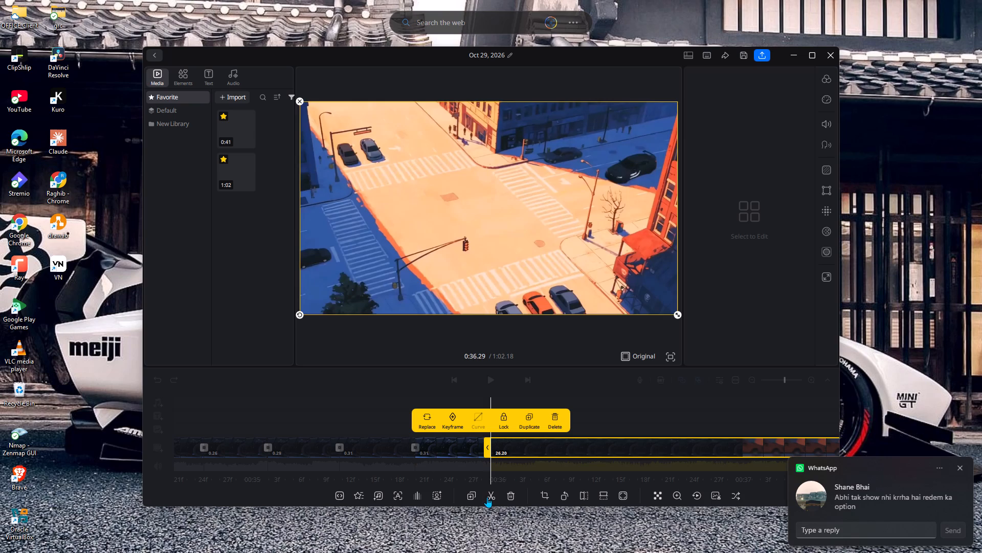
click(572, 446)
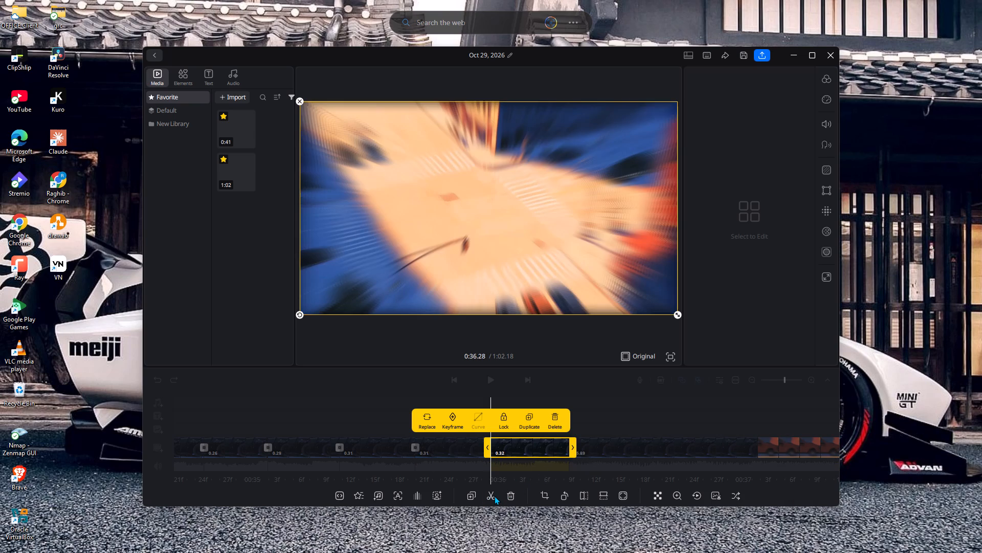
click(656, 444)
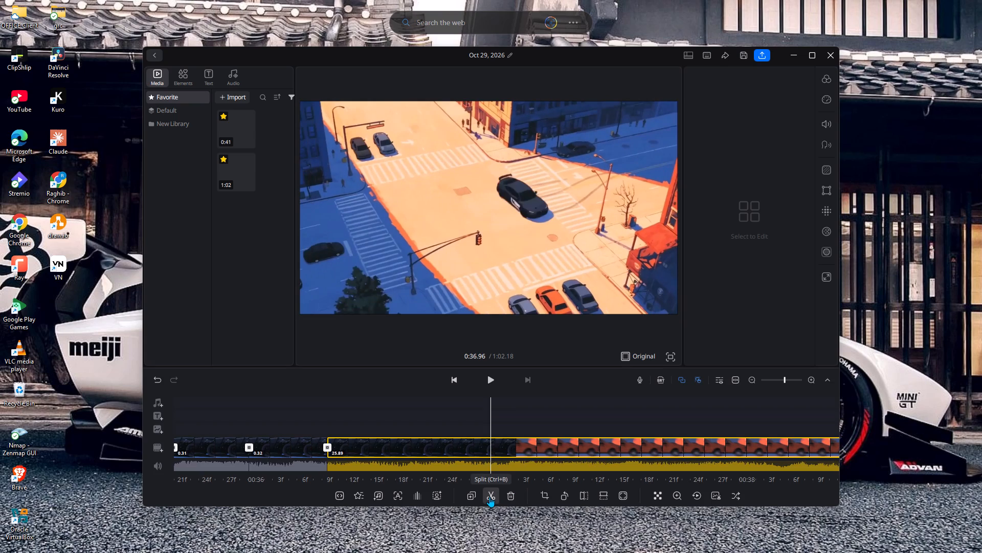
click(489, 497)
click(328, 450)
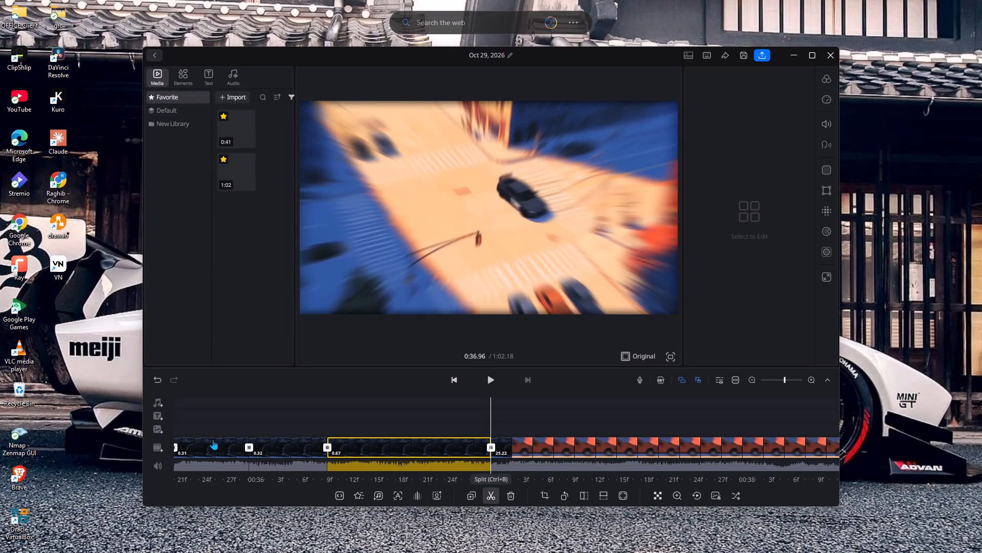
Change the transition at the cut near 0:35.66 to White and adjust its duration.
click(174, 446)
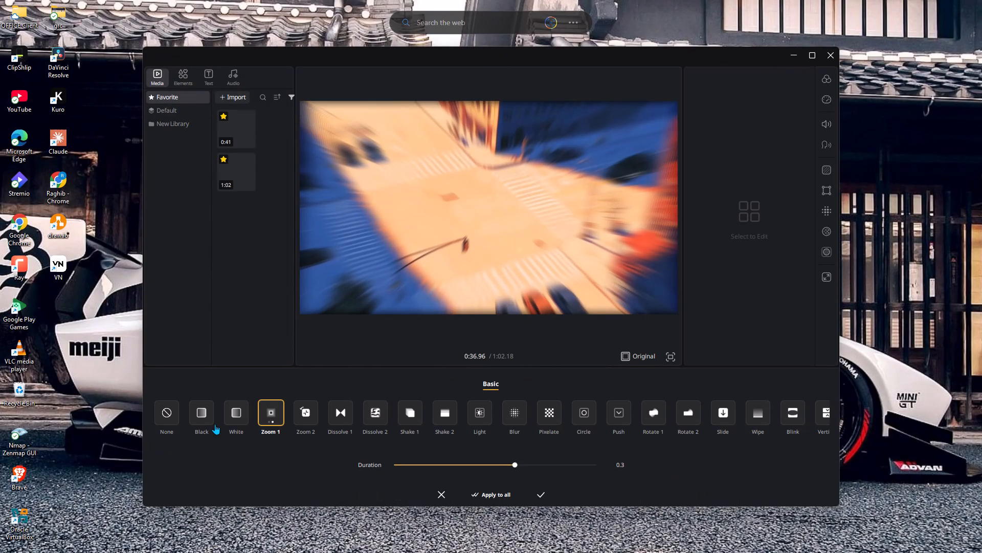
click(236, 411)
click(540, 459)
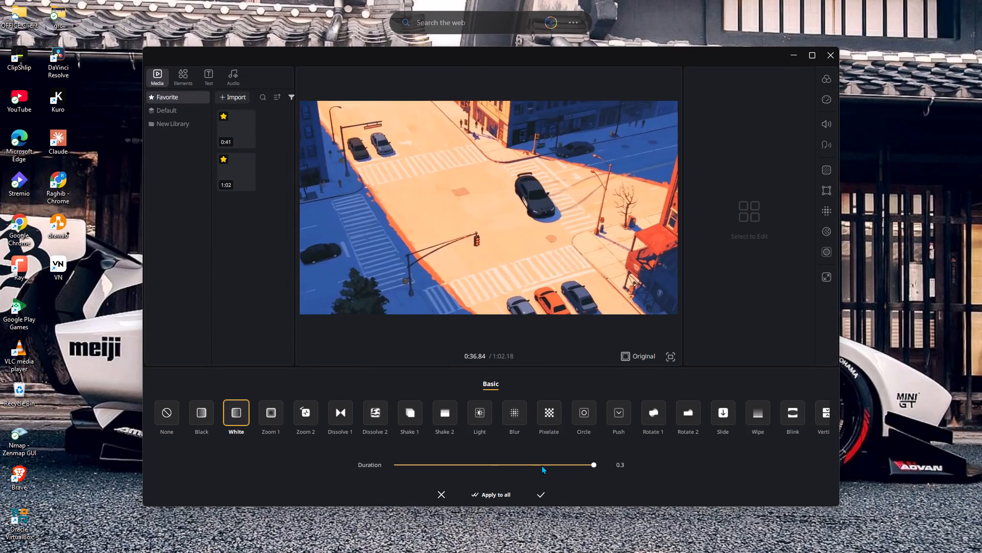
click(541, 464)
click(539, 489)
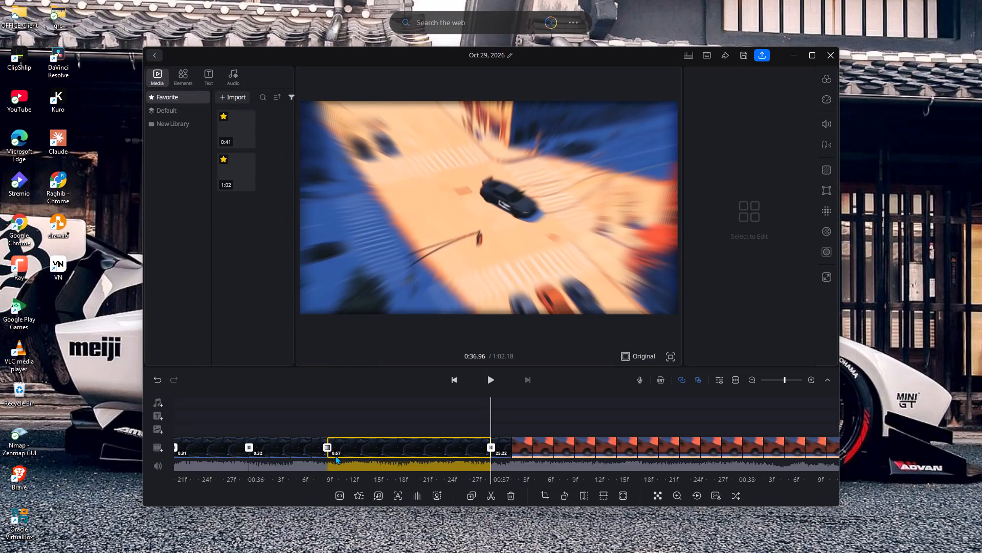
Change the transition at the cut near 0:35.97 to Circle with a duration of 0.2.
click(248, 446)
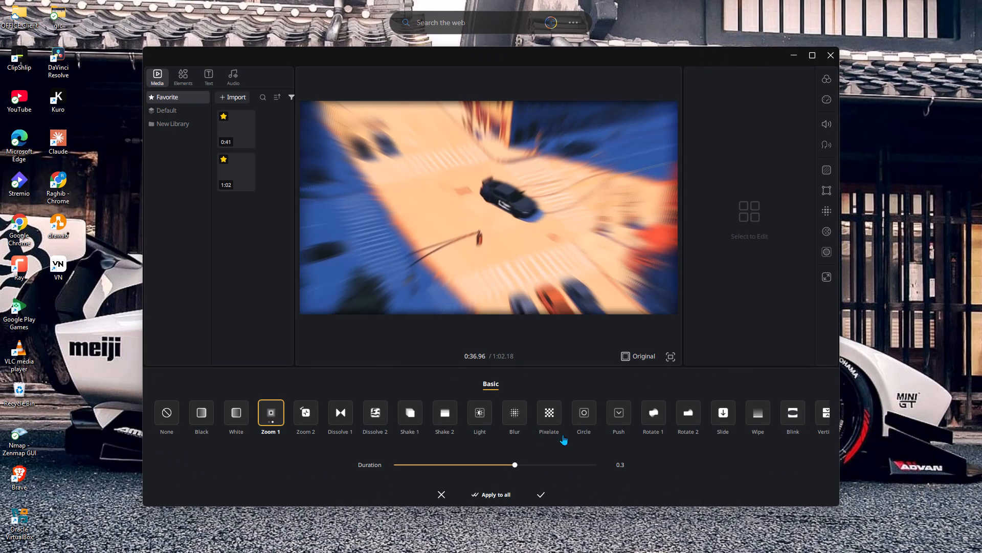
click(593, 424)
click(522, 463)
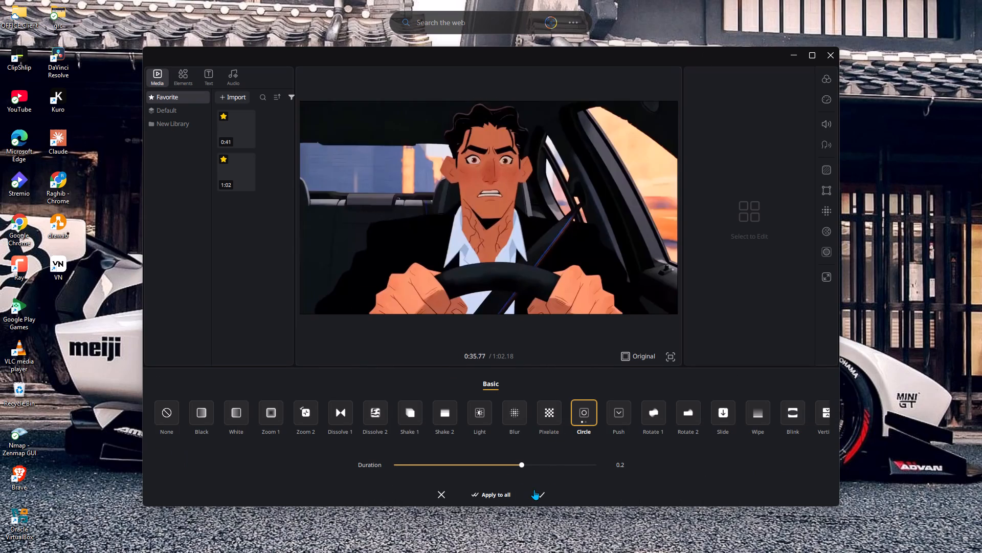
click(537, 493)
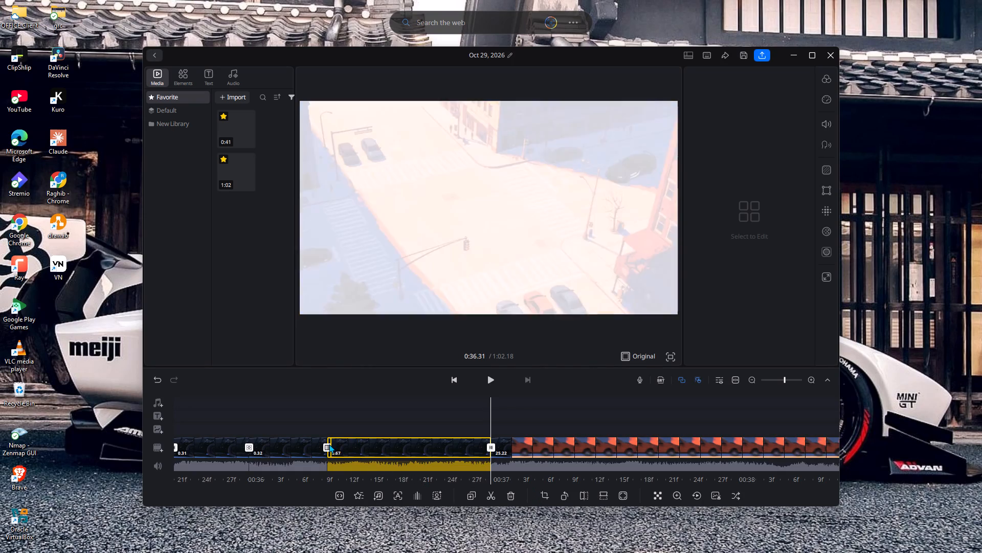
Change the transition at the cut near 0:36.3 to Rotate 2 and adjust its duration.
click(326, 444)
click(687, 424)
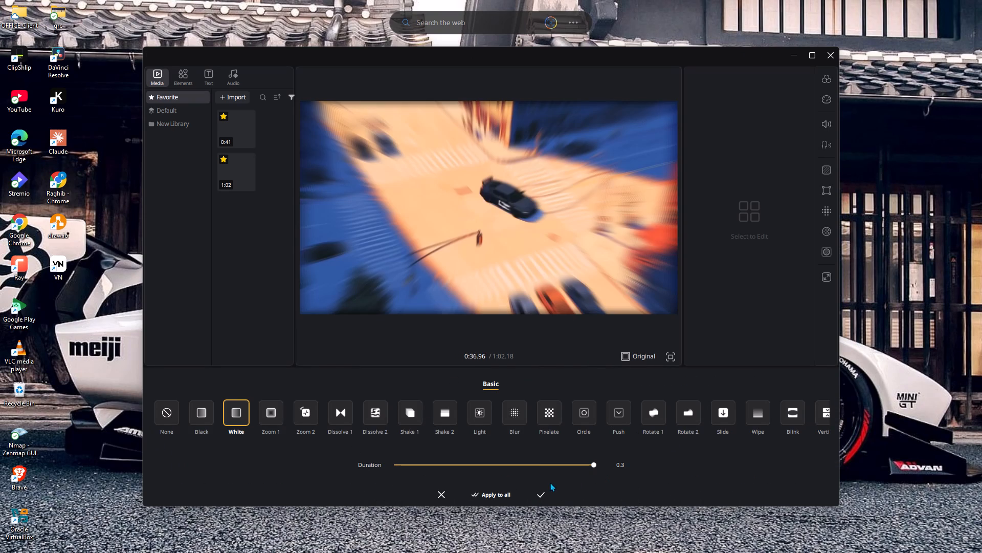
click(534, 463)
click(538, 495)
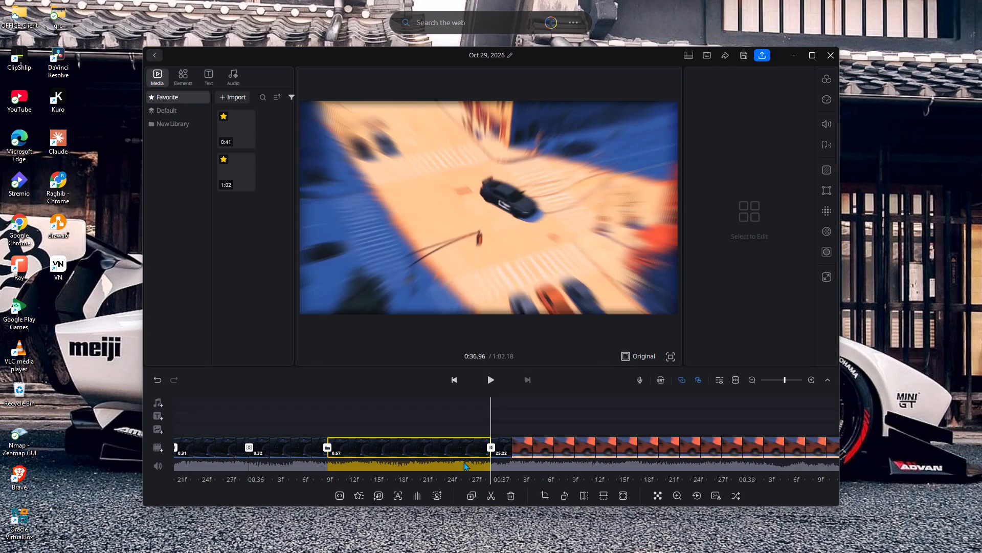
Set the duration of the Zoom 1 transition at the 0:36.96 cut to 0.4.
click(490, 448)
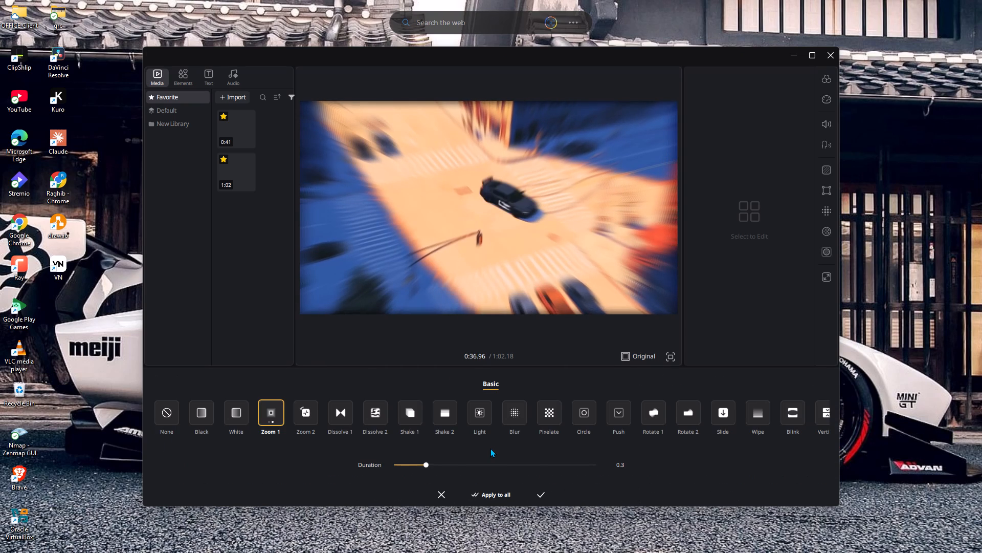
click(520, 469)
click(540, 494)
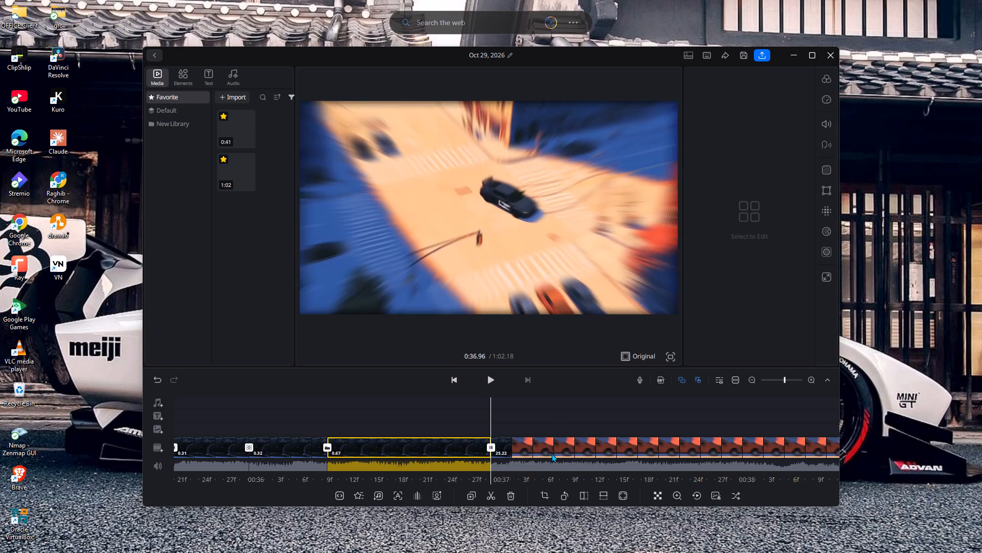
Split the remaining video at about 0:37.26, 0:37.62 and 0:37.95.
click(566, 452)
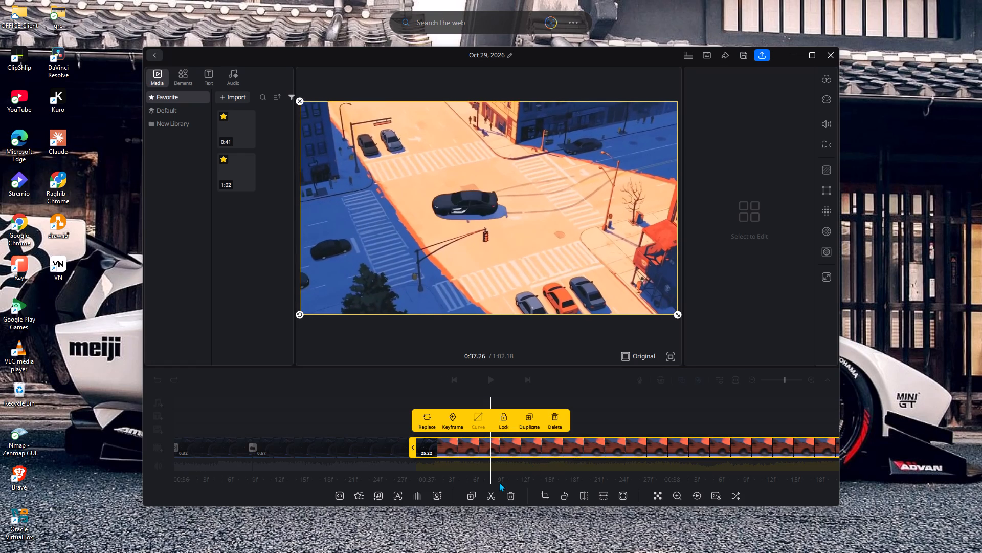
click(496, 494)
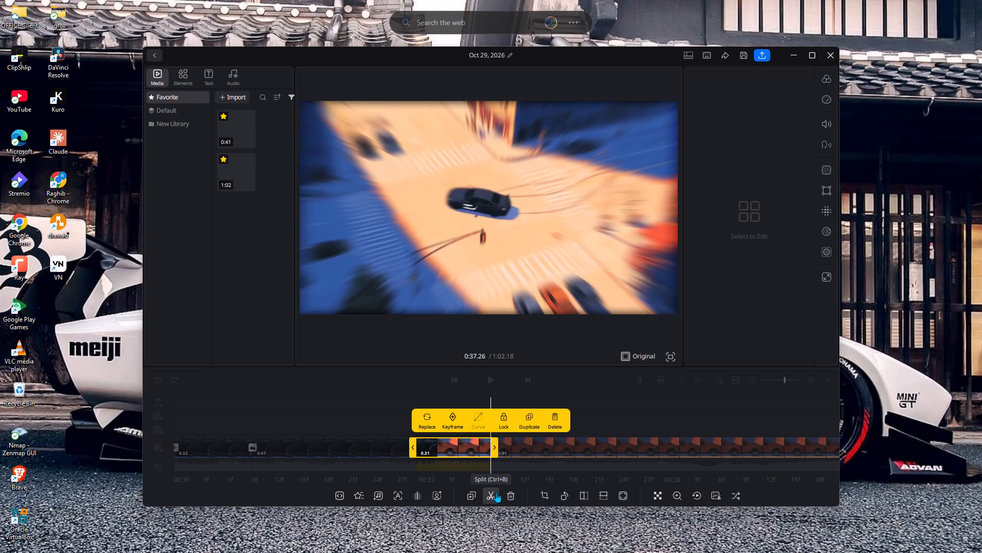
click(579, 447)
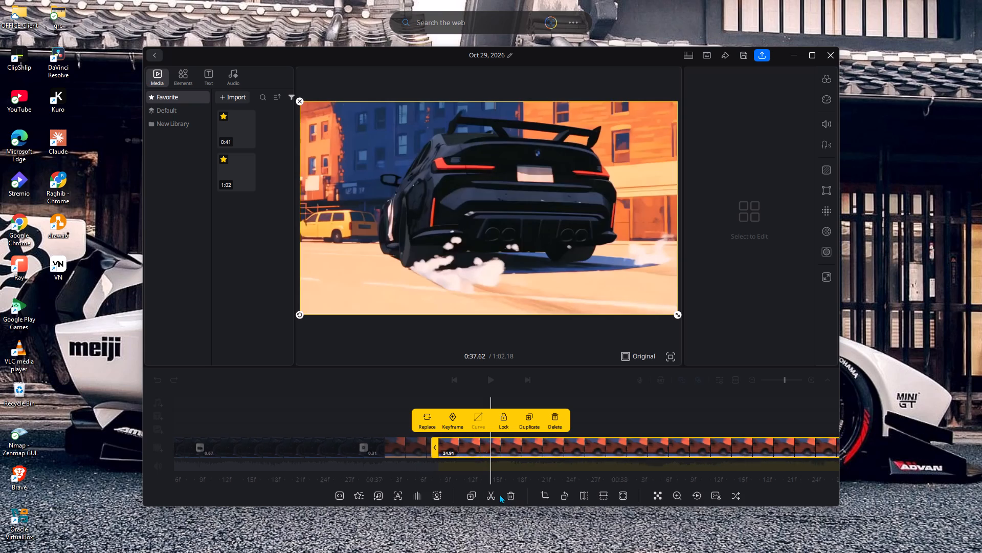
click(488, 492)
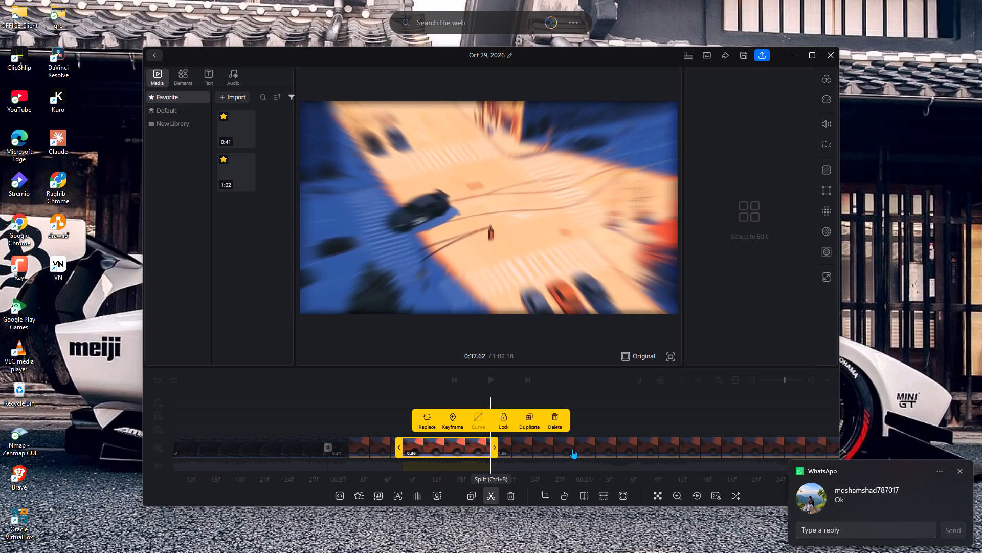
click(572, 449)
click(490, 496)
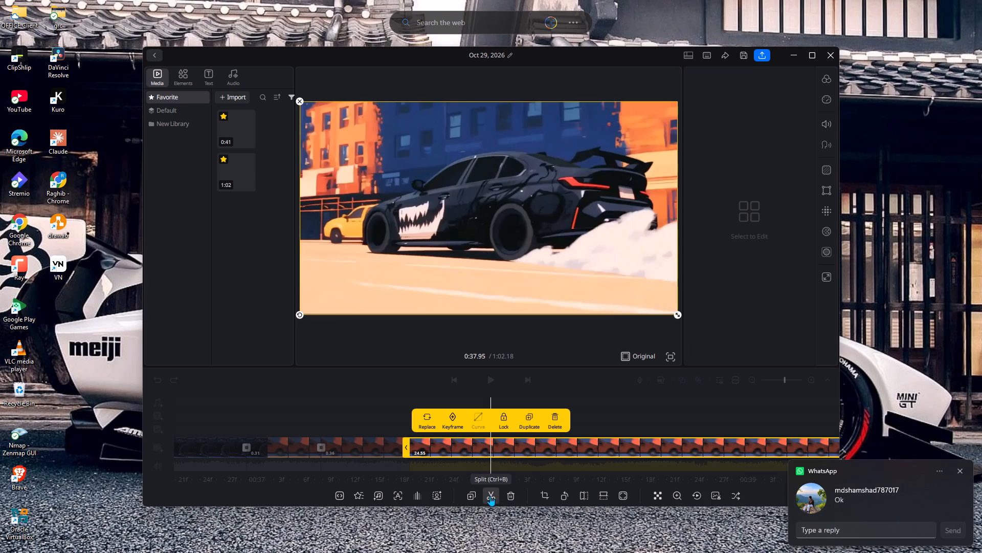
Split the remaining video at about 0:38.28, 0:38.87 and 0:39.21.
click(571, 449)
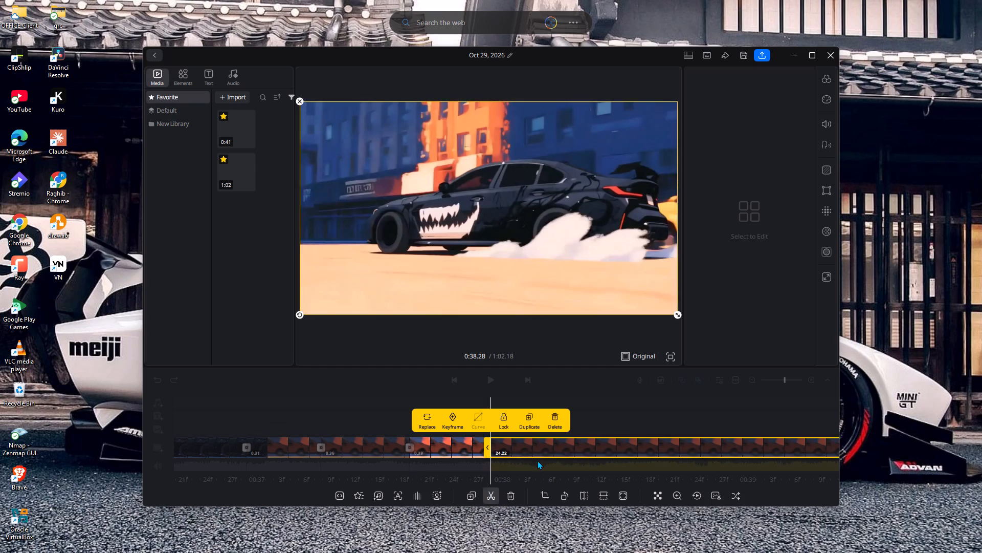
click(493, 495)
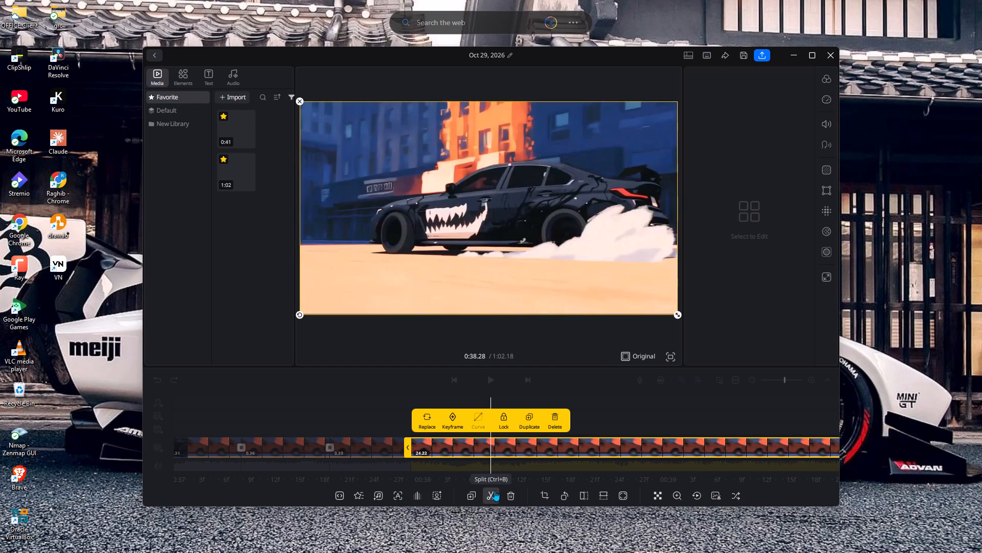
click(562, 444)
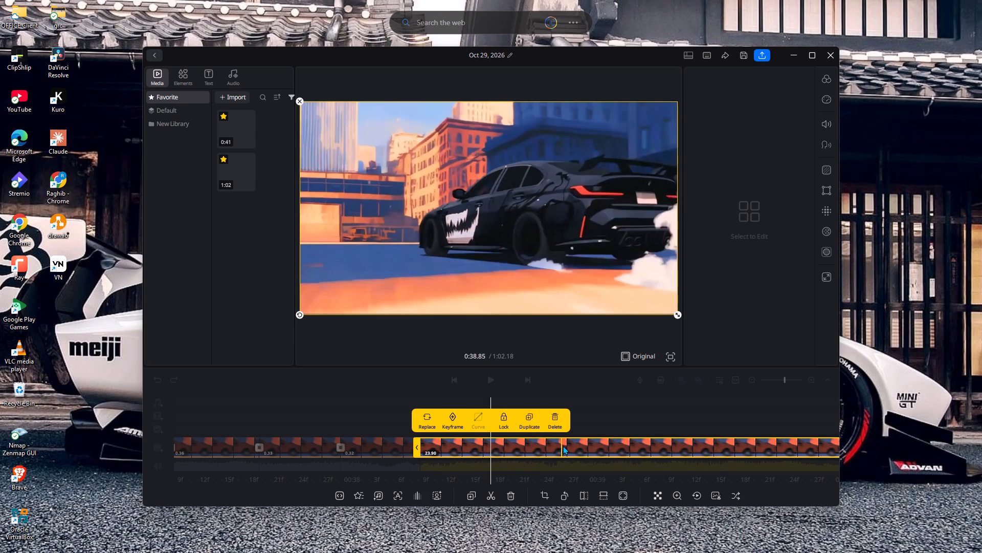
click(566, 449)
click(487, 490)
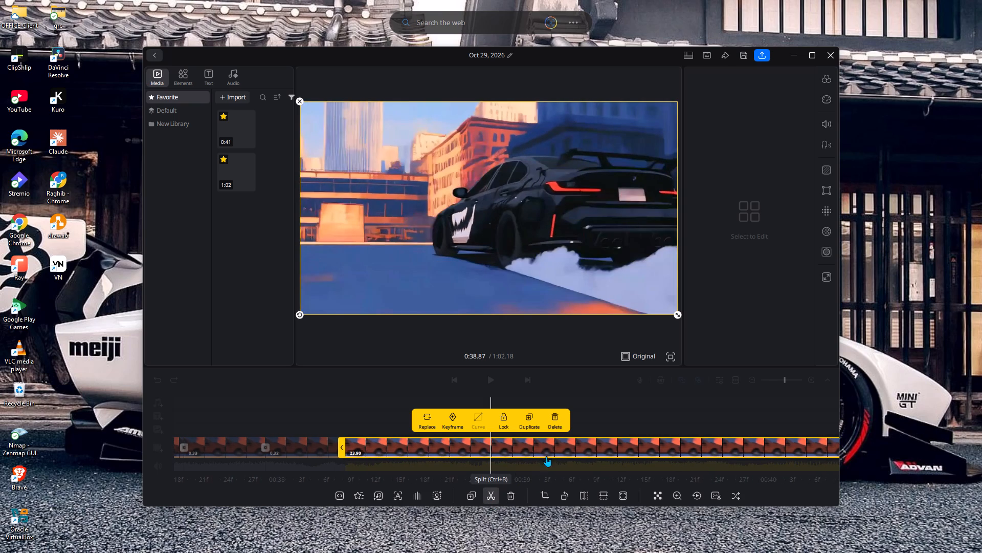
click(575, 451)
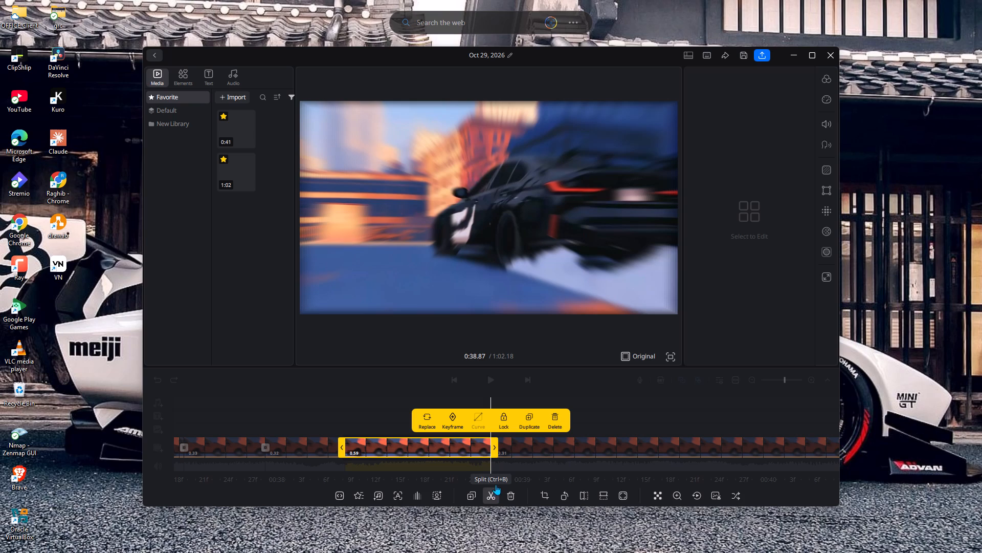
click(490, 499)
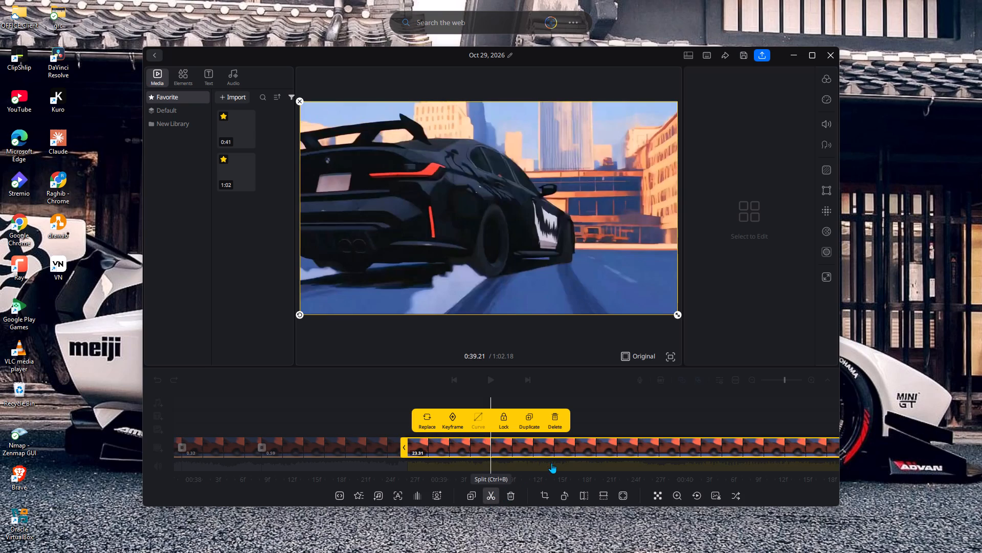
Split the remaining video at about 0:39.52, 0:39.8 and 0:40.17, as the car approaches the ramp.
click(567, 448)
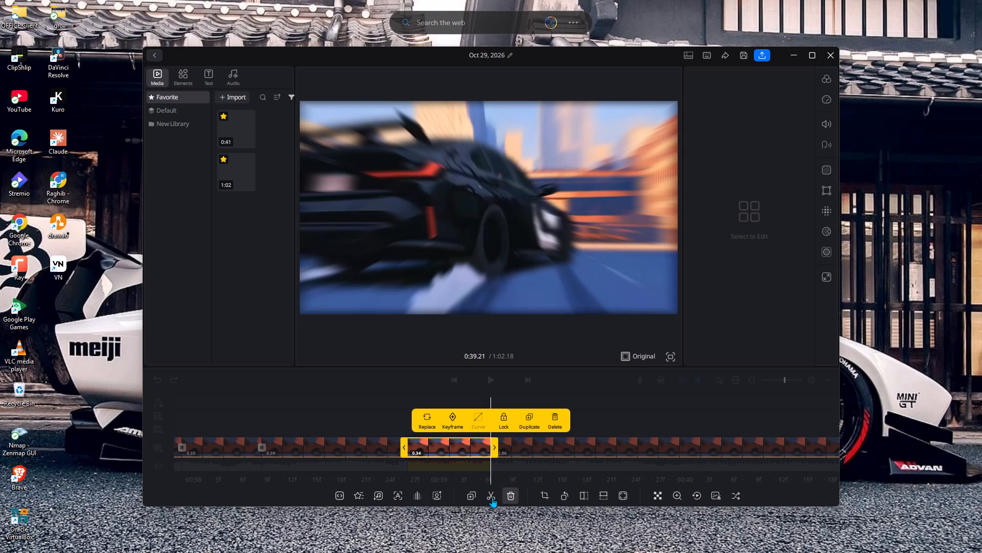
click(491, 497)
click(557, 455)
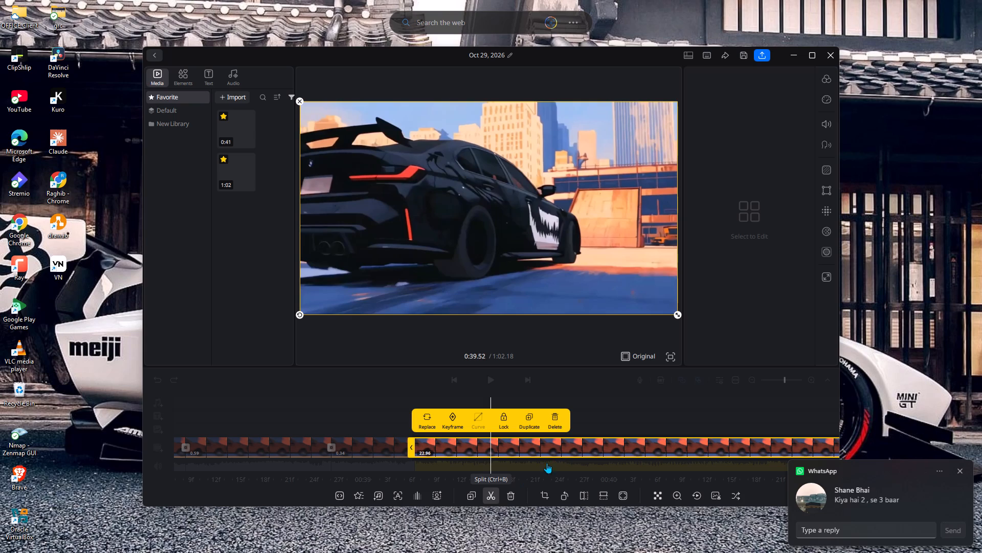
click(494, 493)
click(585, 446)
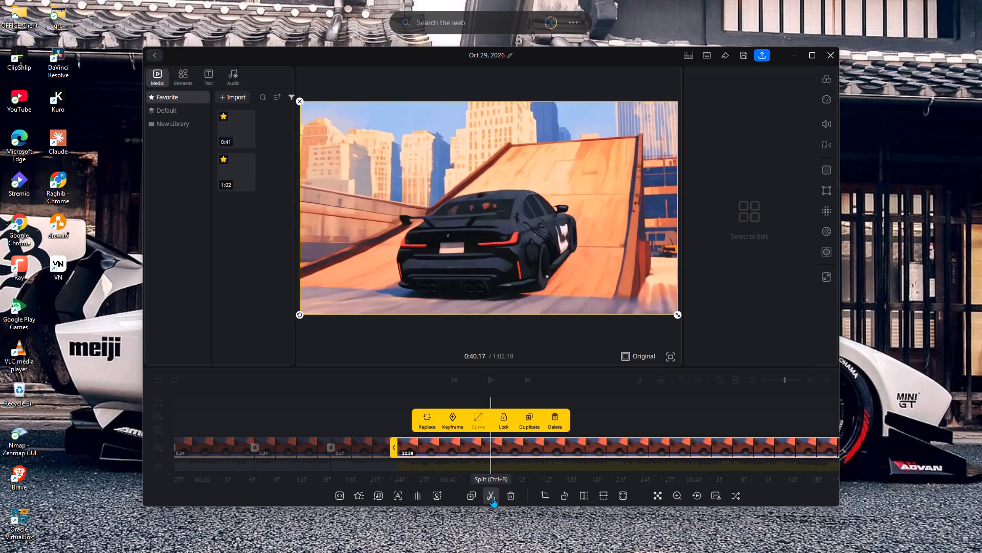
click(490, 497)
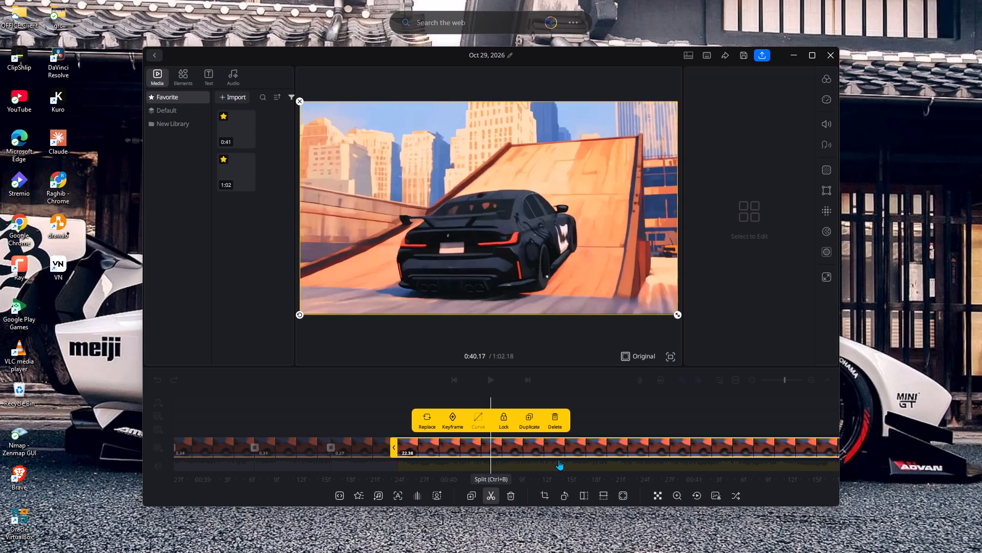
Split the ramp-jump footage at about 0:40.45, 0:40.75, 0:41.02 and 0:41.33.
click(560, 452)
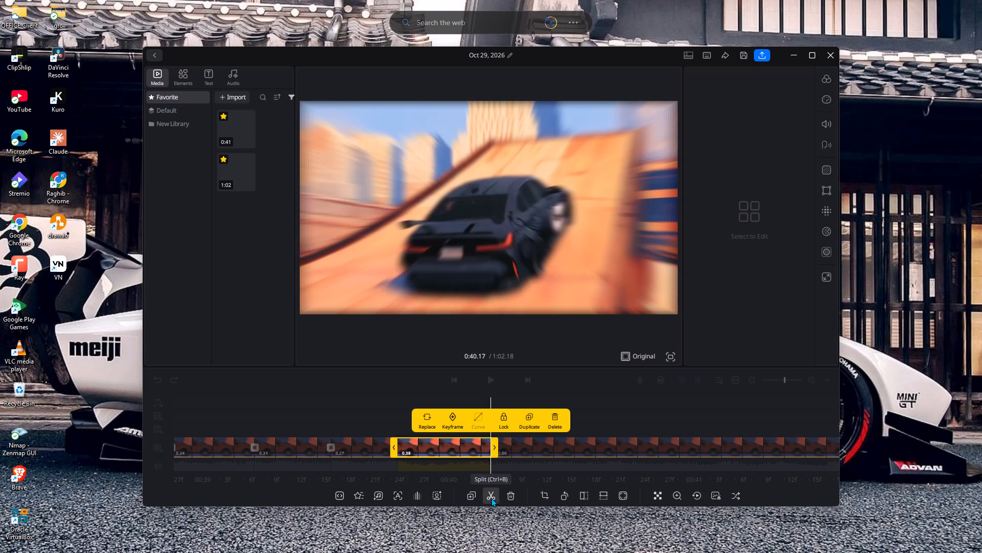
click(491, 498)
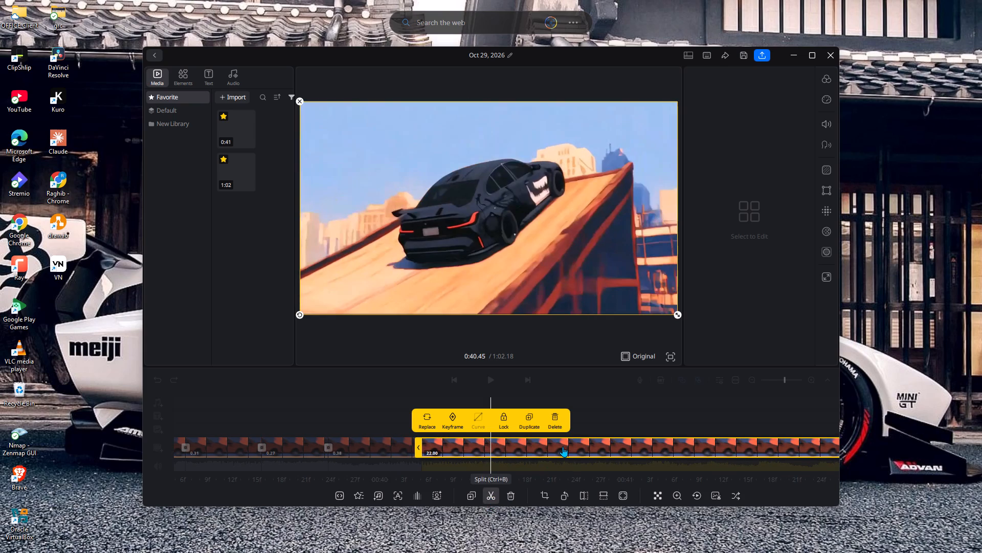
click(563, 446)
click(565, 445)
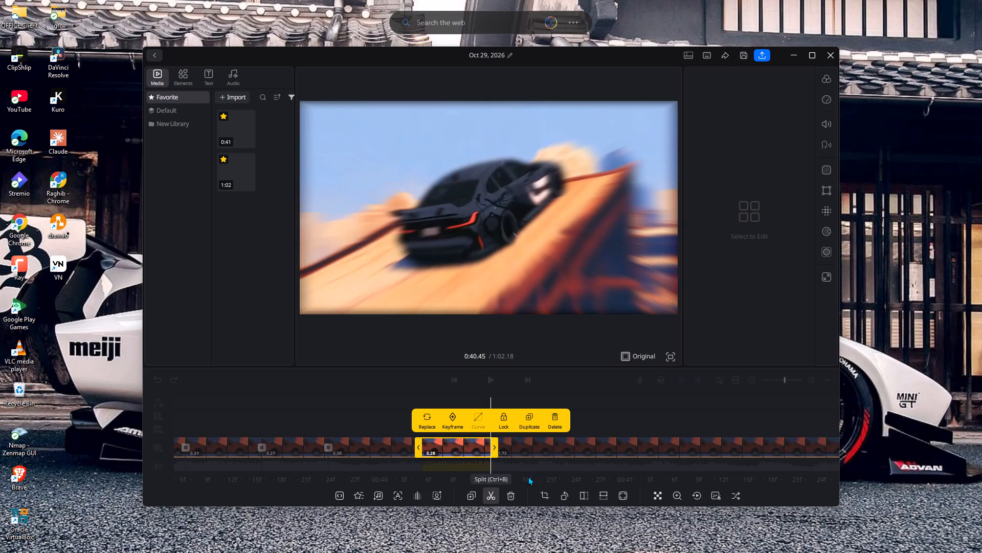
click(499, 496)
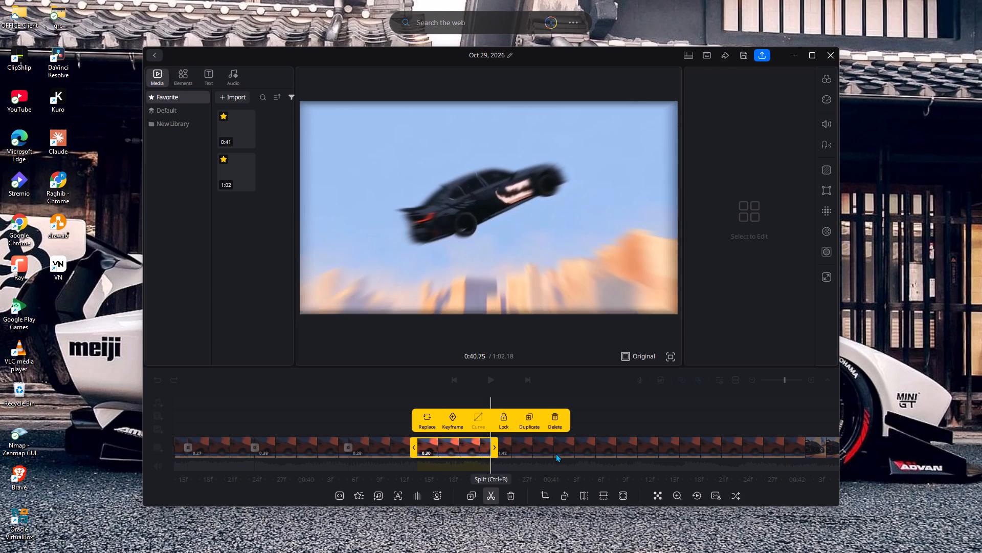
click(555, 453)
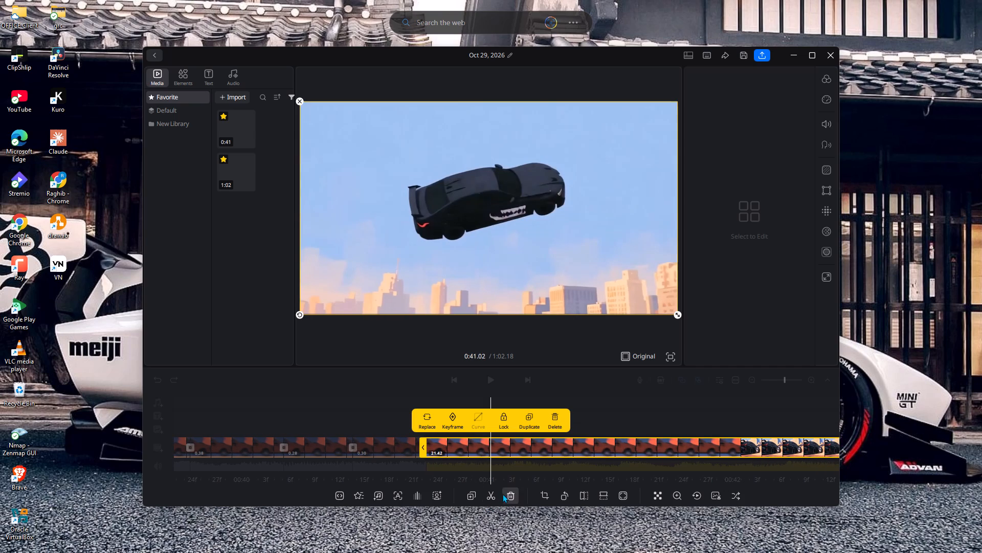
click(495, 494)
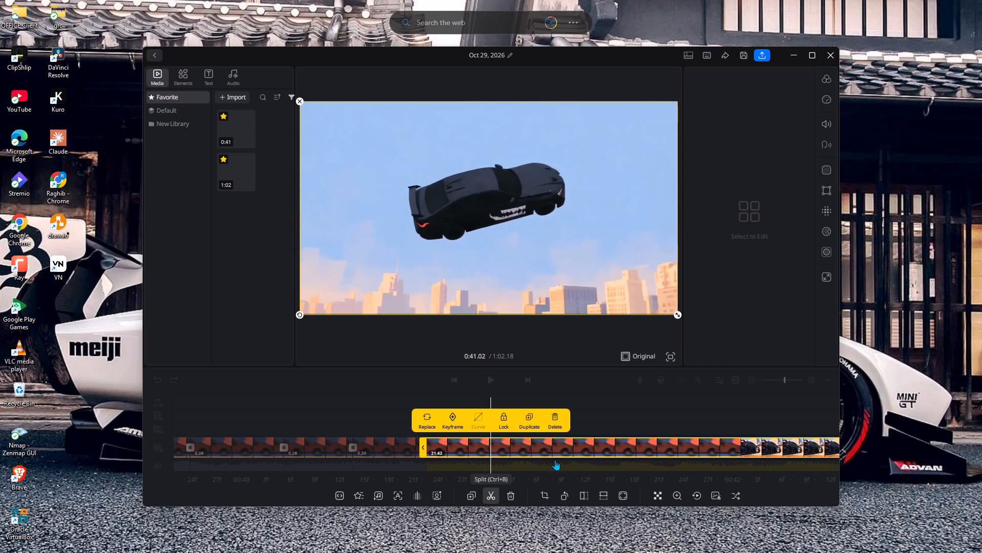
click(568, 450)
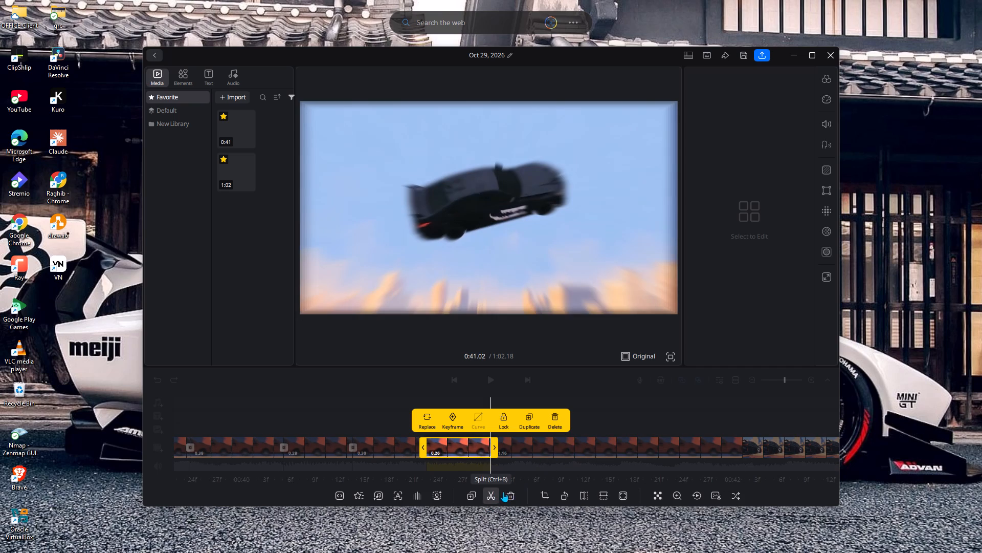
click(488, 495)
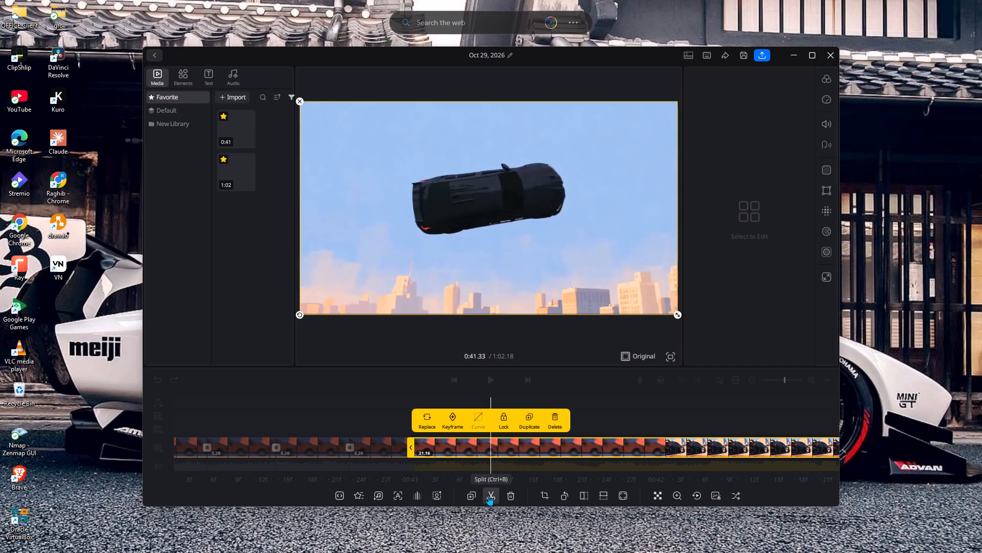
Split the remaining video at about 0:43.05, after the shot of the screaming driver.
click(571, 442)
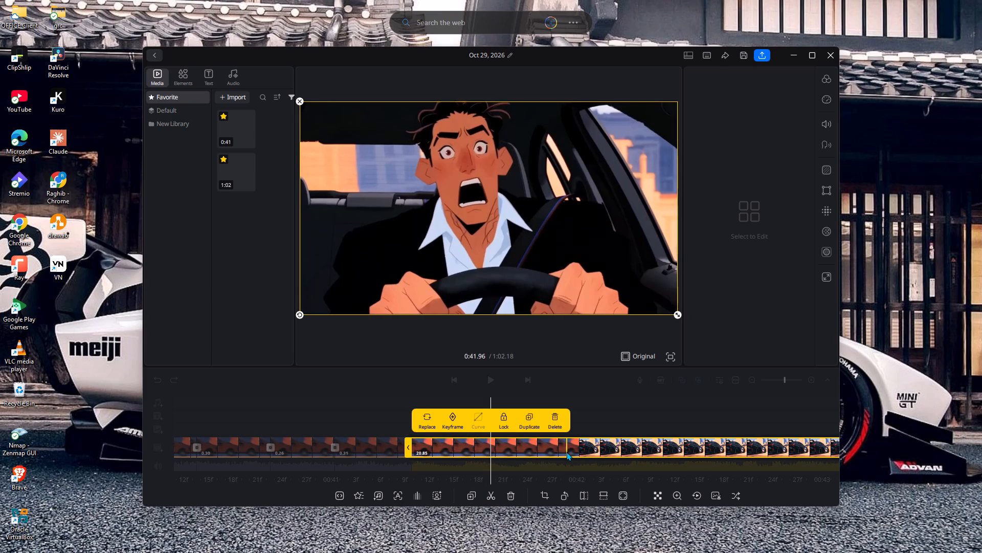
click(566, 452)
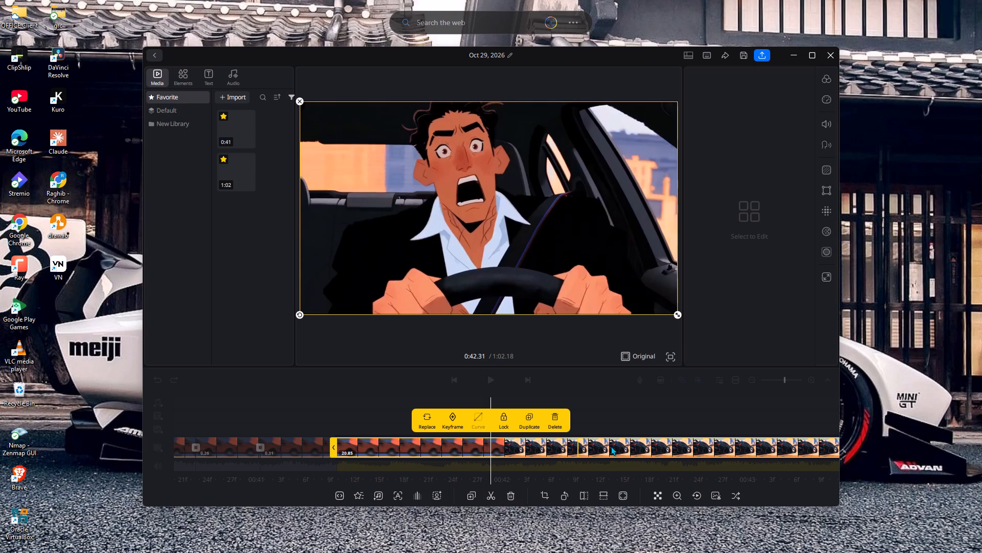
click(760, 452)
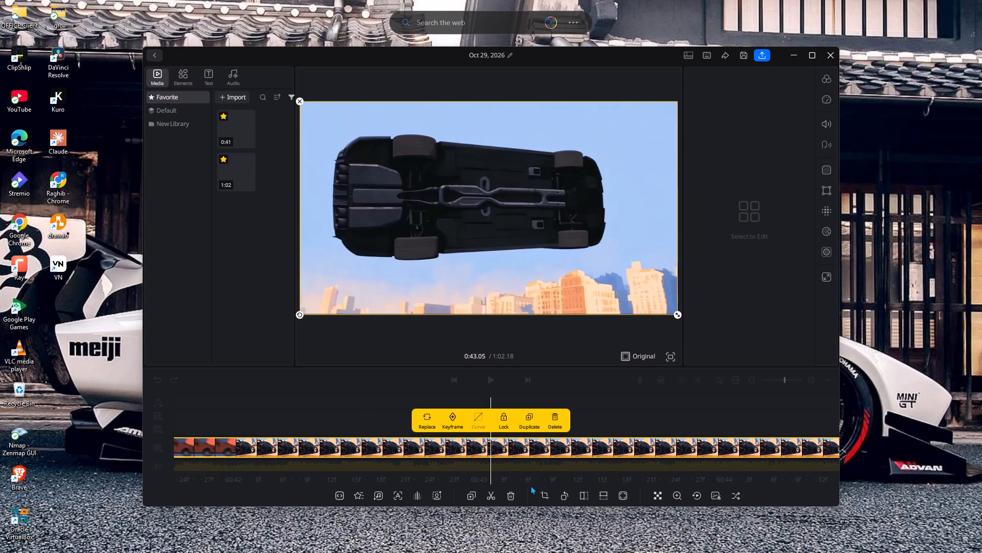
click(488, 493)
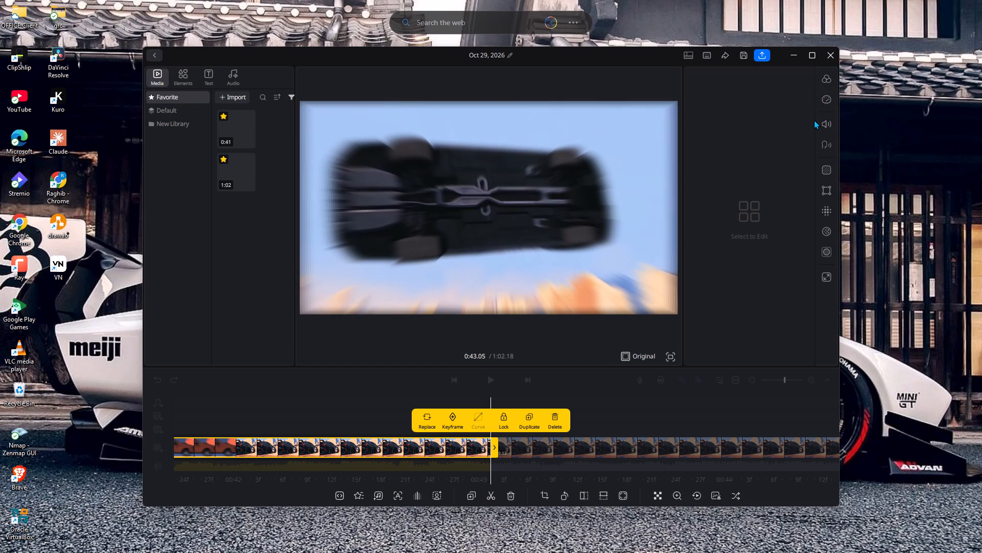
Adjust the clip ending at 0:43.05 to exposure +8, contrast +5, brightness +4, saturation +5, vibrance +1 and temperature +6.
click(829, 78)
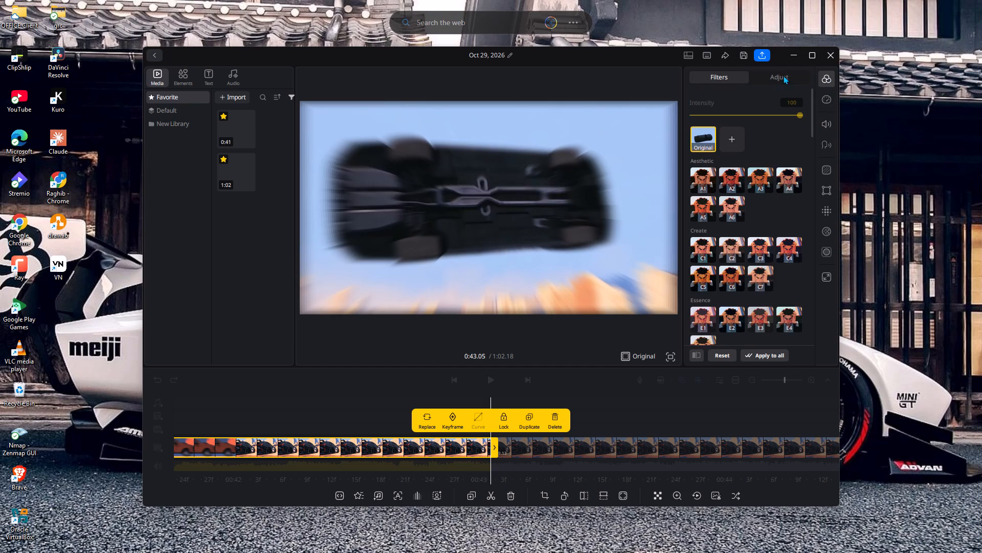
click(785, 73)
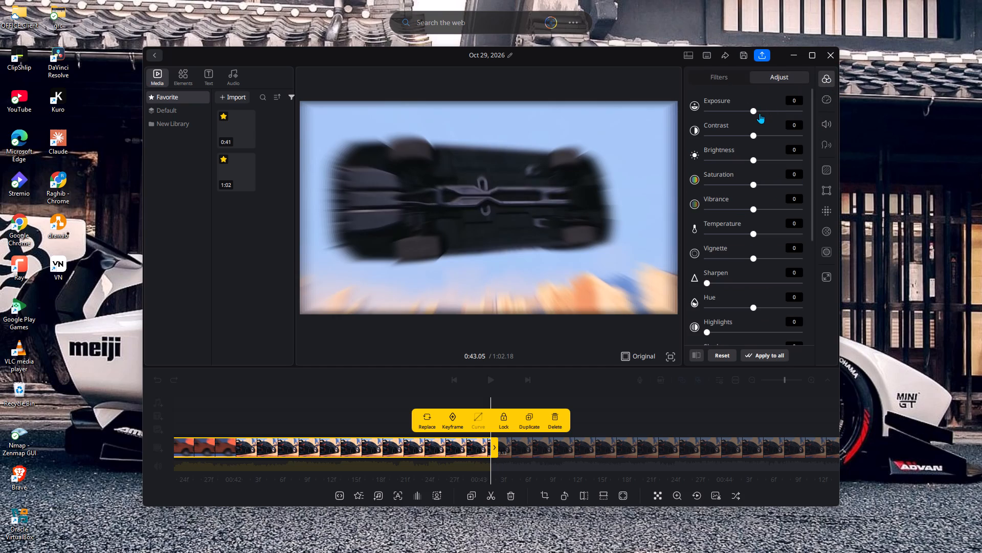
click(757, 113)
click(756, 134)
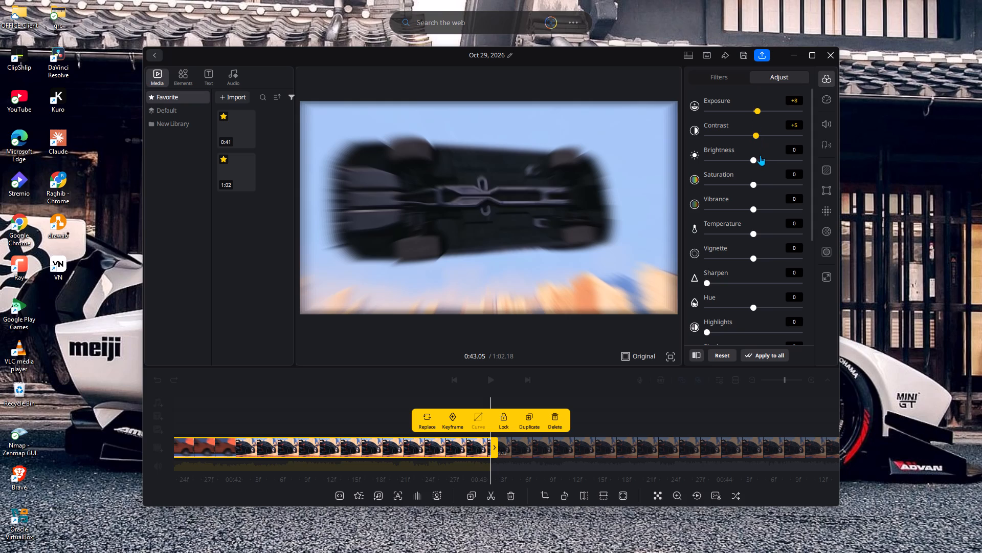
click(755, 162)
click(756, 185)
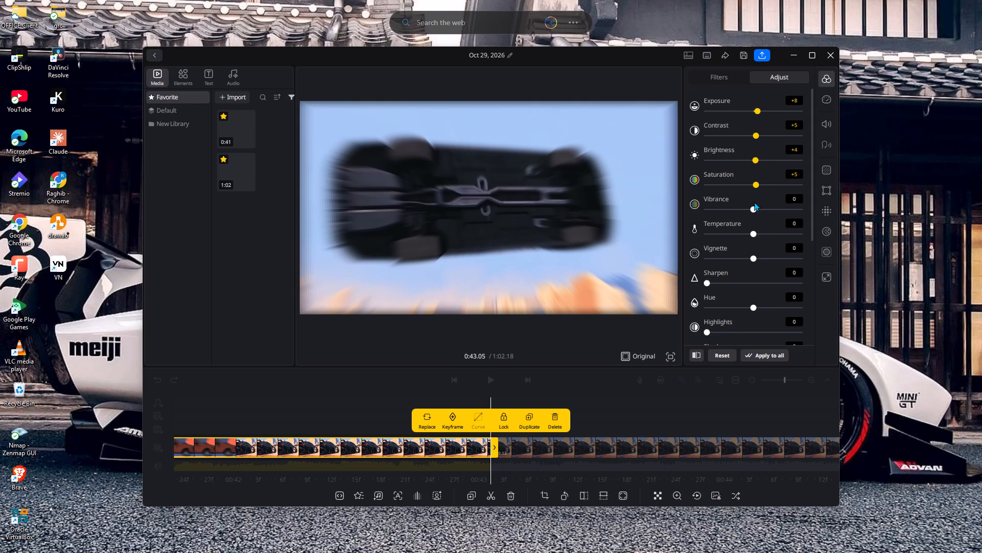
click(754, 208)
click(754, 237)
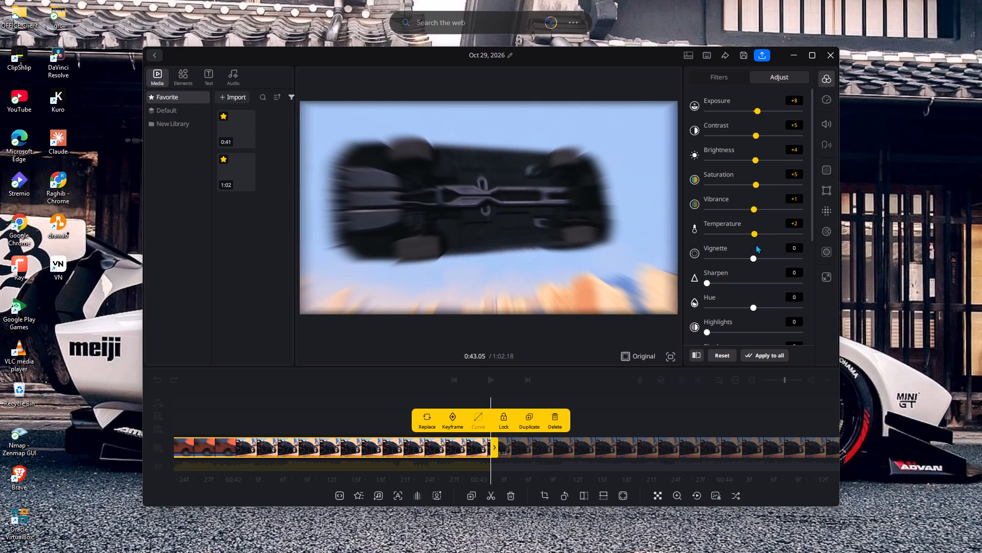
click(756, 235)
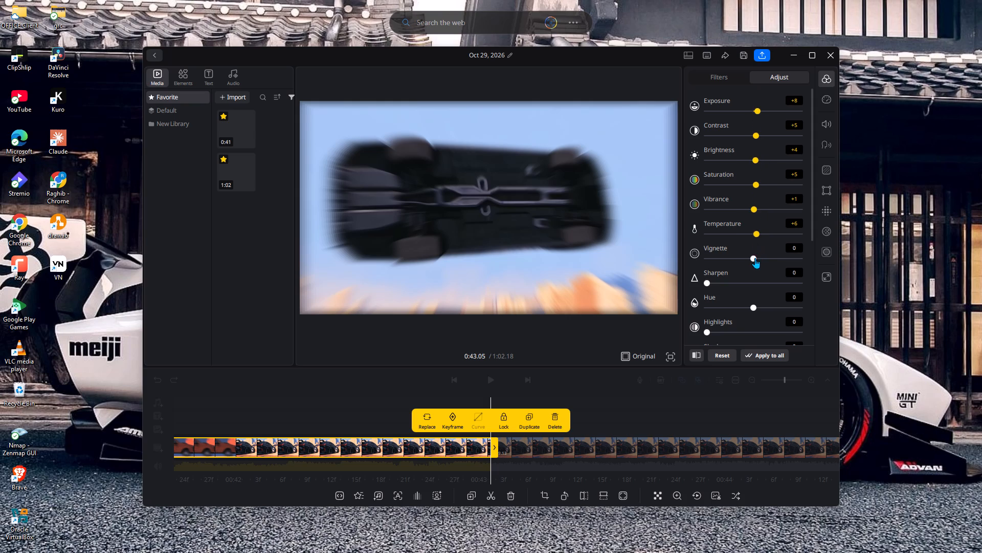
Set the same clip's vignette to +1, sharpen 5, overall hue +7, highlights 7, shadows 8 and noise reduction 7.
double_click(755, 258)
click(708, 281)
click(757, 308)
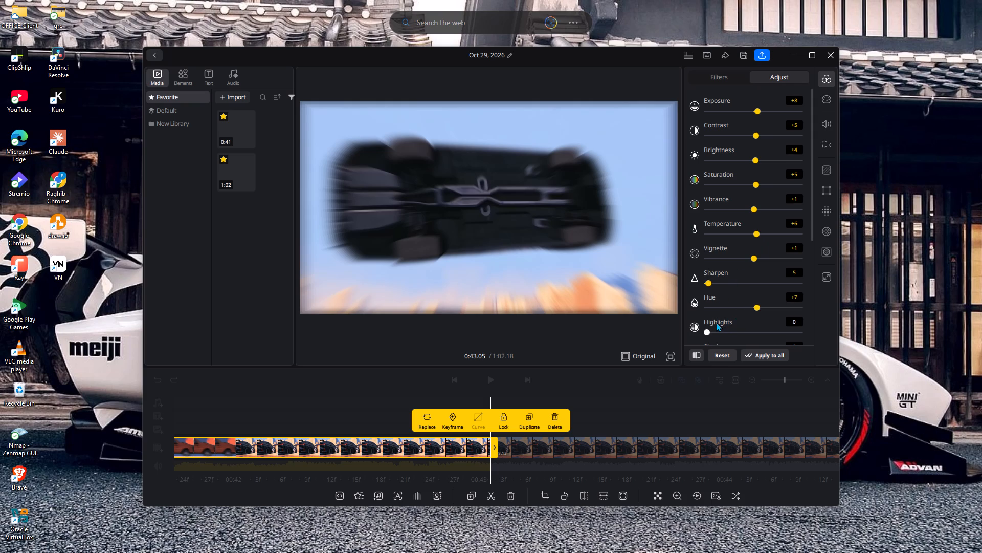
click(710, 332)
scroll(735, 299, down, 4)
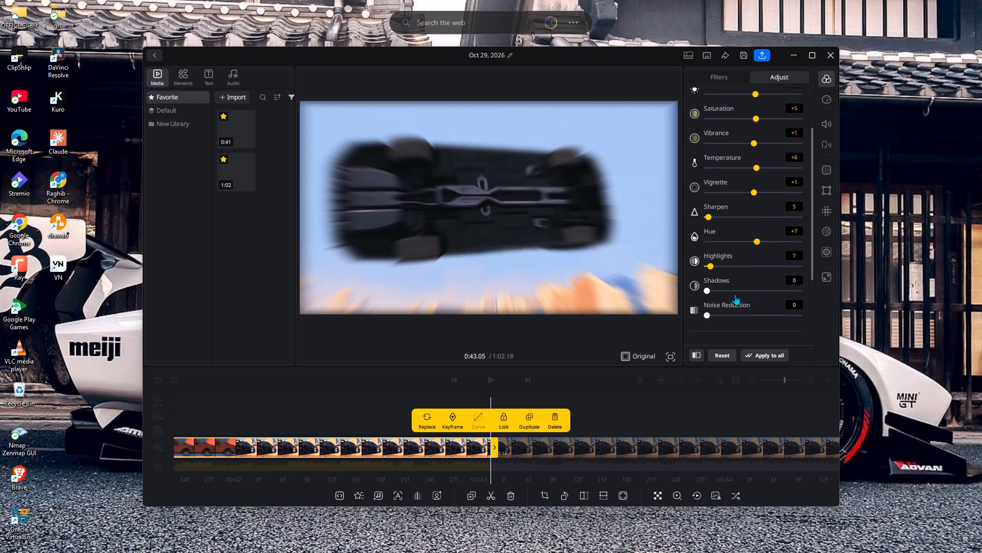
click(711, 292)
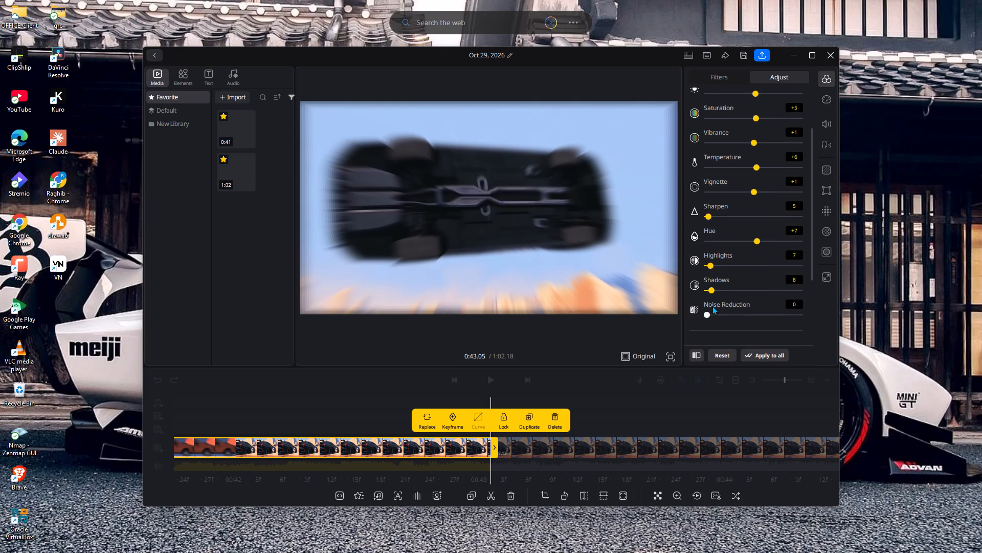
click(710, 313)
scroll(719, 310, down, 2)
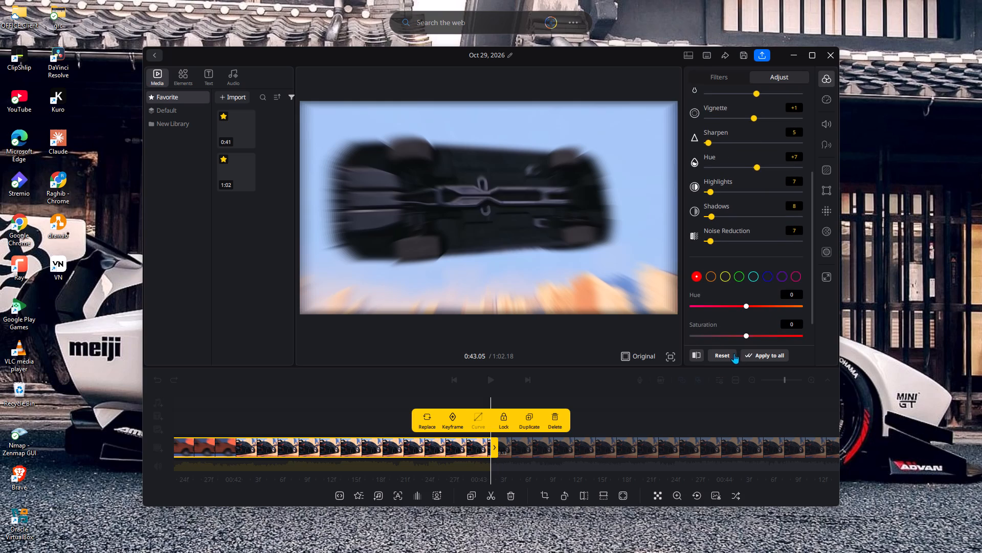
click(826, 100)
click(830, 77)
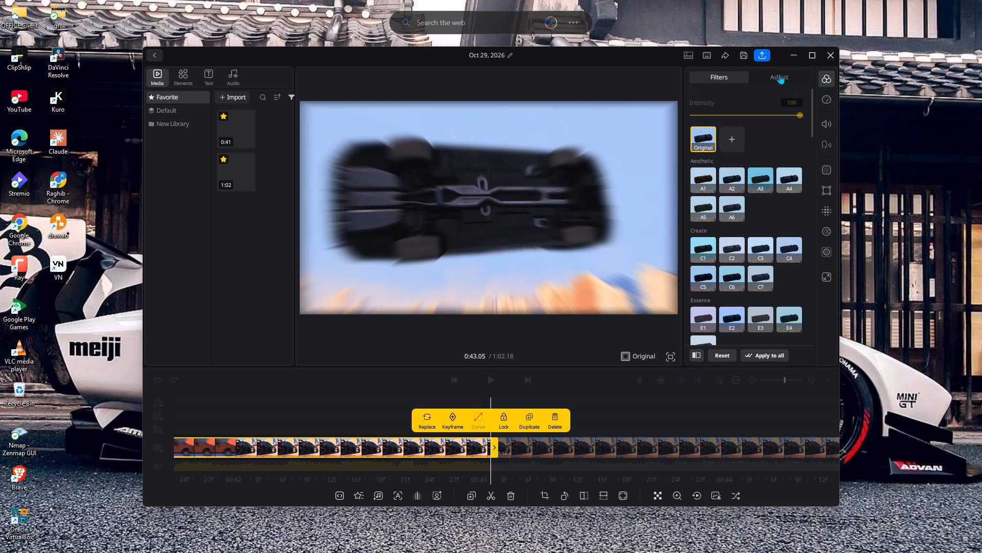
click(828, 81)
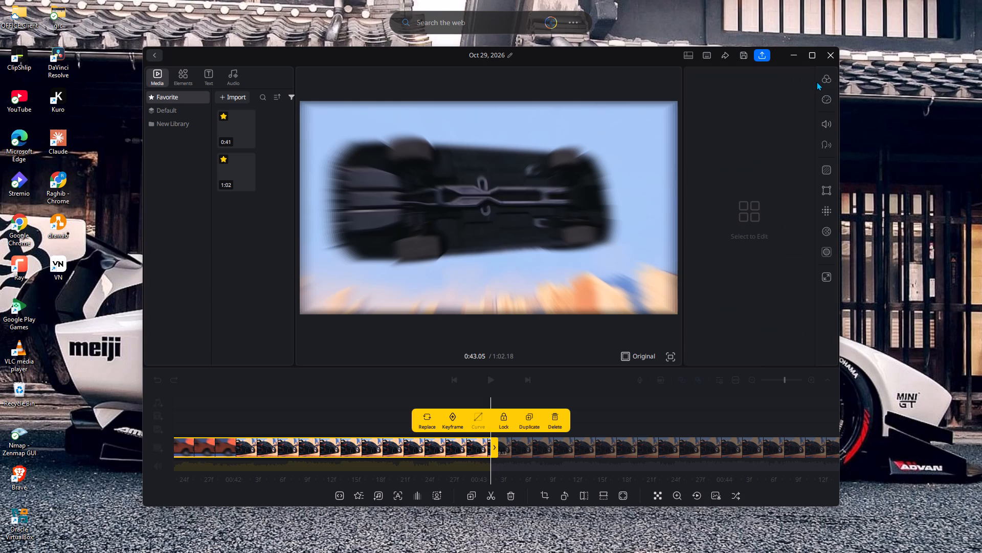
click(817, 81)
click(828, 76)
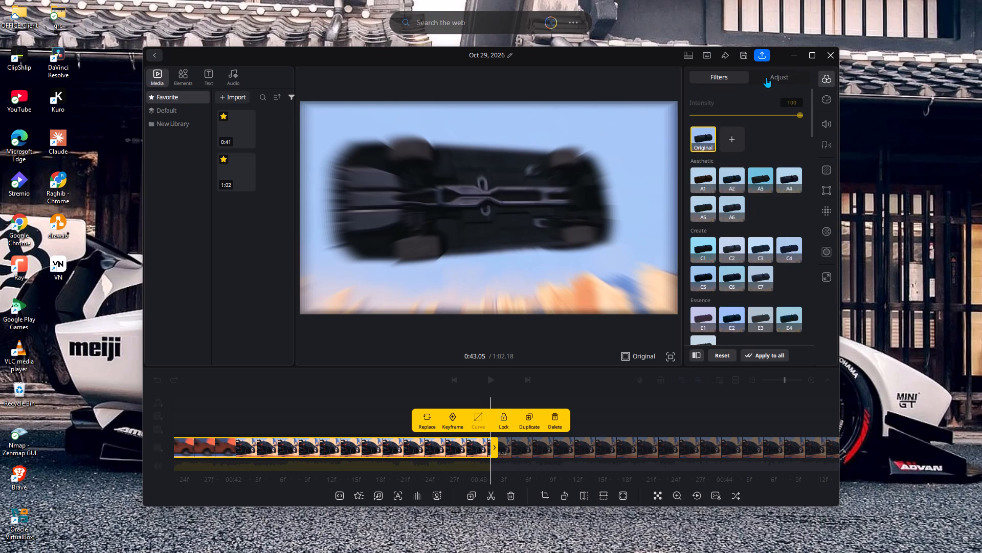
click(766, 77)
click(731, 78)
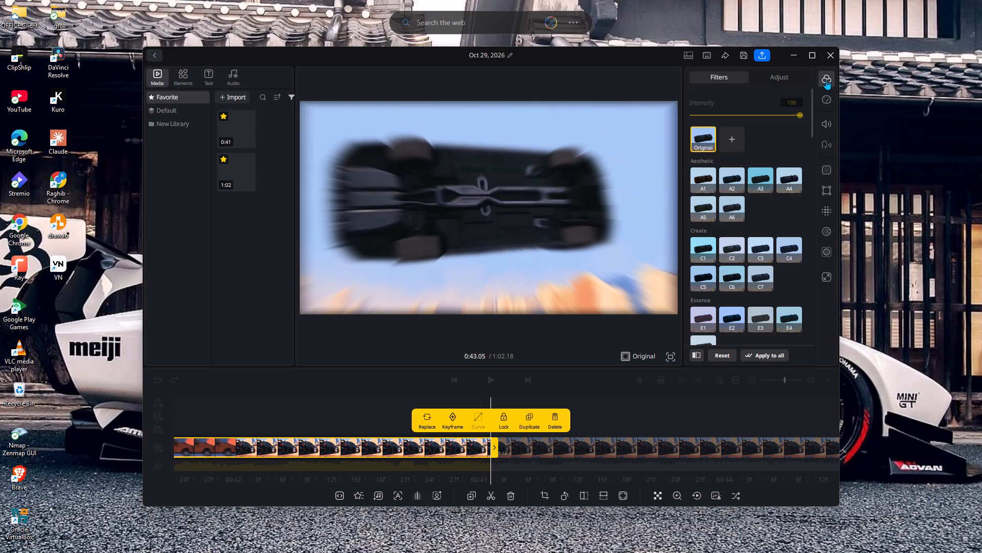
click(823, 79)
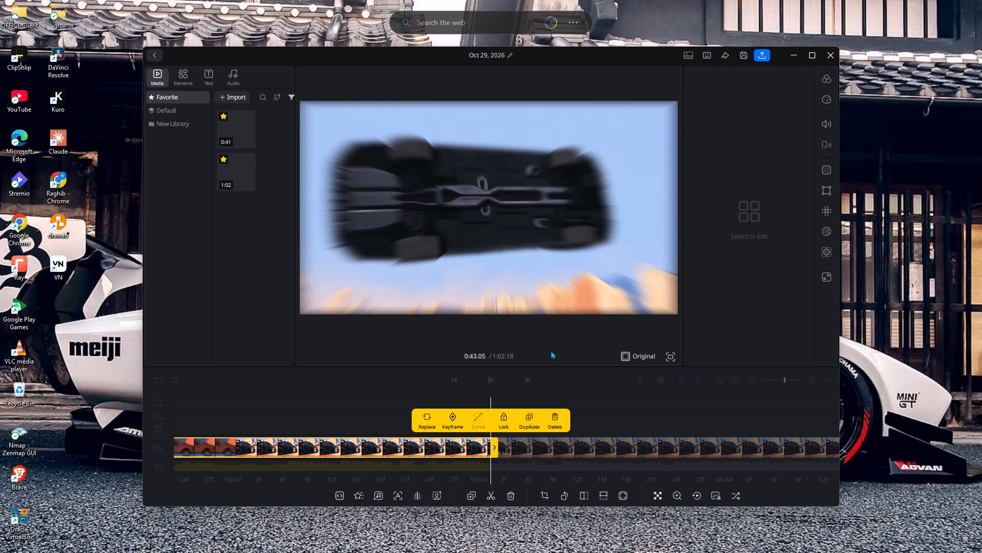
Split the remaining video at about 0:43.51, 0:43.92, 0:44.27 and 0:44.69, through the shot of the flipping car landing.
click(604, 448)
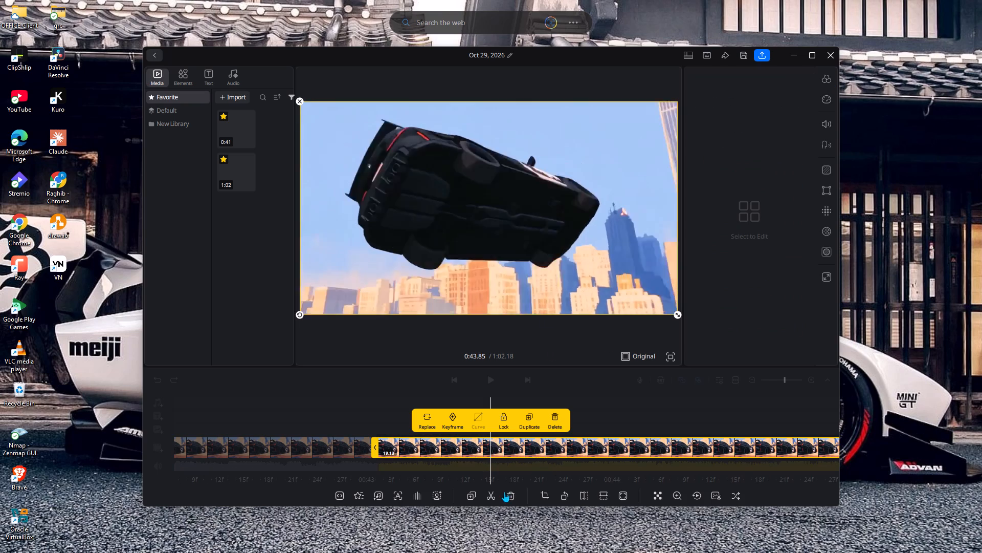
click(490, 496)
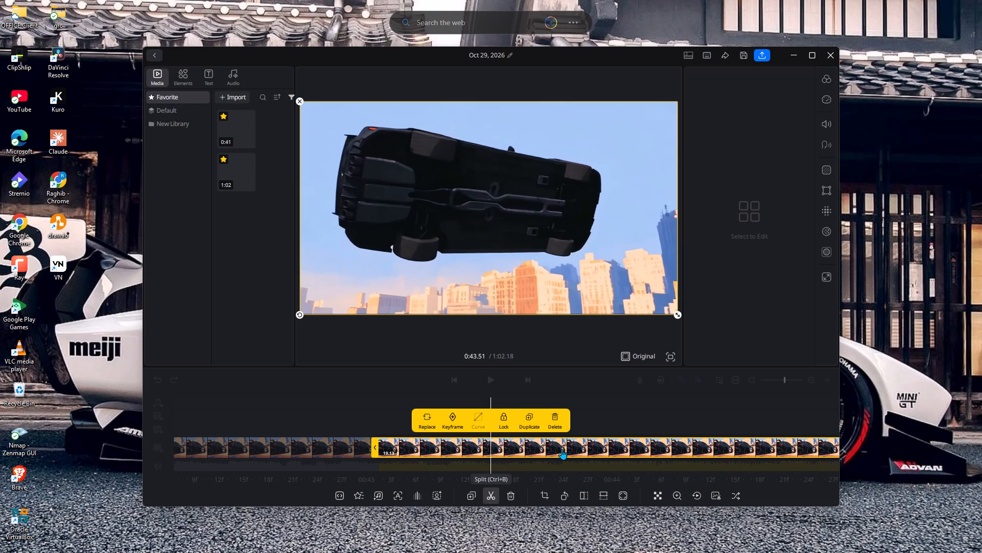
click(593, 446)
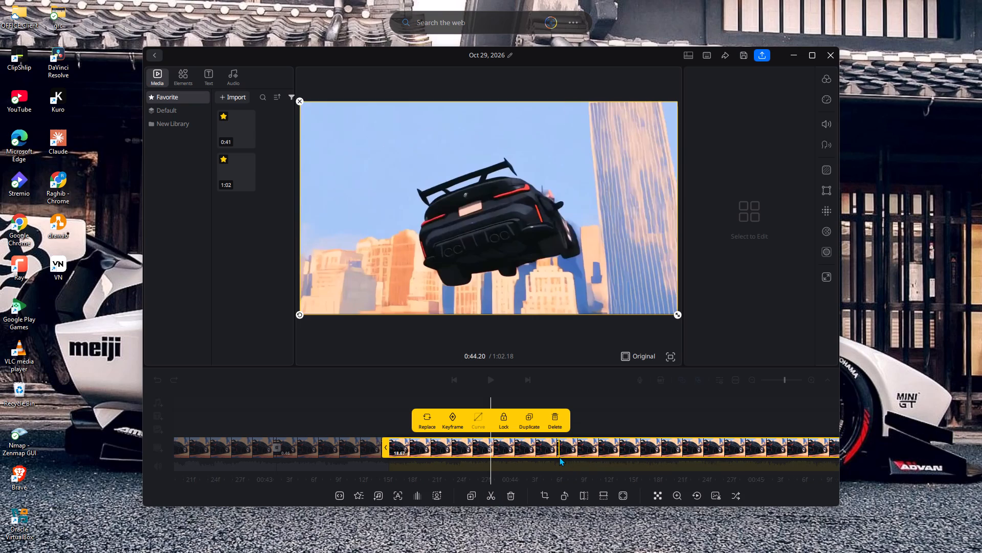
click(494, 497)
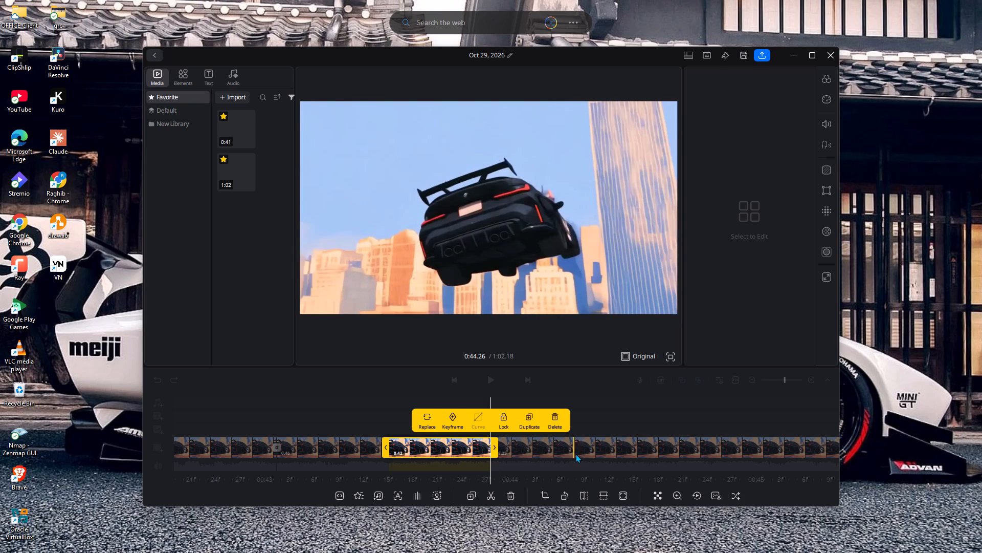
click(576, 454)
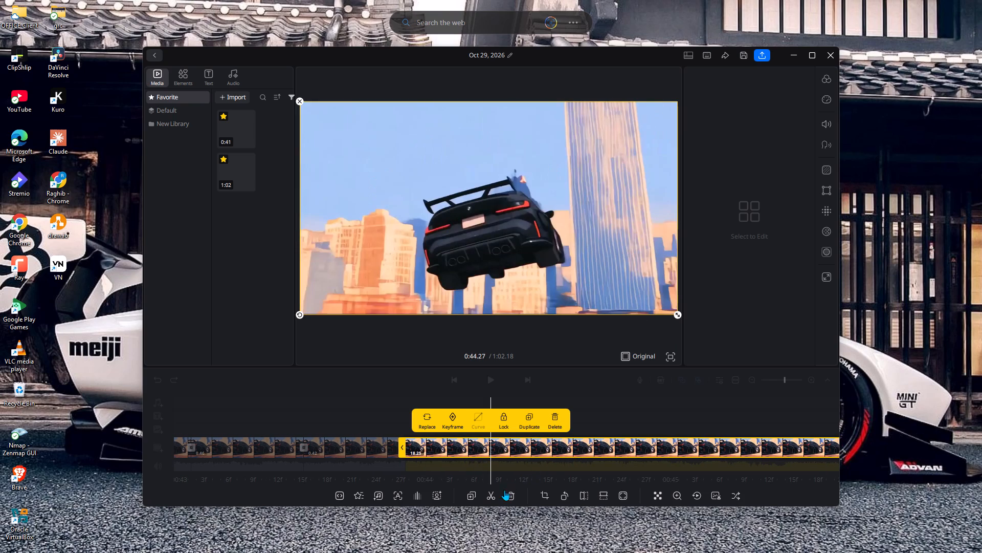
click(491, 495)
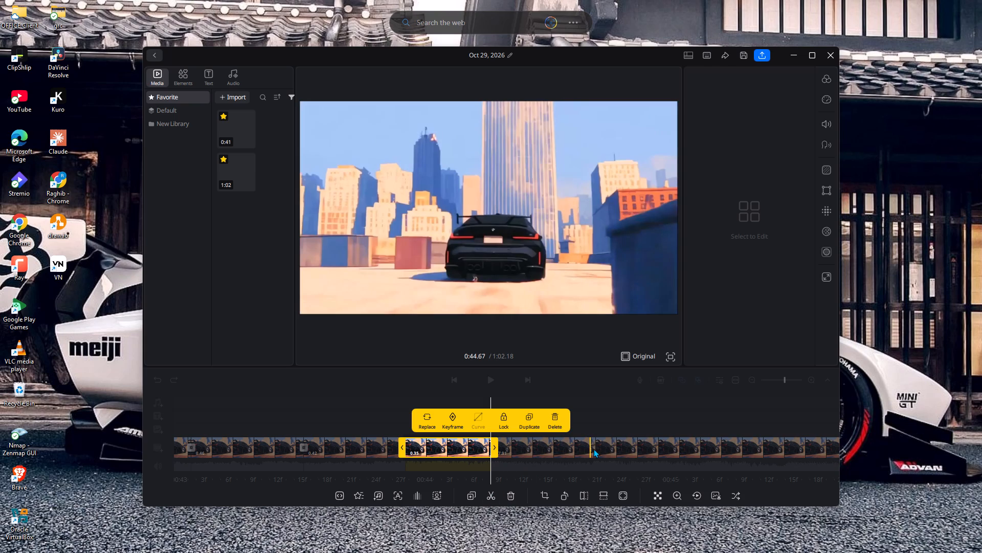
click(594, 449)
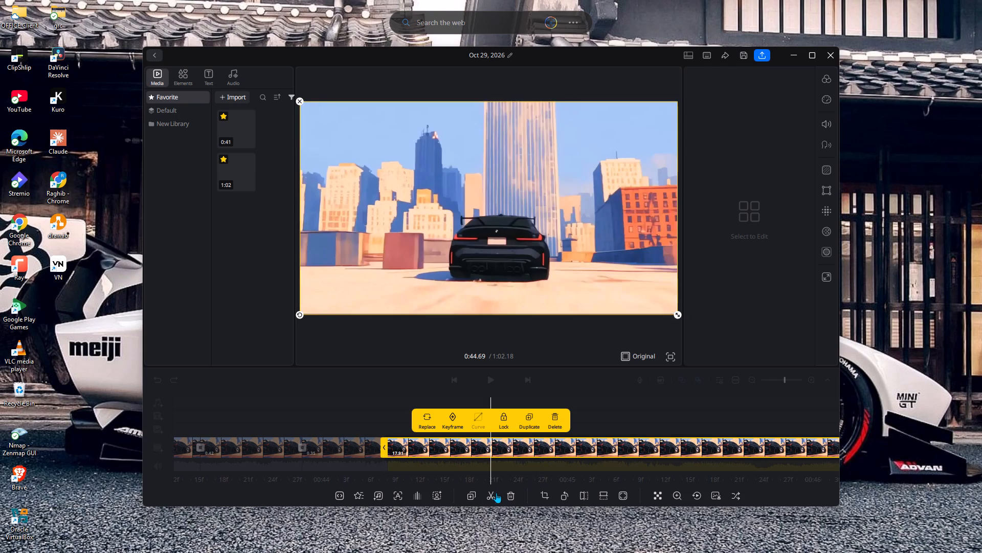
click(496, 493)
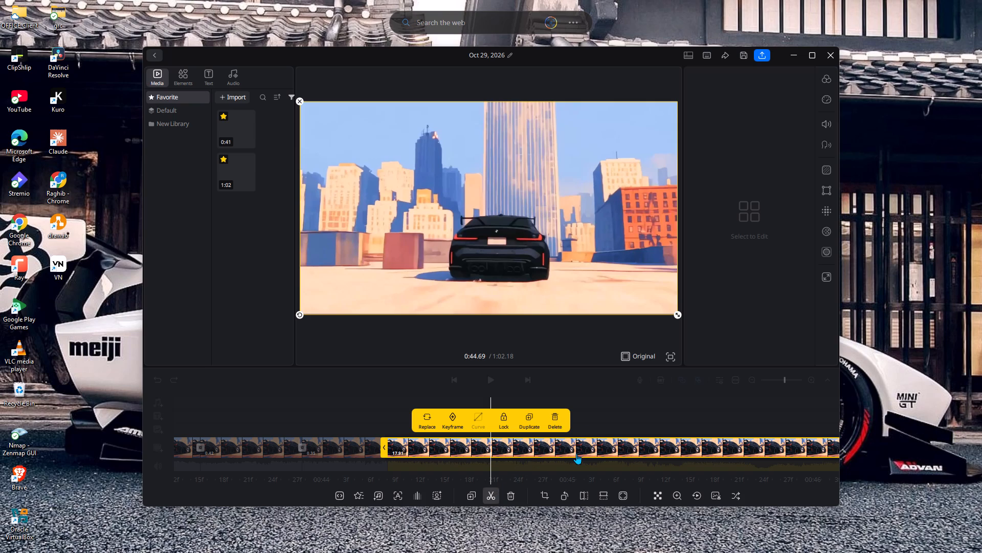
Split the remaining video at about 0:45.06, 0:45.39, 0:45.73, 0:46.04 and 0:46.36, as tentacles grow from the car facing the tower.
click(583, 452)
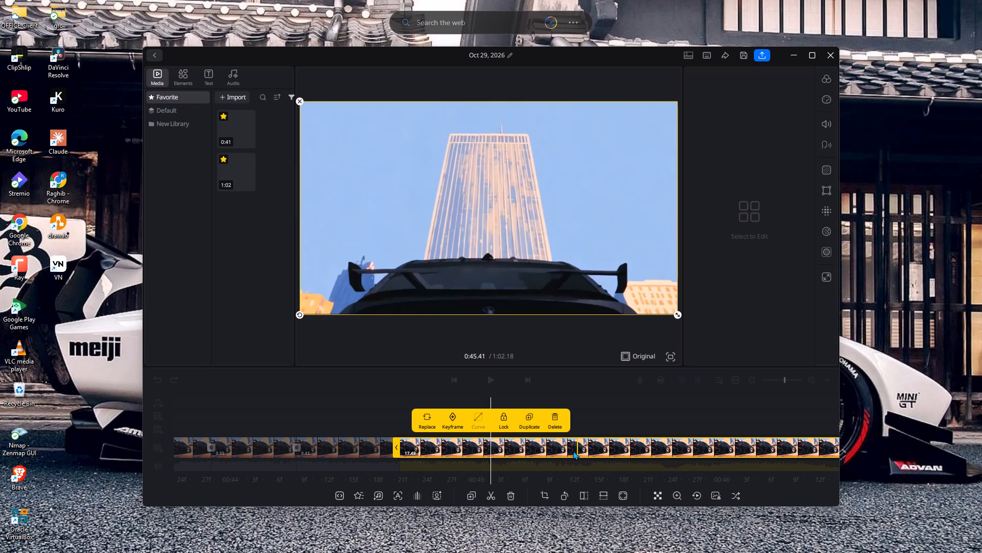
click(493, 497)
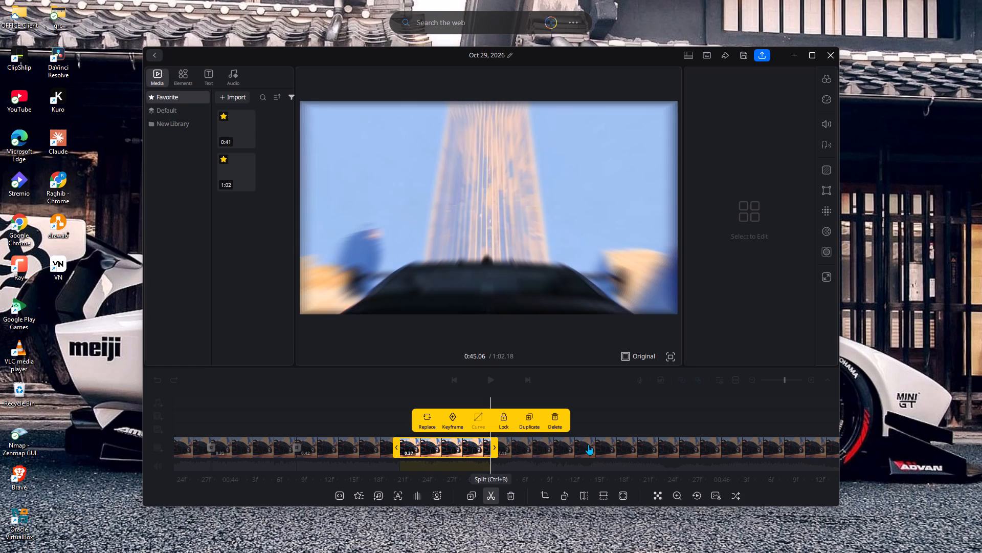
click(573, 443)
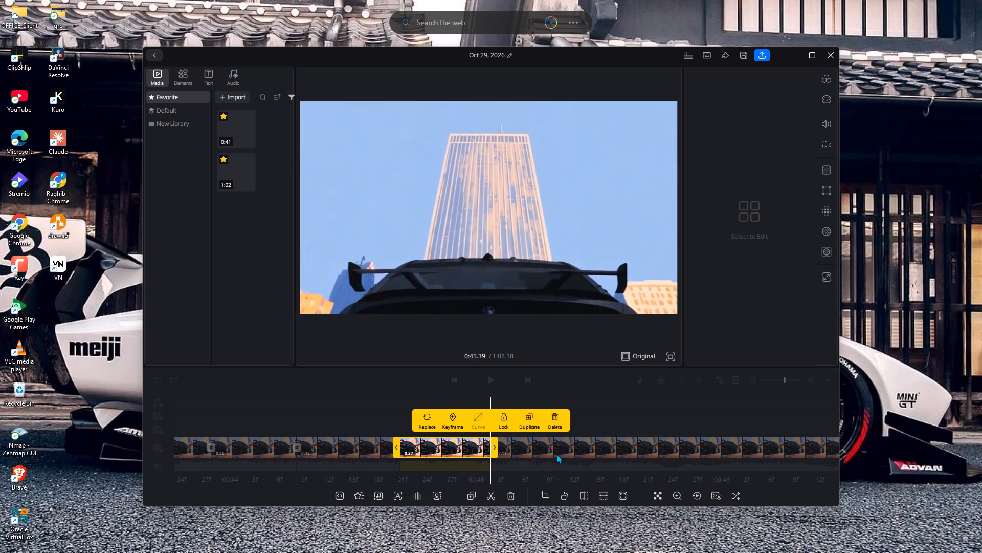
click(491, 493)
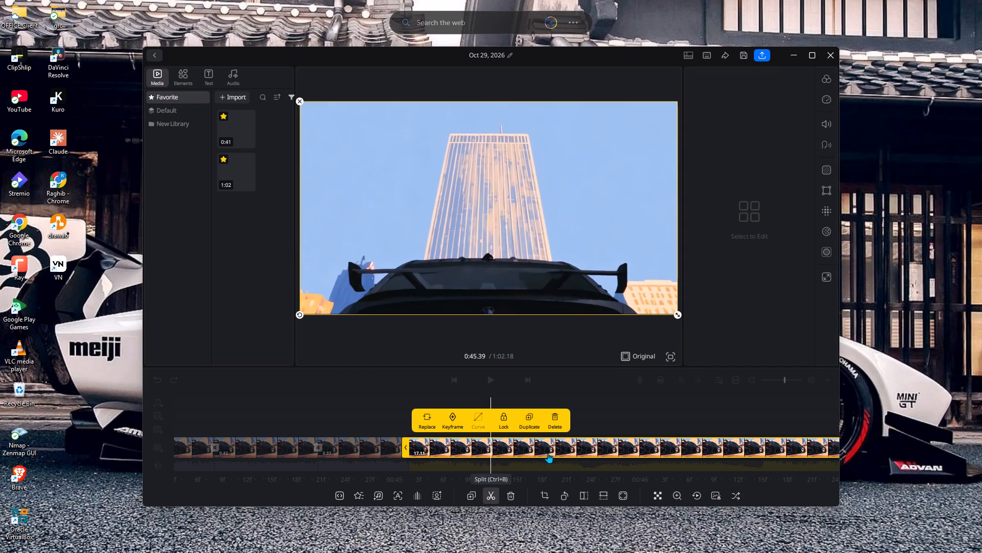
click(573, 440)
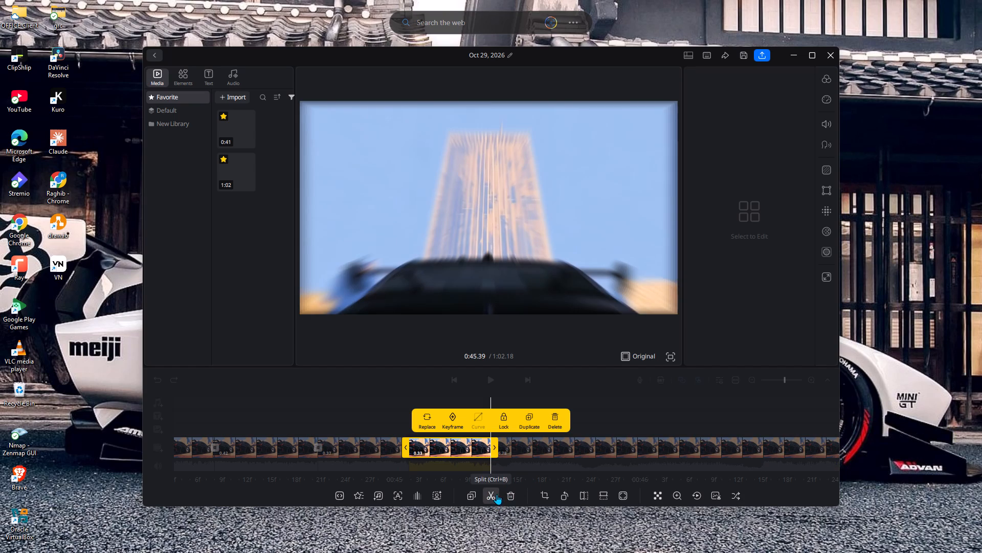
click(494, 494)
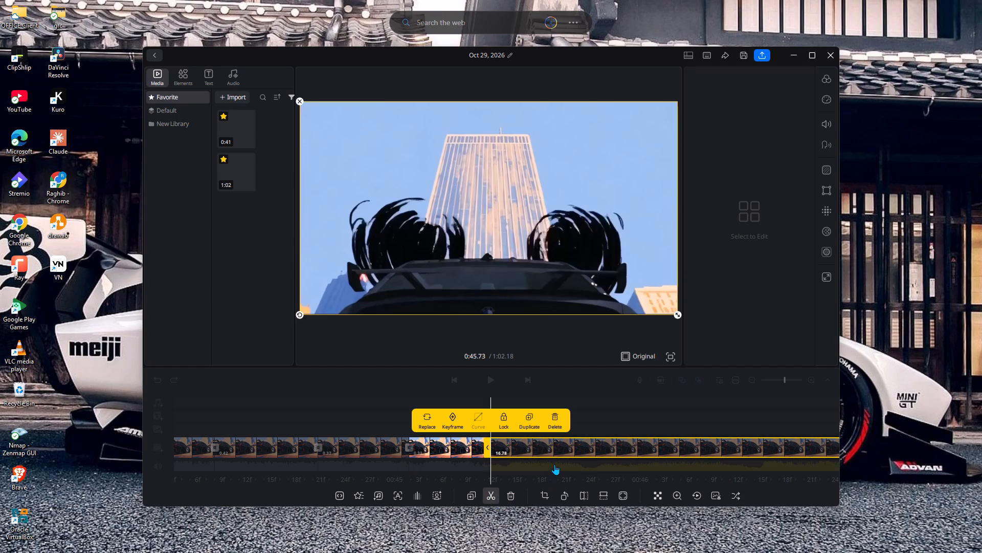
click(568, 452)
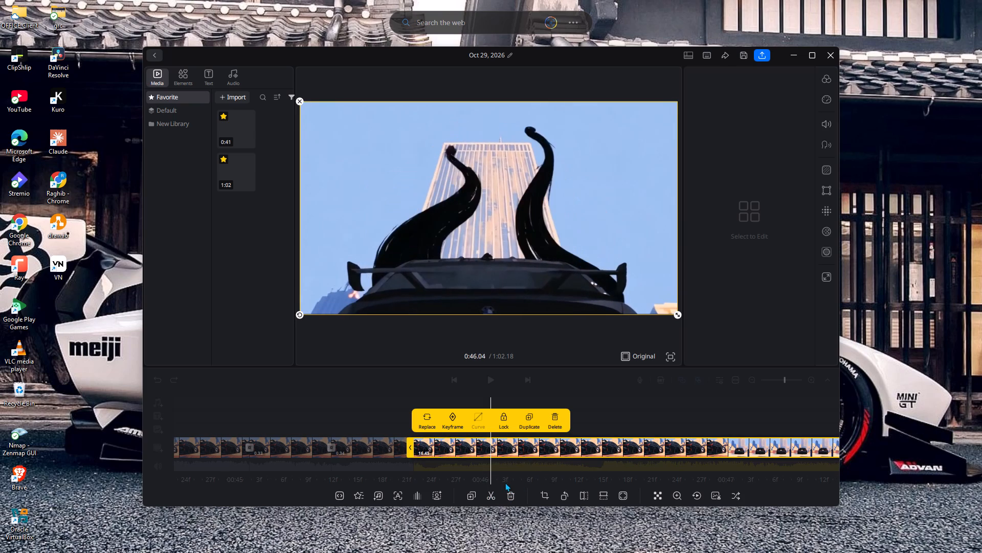
click(494, 497)
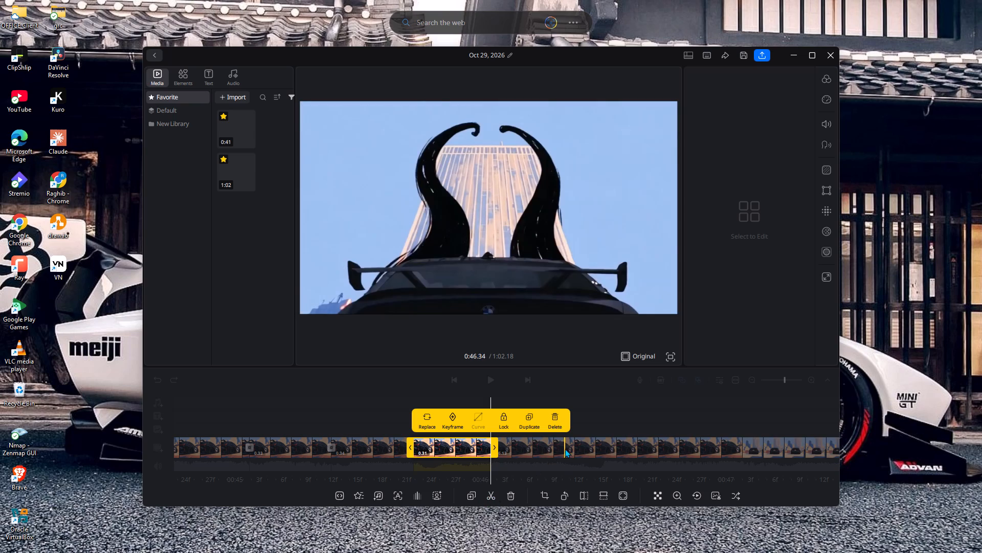
click(569, 448)
click(490, 498)
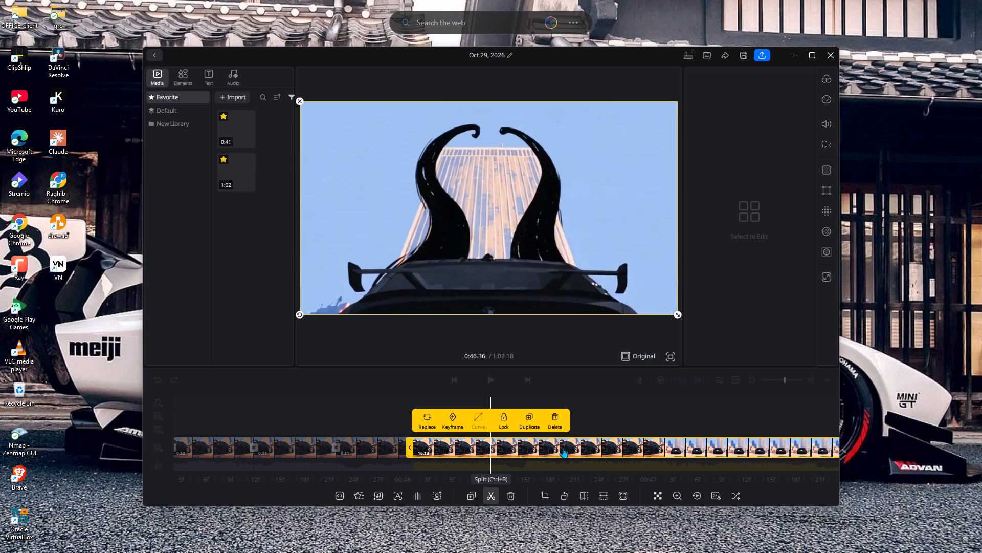
Split the video at about 0:47.29 and delete the segment between 0:46.36 and that cut.
click(570, 446)
click(572, 447)
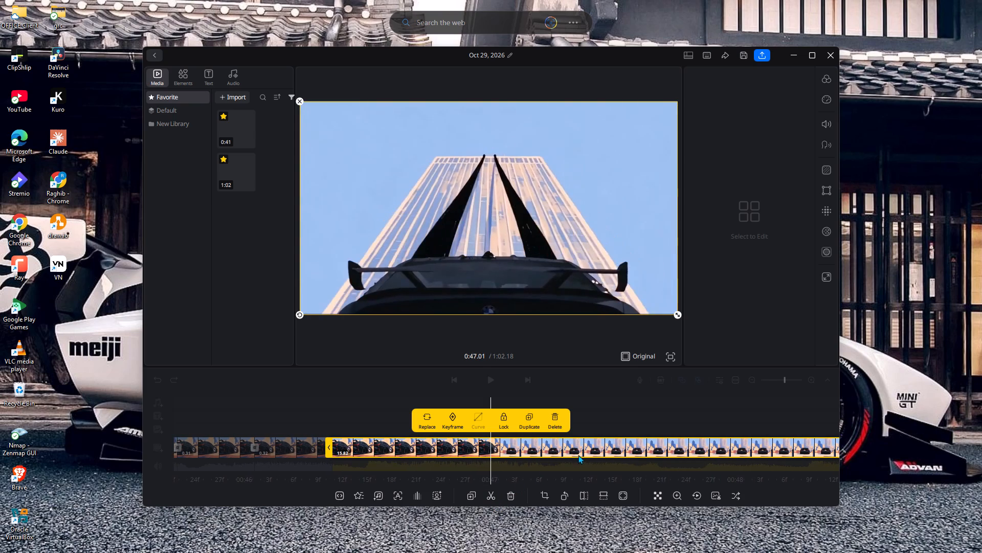
click(561, 452)
click(494, 493)
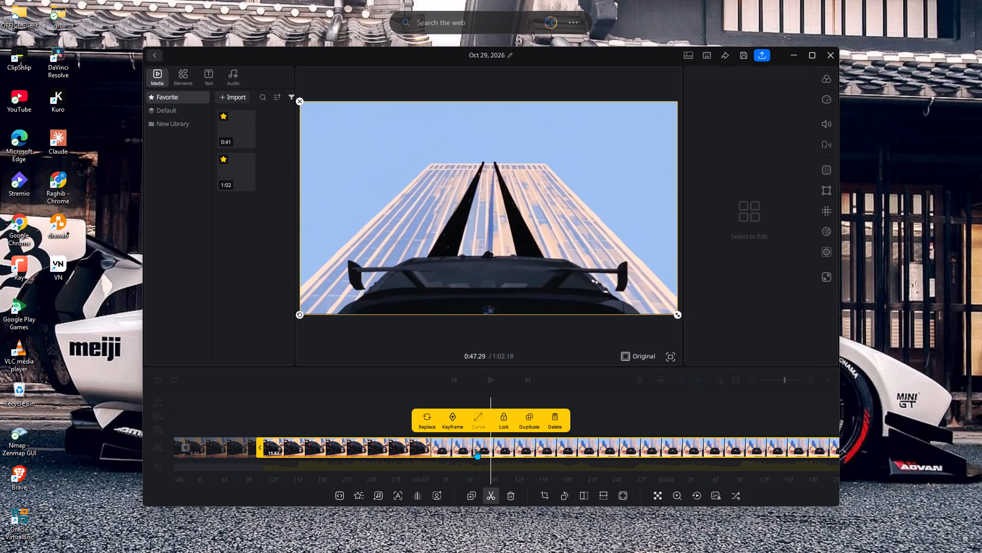
click(510, 495)
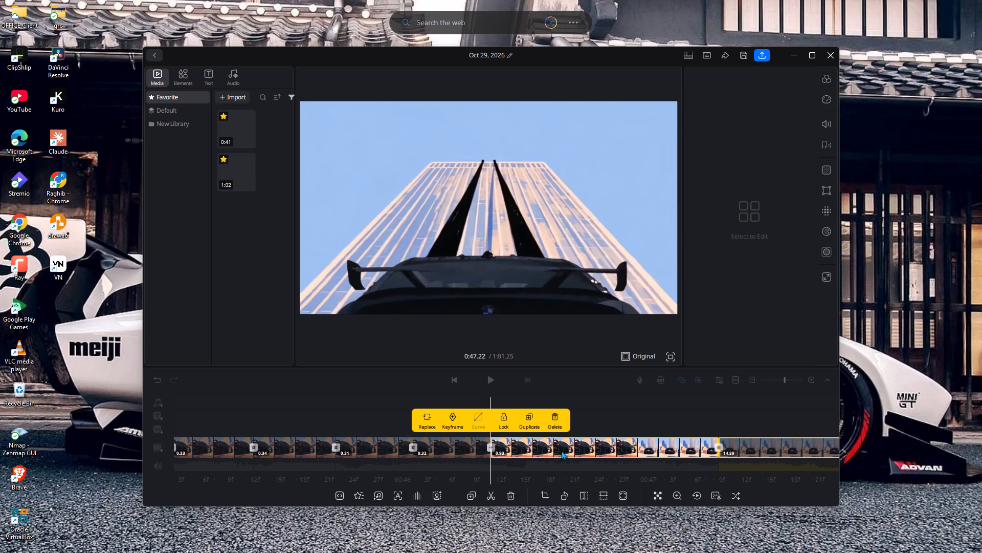
Split the remaining video at about 0:46.73, 0:47.10, 0:47.42 and 0:47.71, as the car is pulled up the tower.
double_click(582, 450)
click(493, 496)
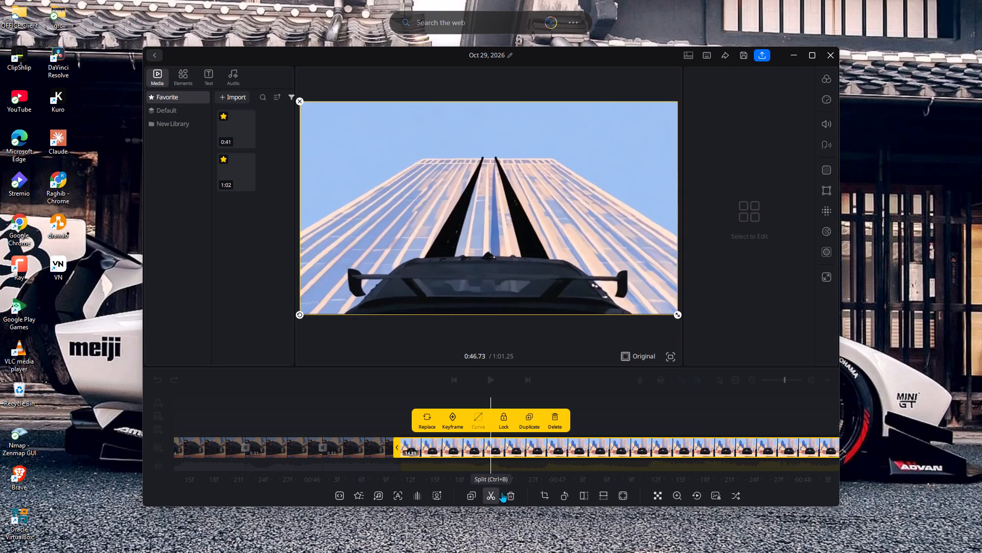
click(582, 444)
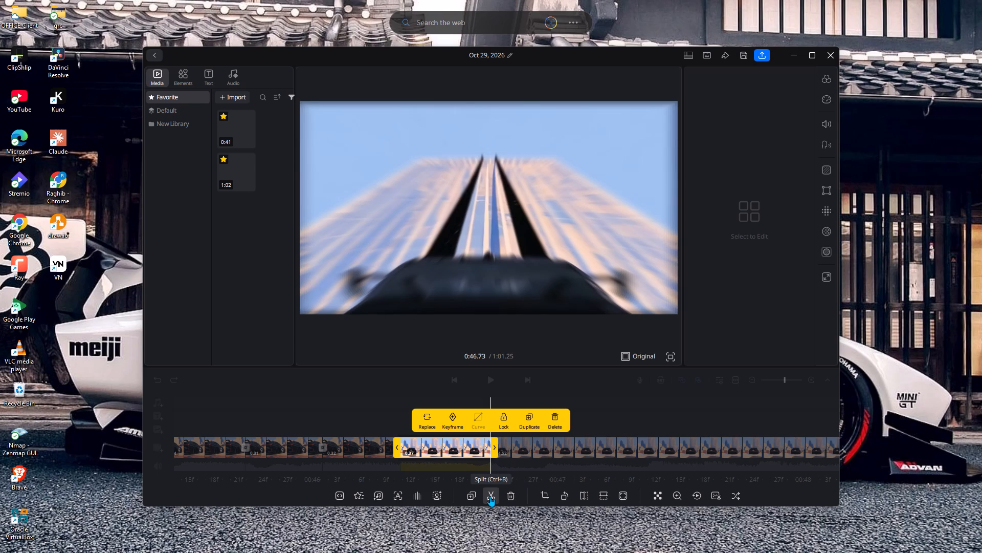
click(490, 496)
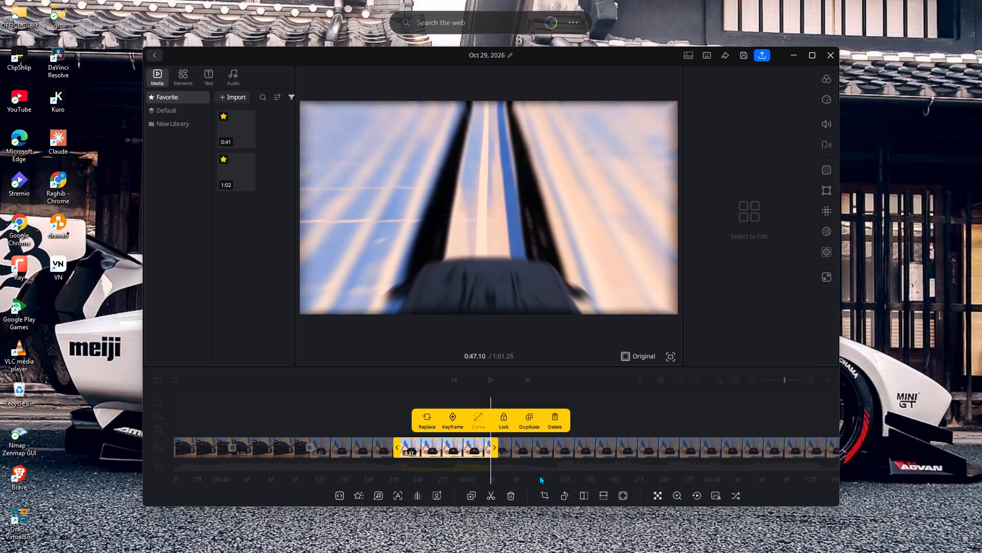
key(grave)
key(grave)
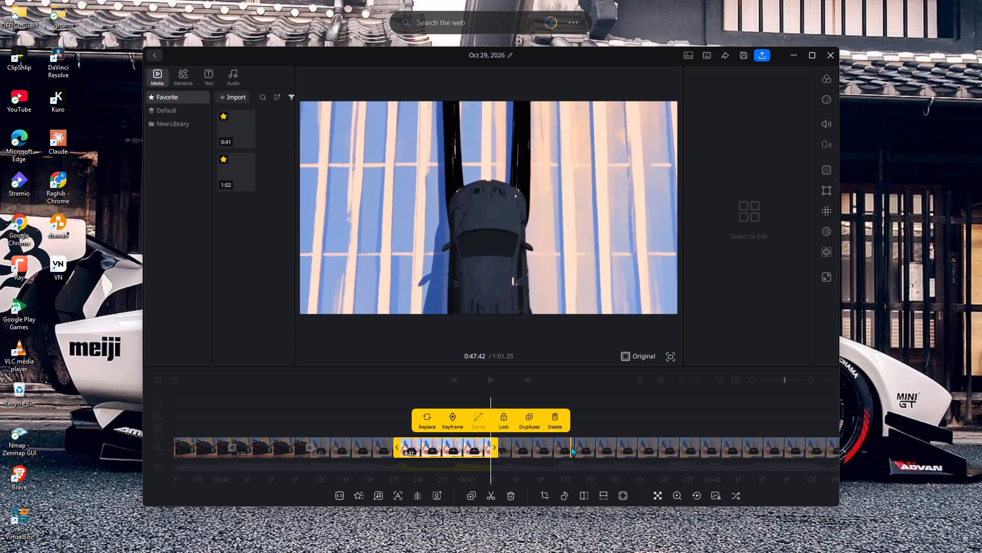
click(571, 446)
click(495, 496)
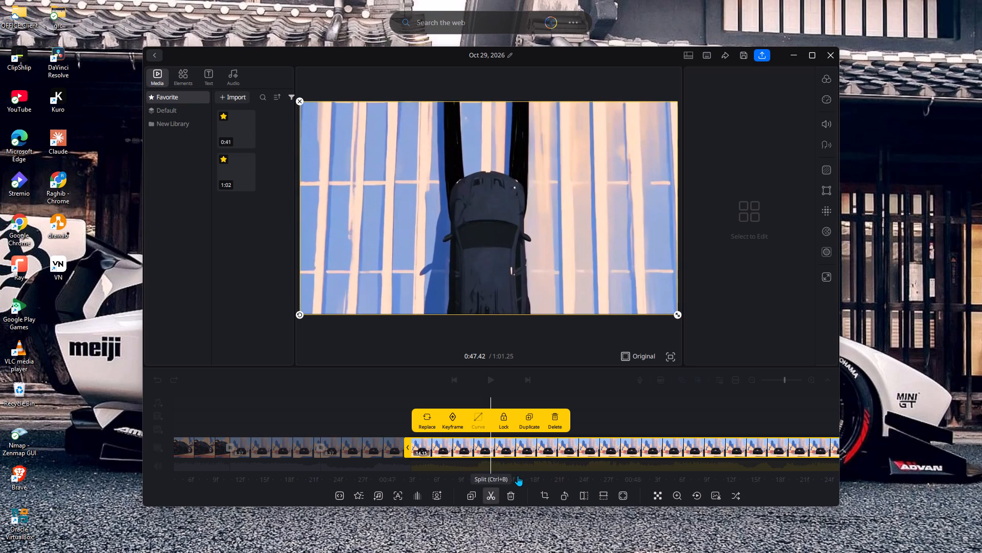
click(562, 454)
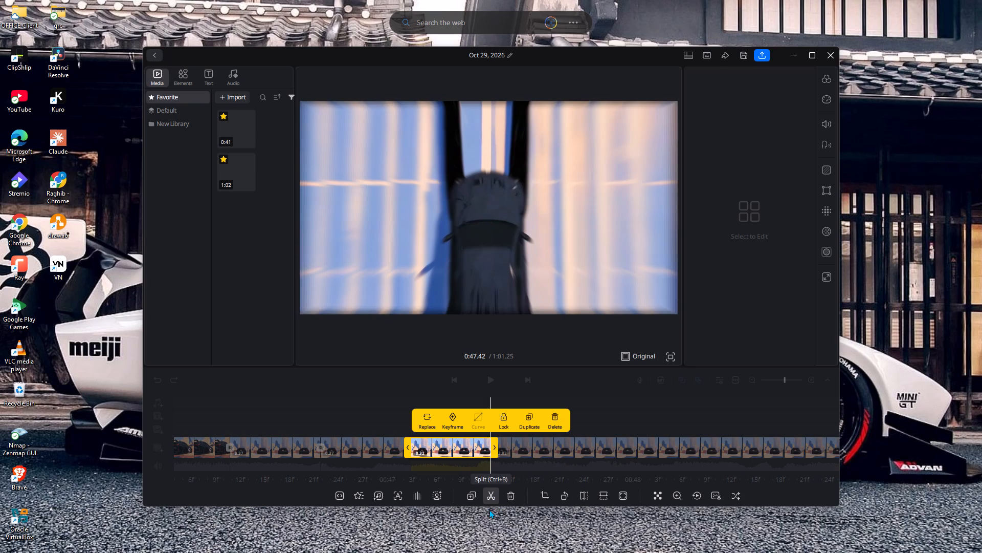
click(492, 499)
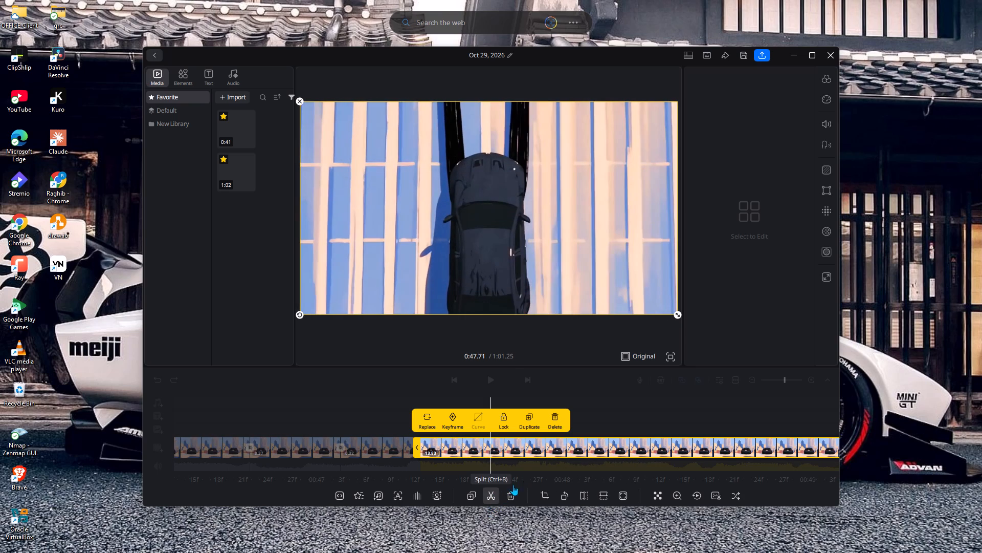
Split the remaining video at about 0:48.03, 0:48.37, 0:48.69 and 0:49.02, through the shots of the car climbing the facade.
click(569, 449)
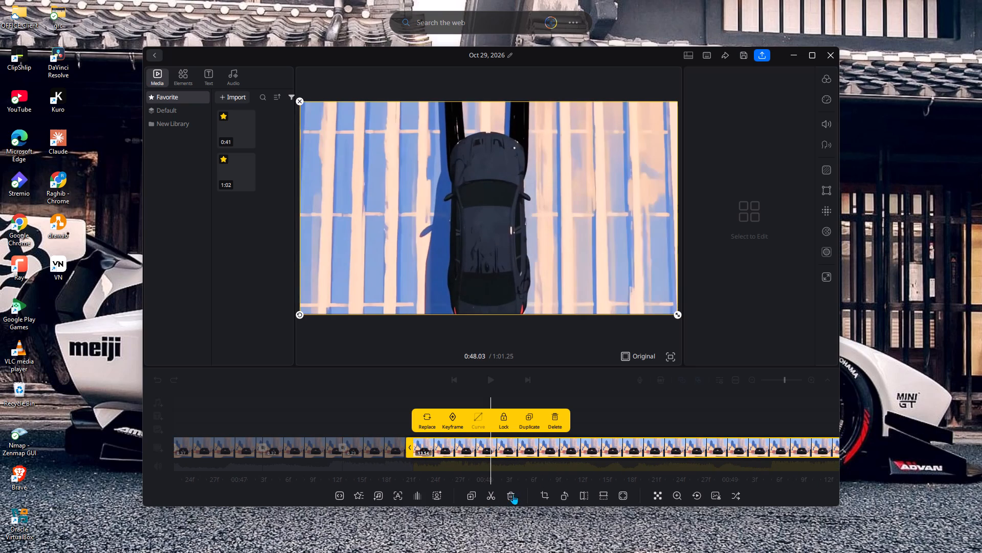
click(496, 497)
click(576, 445)
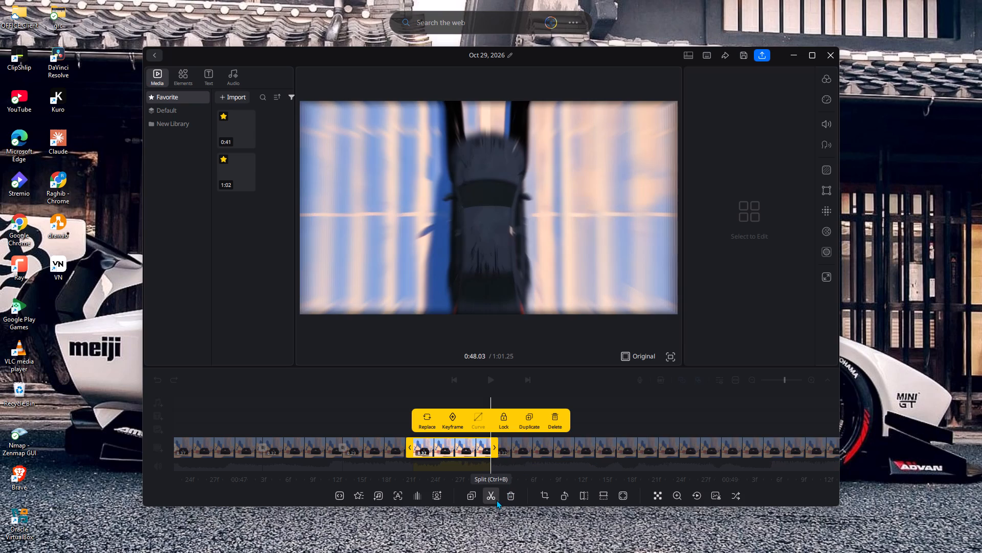
click(494, 493)
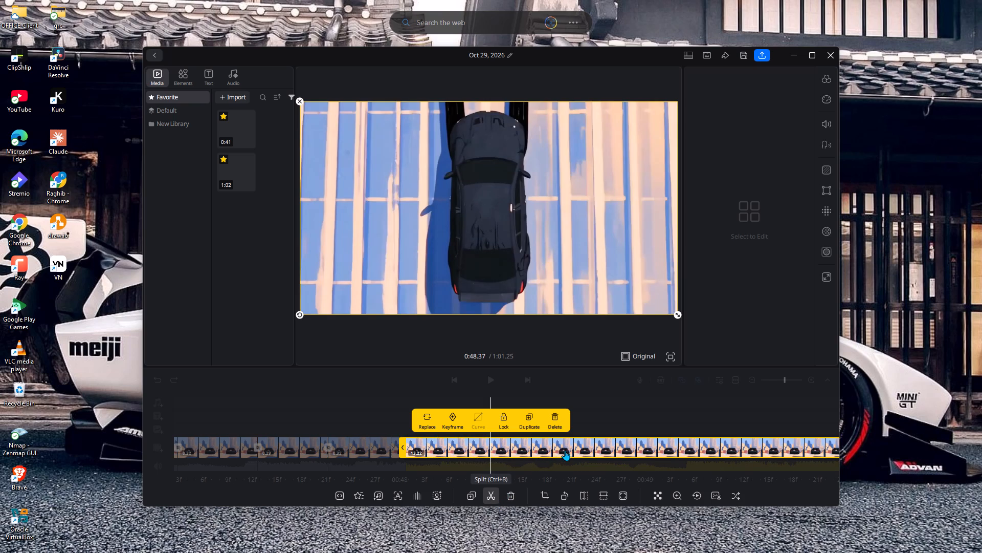
click(568, 450)
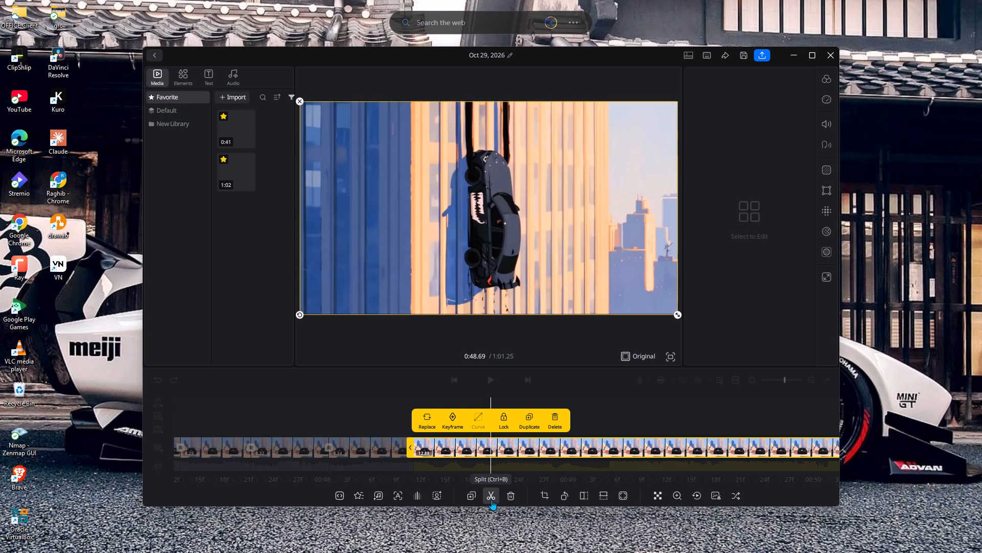
click(492, 500)
click(574, 443)
click(498, 497)
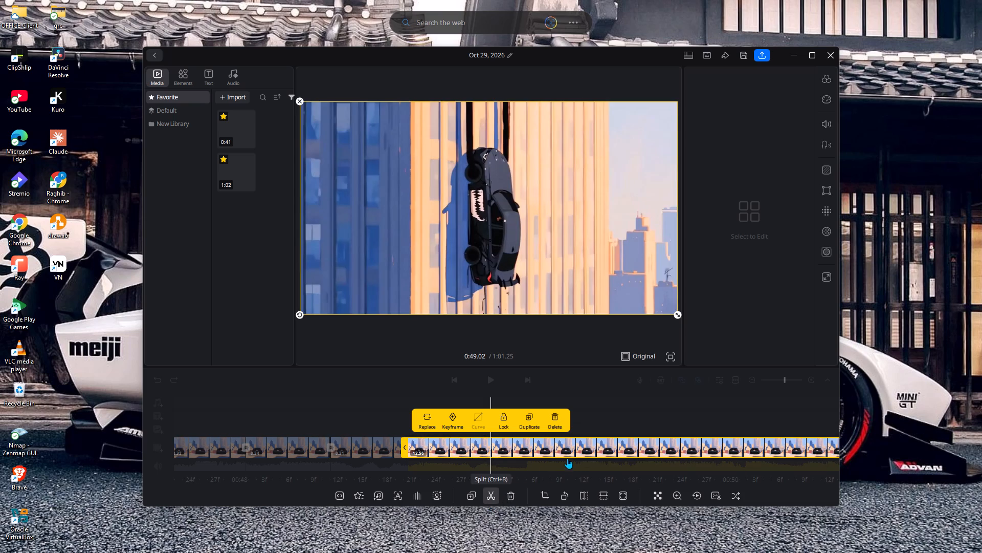
Split the remaining video at about 0:49.36, 0:49.73, 0:50.09 and 0:50.52, from the hanging car to the frightened driver.
click(574, 447)
click(494, 496)
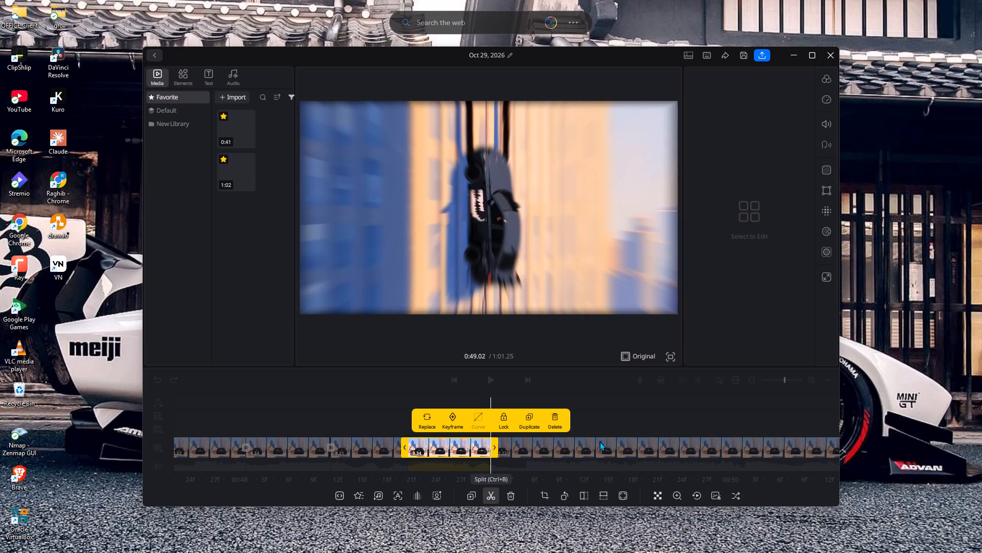
click(572, 451)
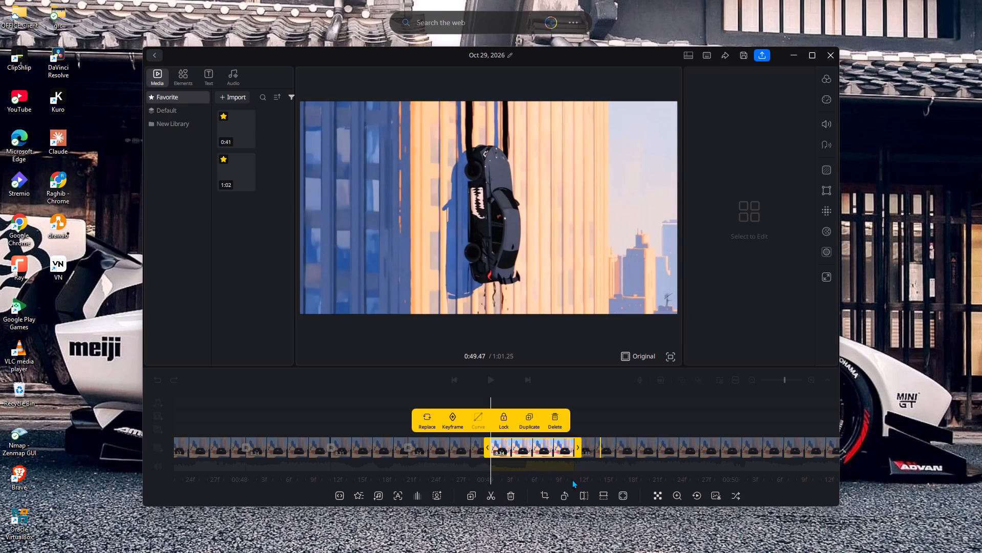
click(570, 447)
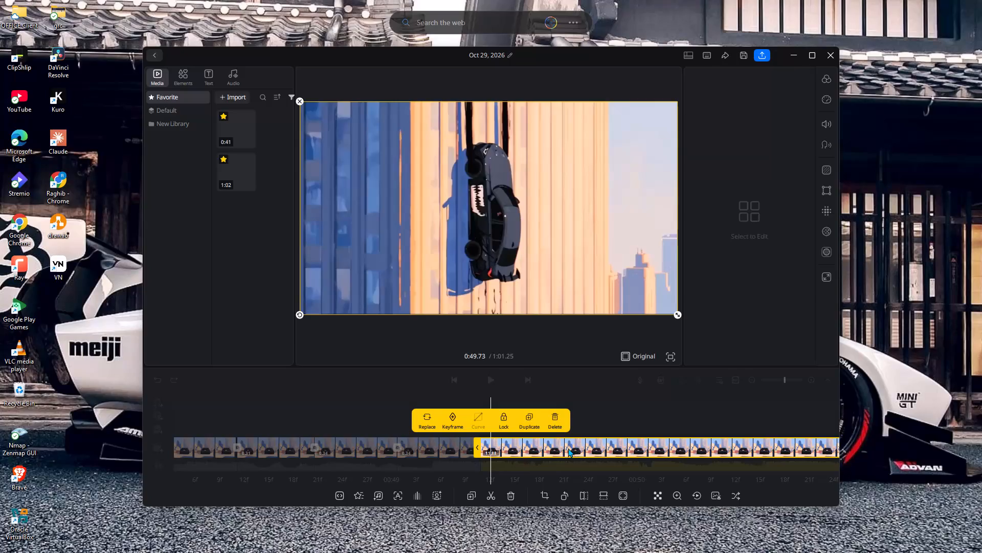
click(495, 497)
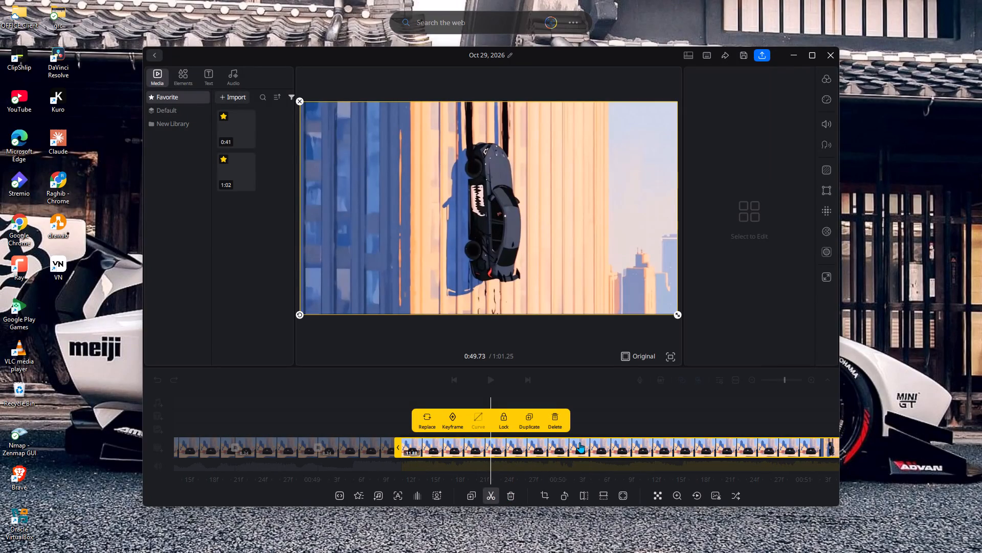
click(579, 442)
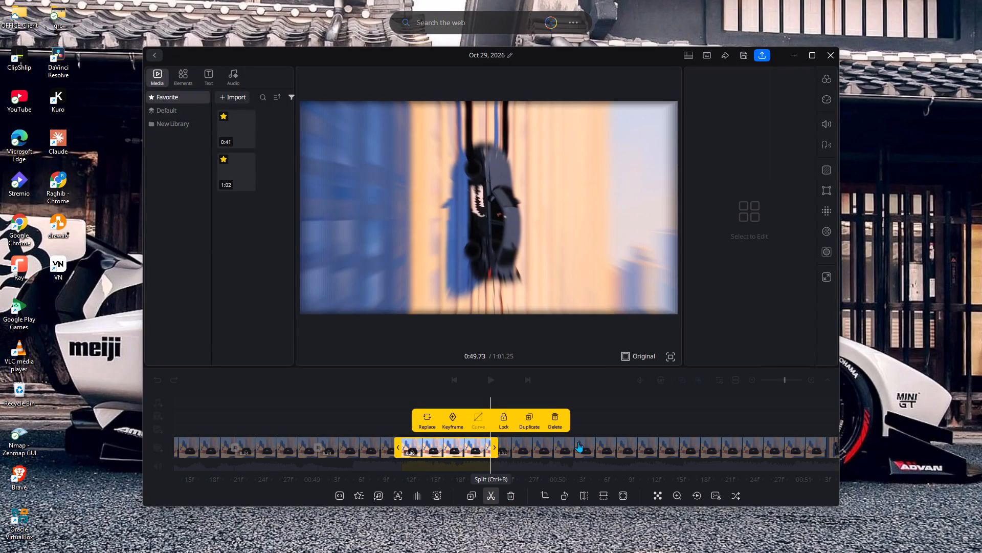
click(581, 437)
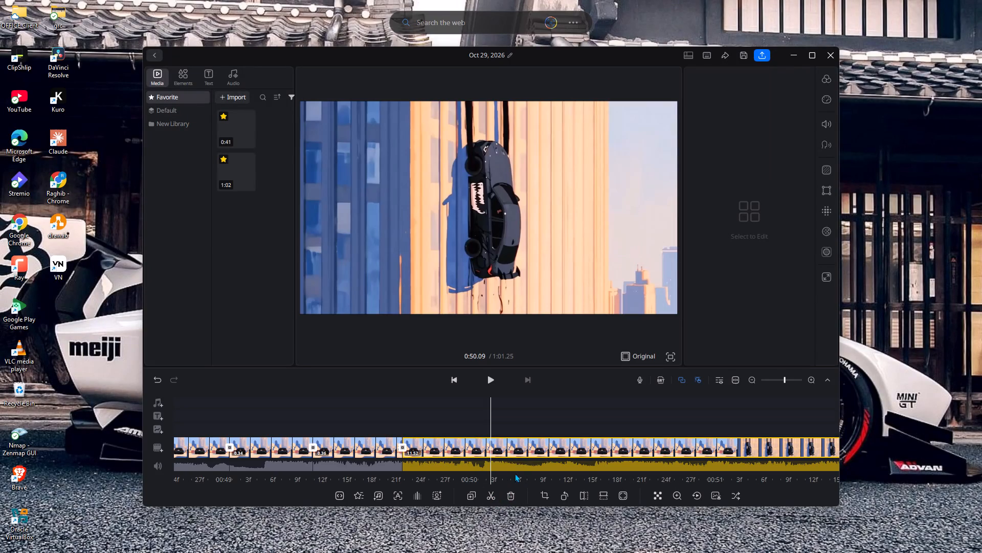
click(491, 495)
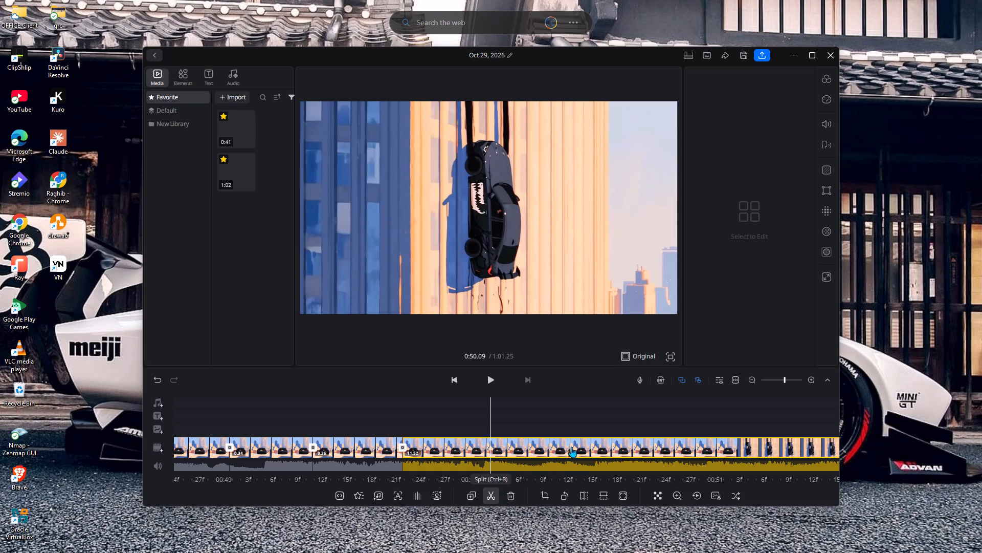
click(597, 442)
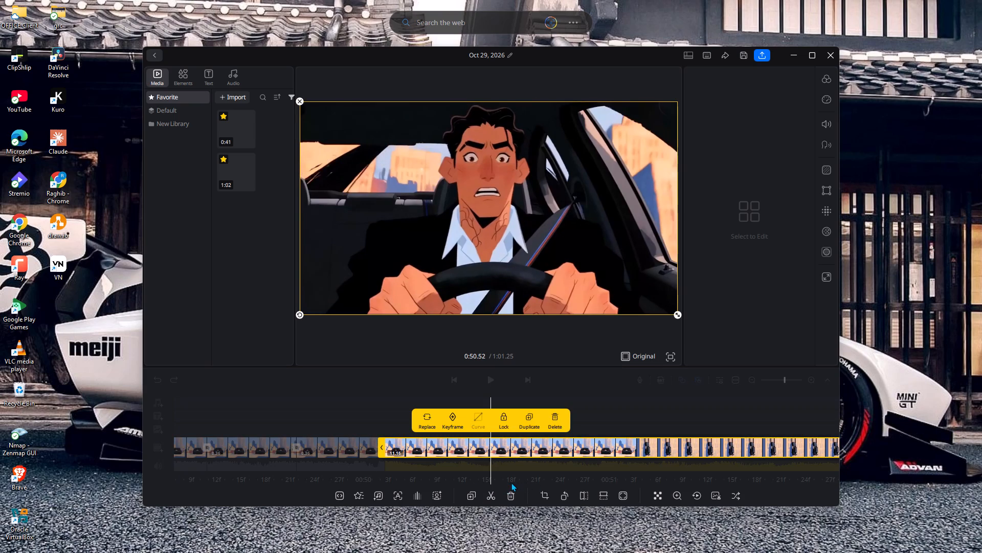
click(490, 491)
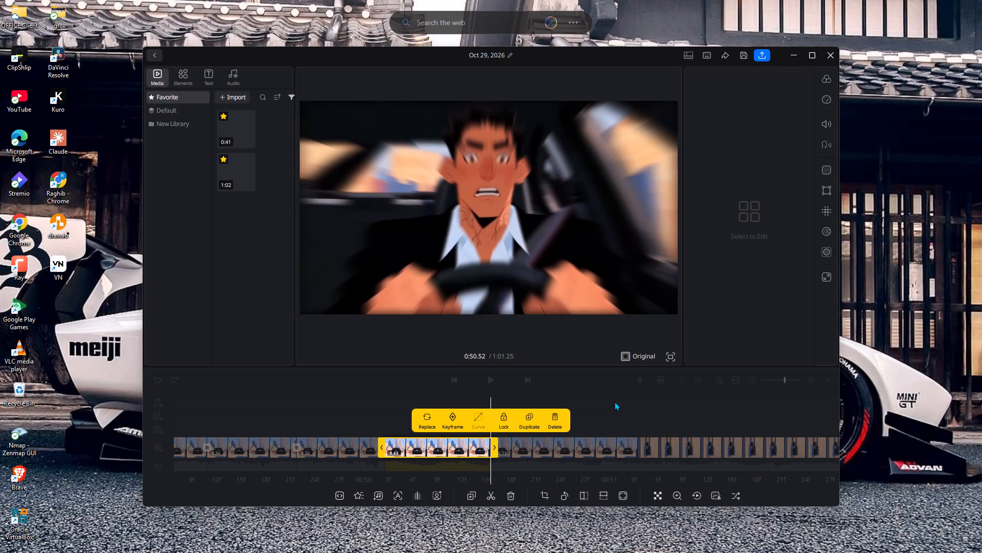
click(614, 401)
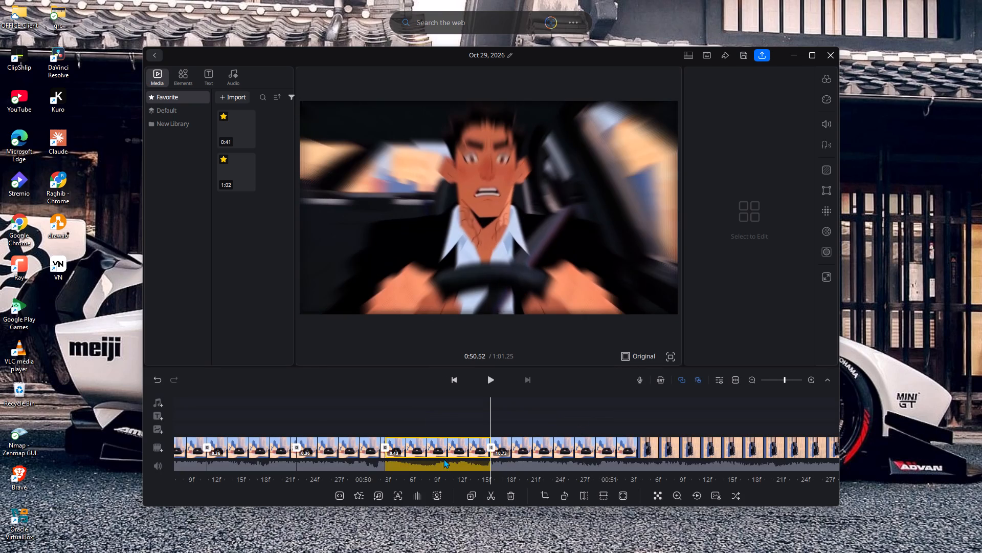
Change the transition at the 0:49.36 cut to Zoom 2 and adjust its duration.
click(203, 448)
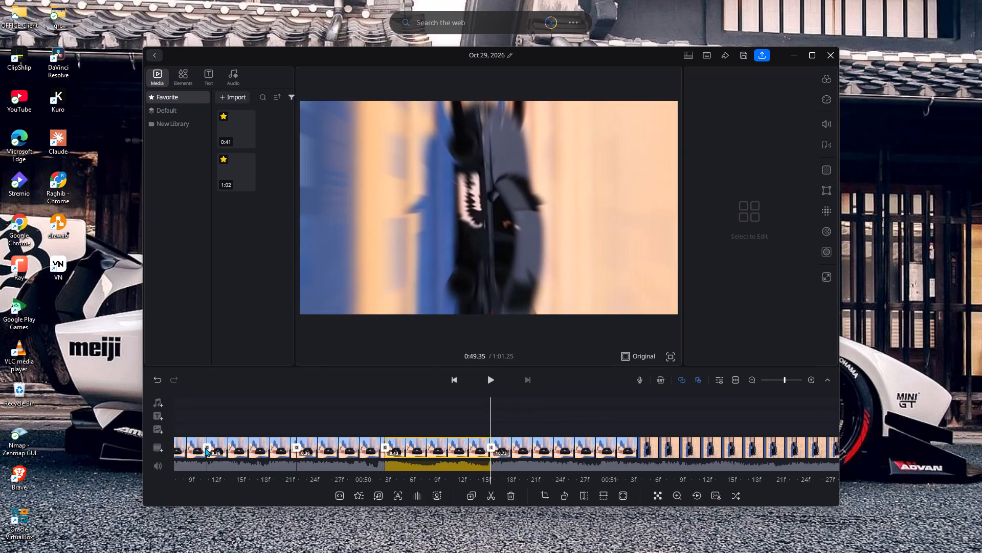
click(302, 413)
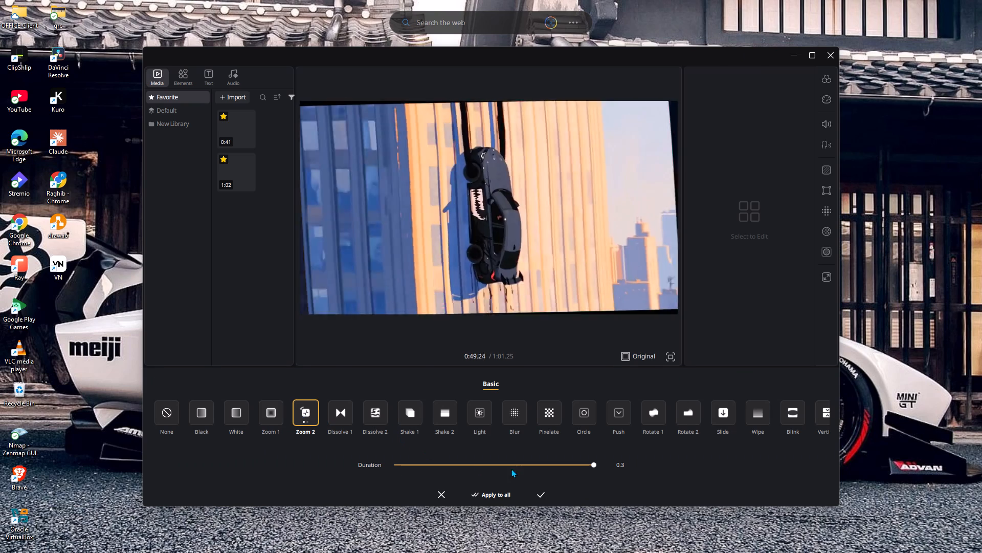
click(547, 465)
click(538, 494)
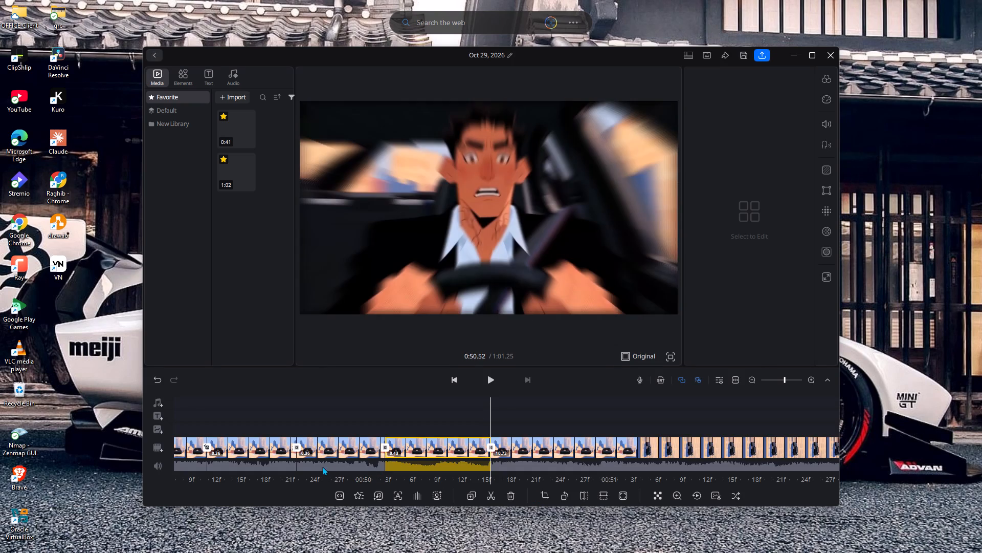
Change the transition at the 0:49.73 cut to the Push variant with the right-pointing arrow and adjust its duration.
click(296, 445)
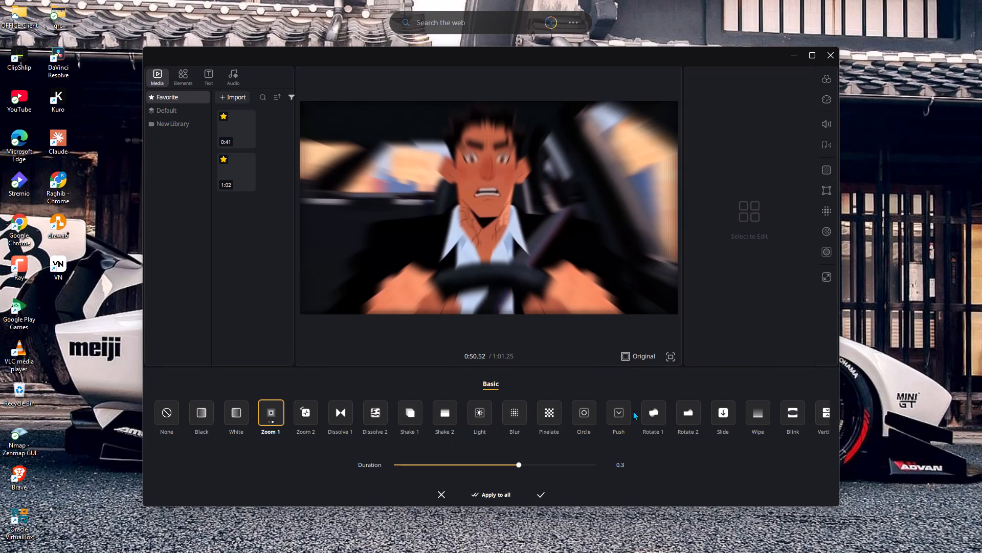
click(633, 411)
click(602, 421)
click(623, 419)
drag(615, 419, 610, 420)
click(547, 464)
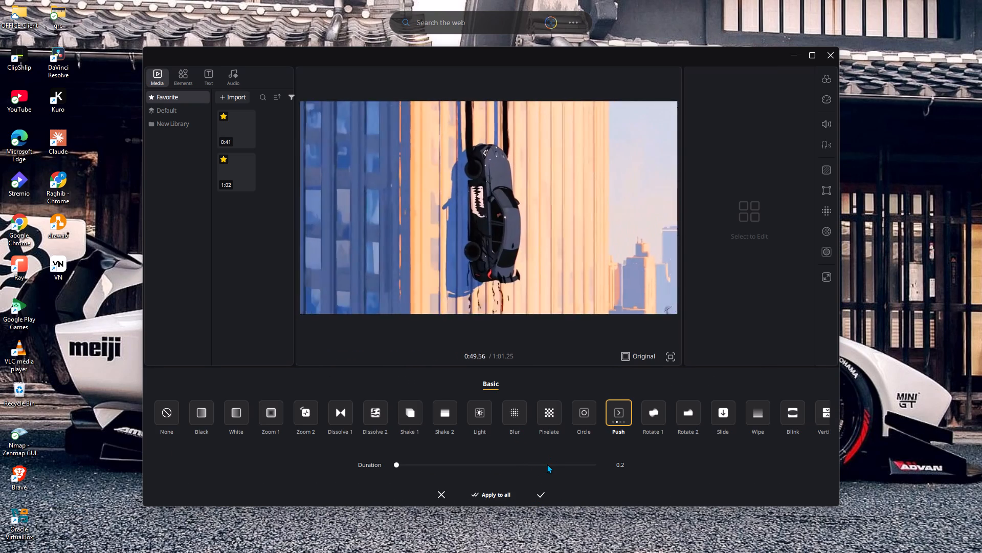
click(542, 490)
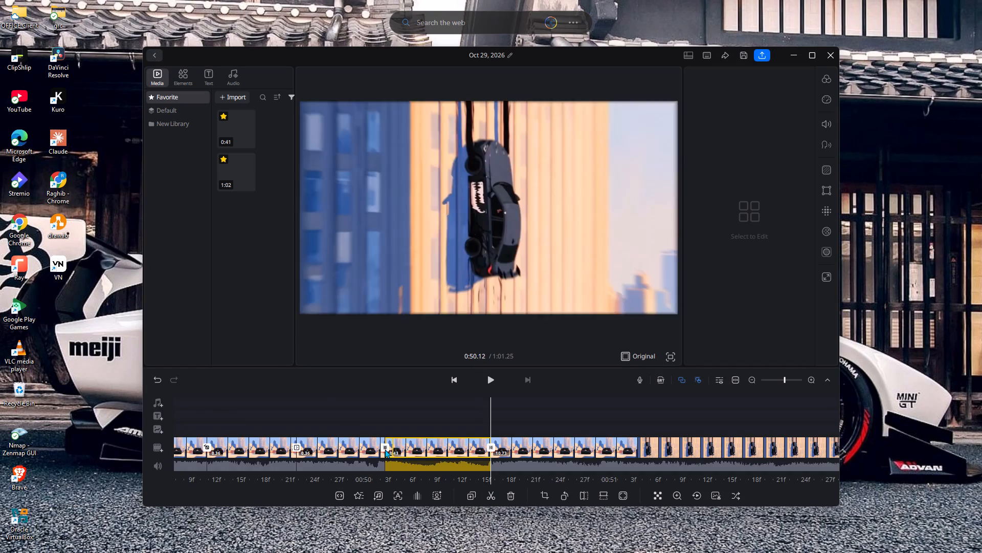
Change the transition at the 0:50.09 cut to Slide with a duration of 0.2.
click(383, 447)
click(728, 419)
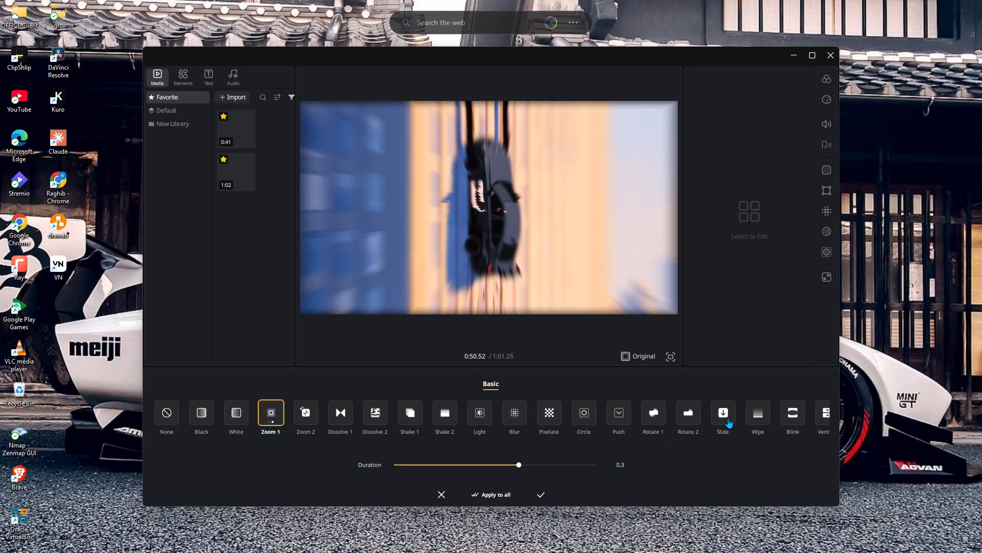
click(574, 462)
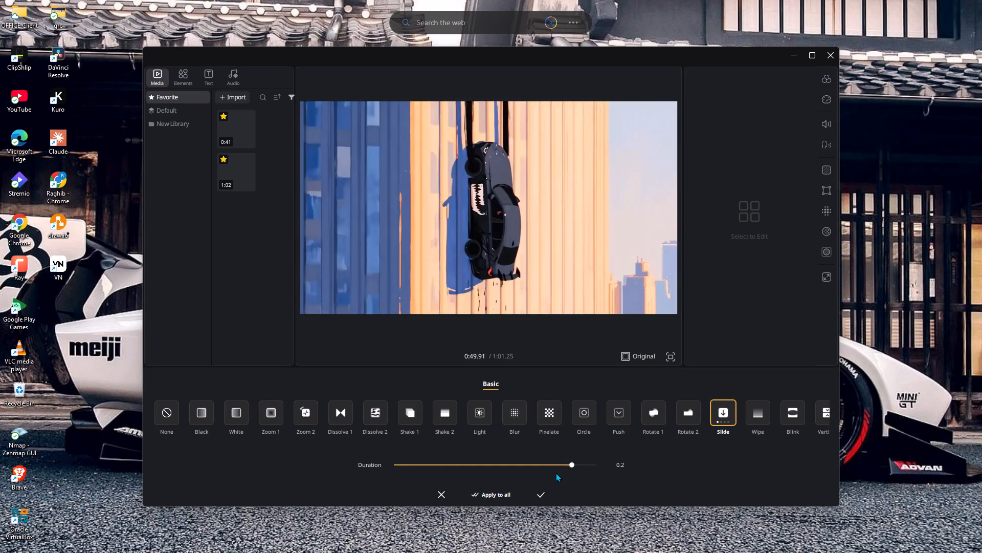
click(537, 495)
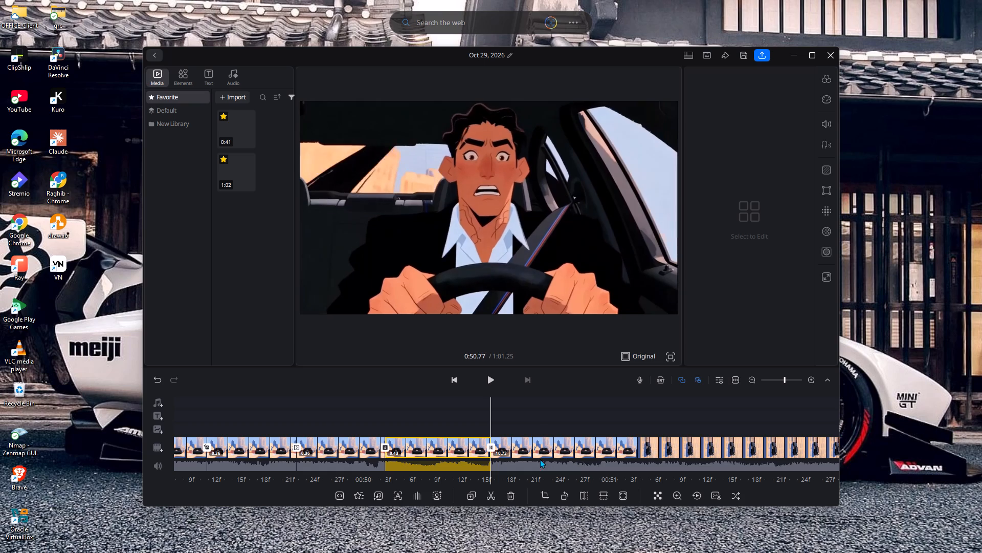
Change the transition at the 0:50.52 cut to Shake 2 with a duration of 0.3.
click(490, 444)
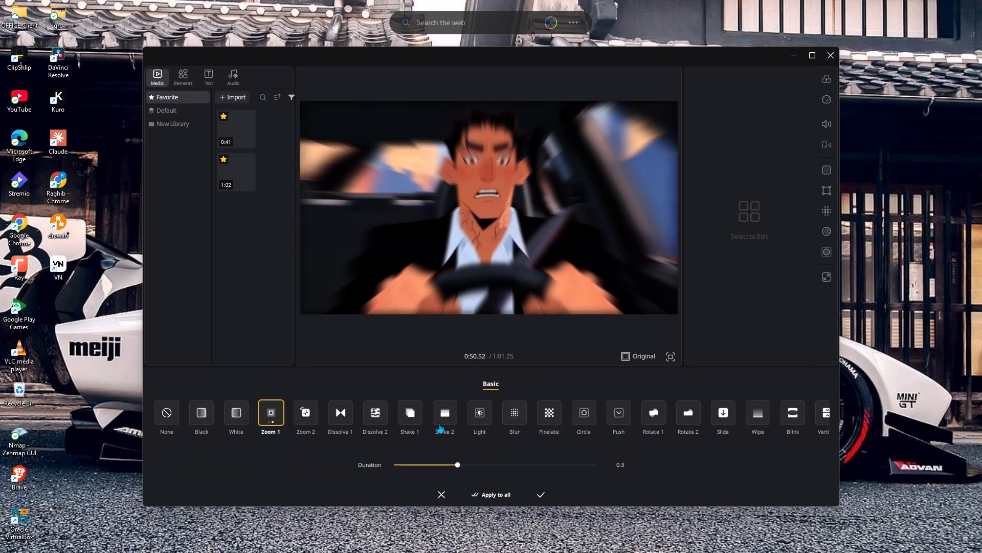
click(438, 423)
click(517, 463)
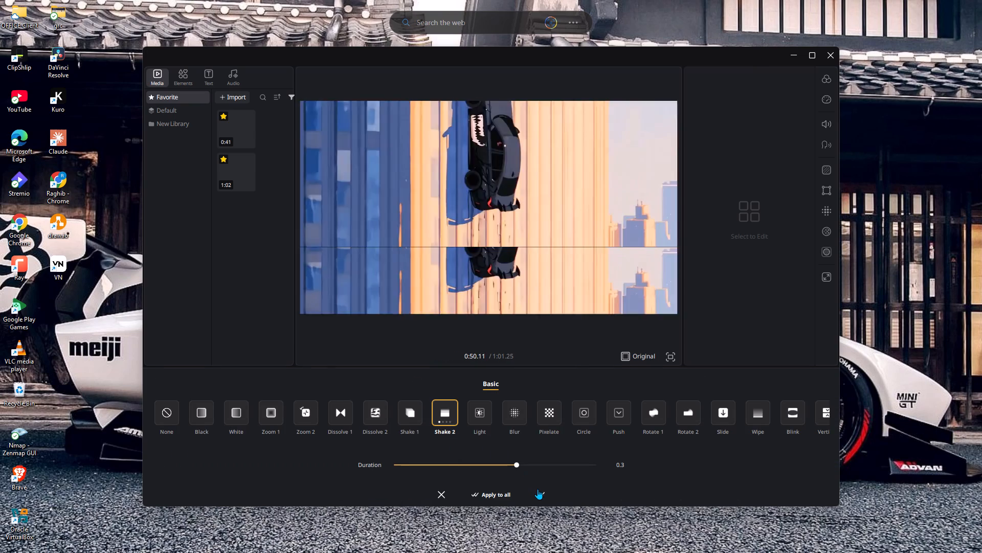
click(542, 492)
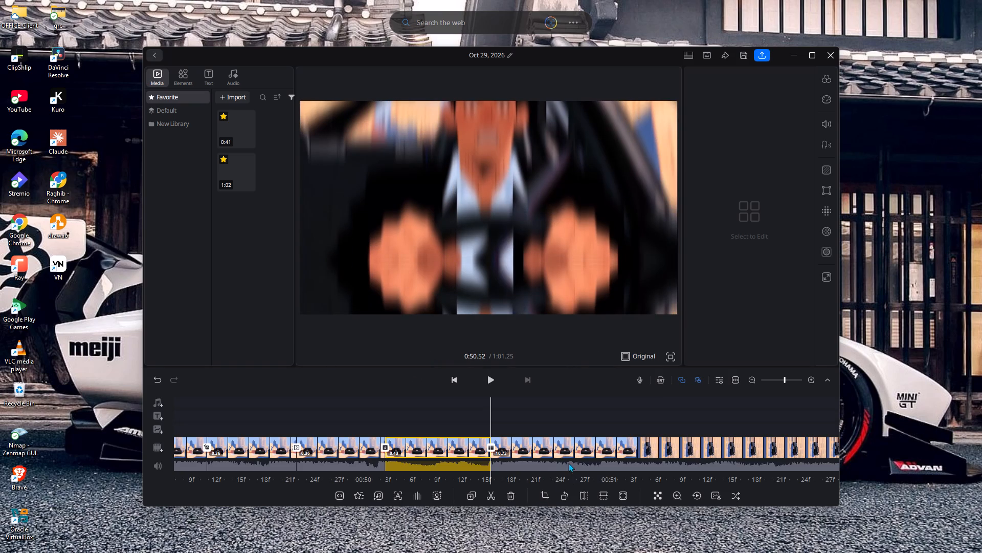
Split the remaining video at about 0:50.91 in the driver shot and set the new cut's transition to None.
drag(584, 454, 541, 452)
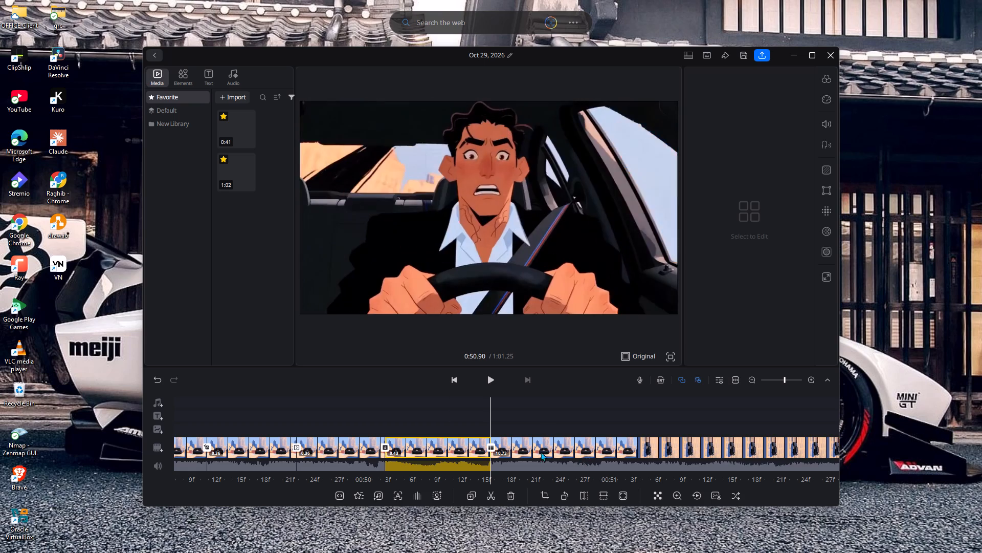
drag(541, 452, 456, 452)
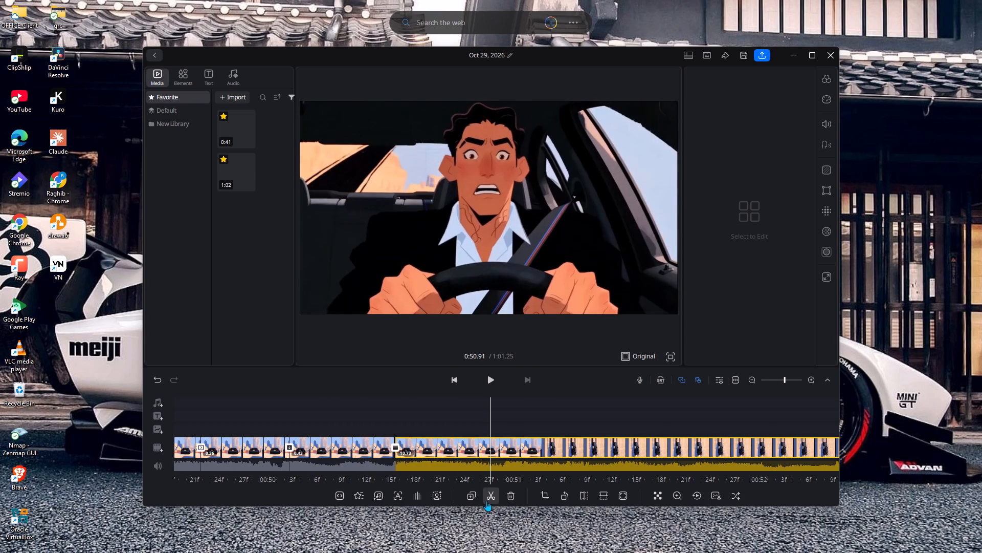
click(489, 499)
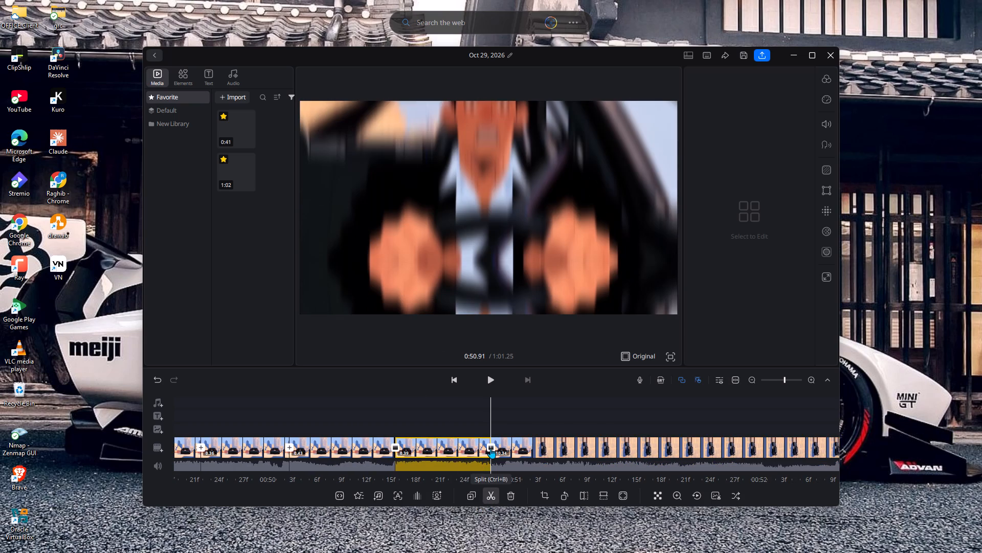
click(490, 448)
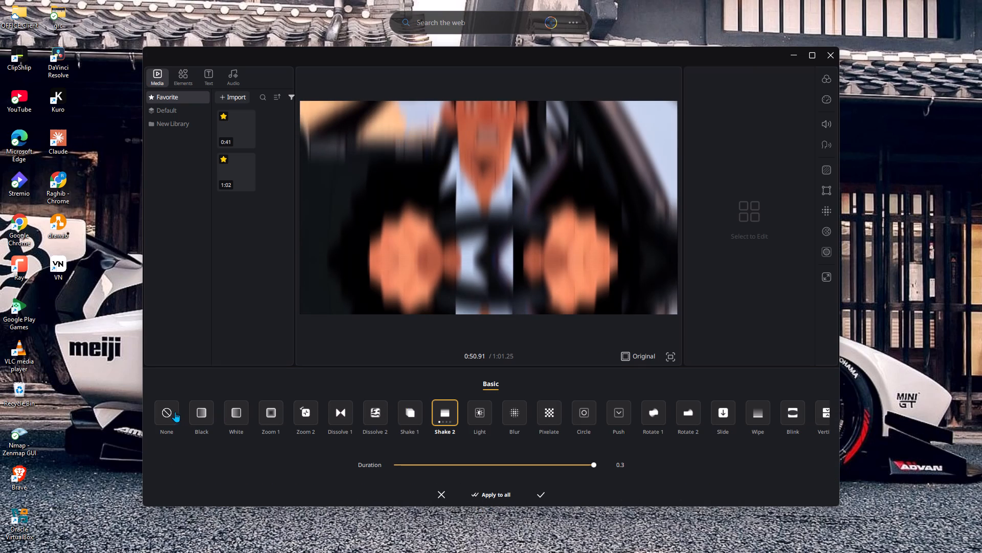
click(170, 412)
click(544, 465)
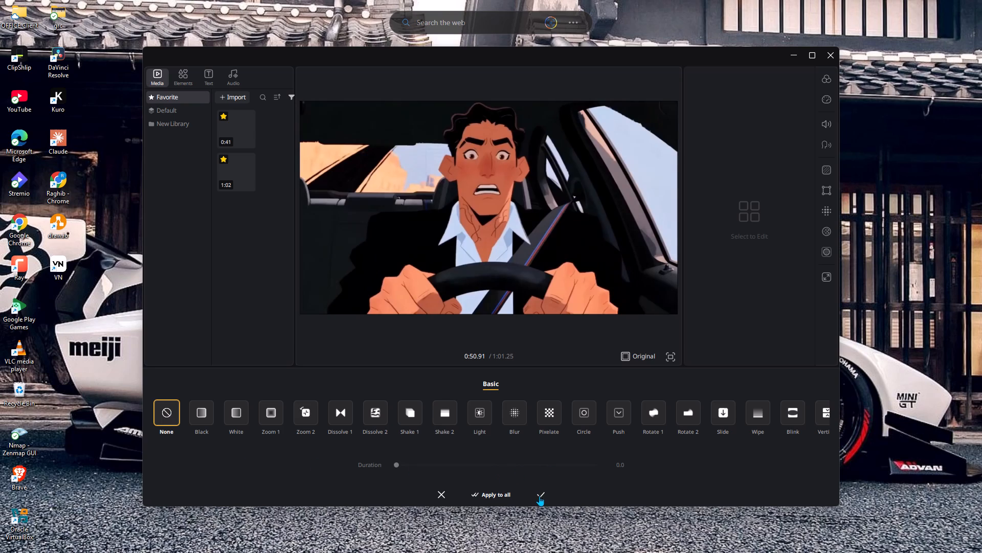
click(542, 498)
Split the remaining video at about 0:51.39 in the car's top view and apply a Dissolve 1 transition with adjusted duration there.
drag(615, 442, 531, 436)
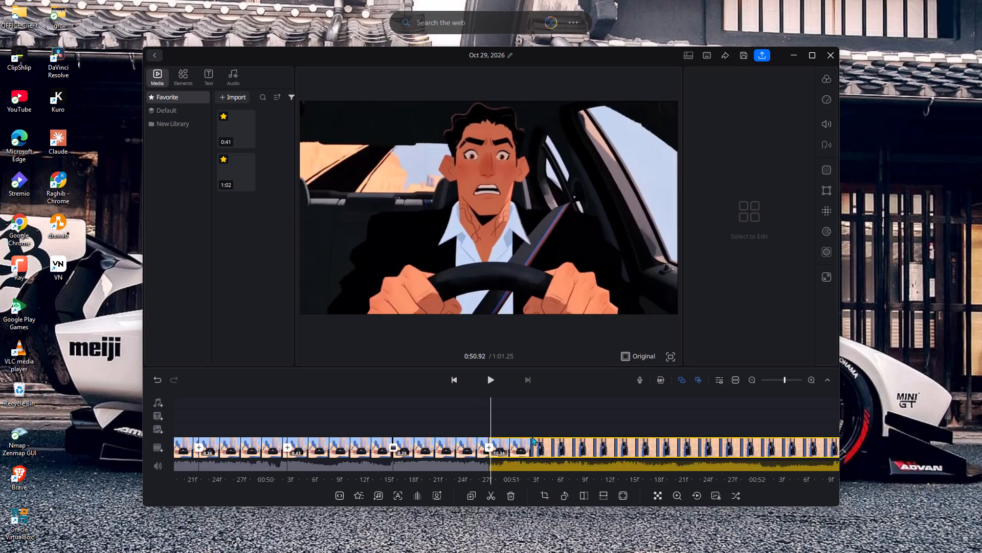
drag(531, 436, 489, 437)
click(490, 493)
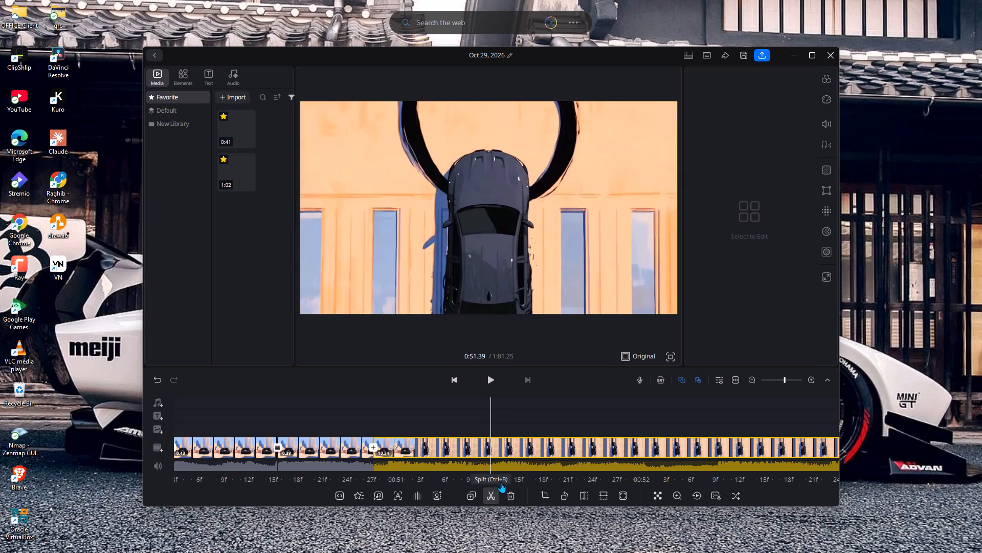
click(491, 445)
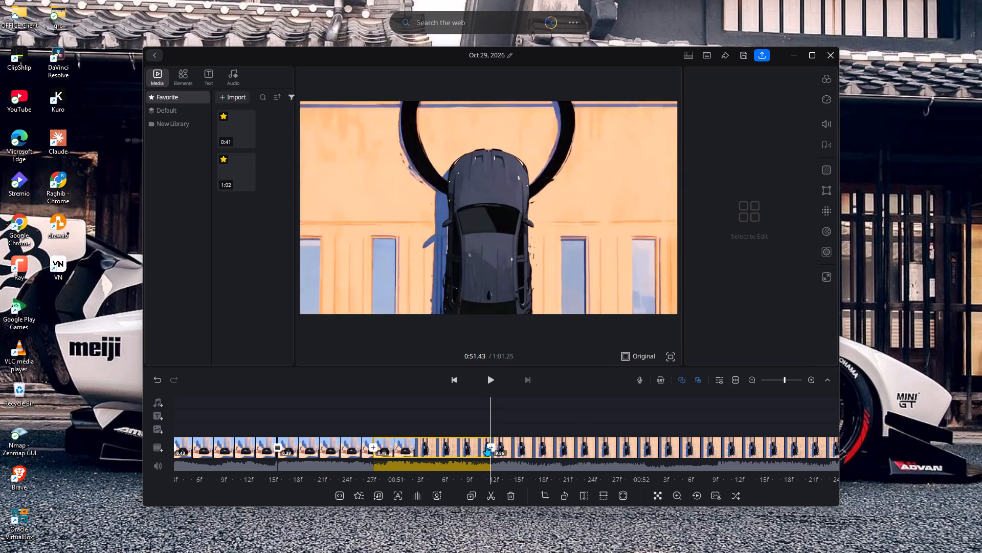
click(345, 426)
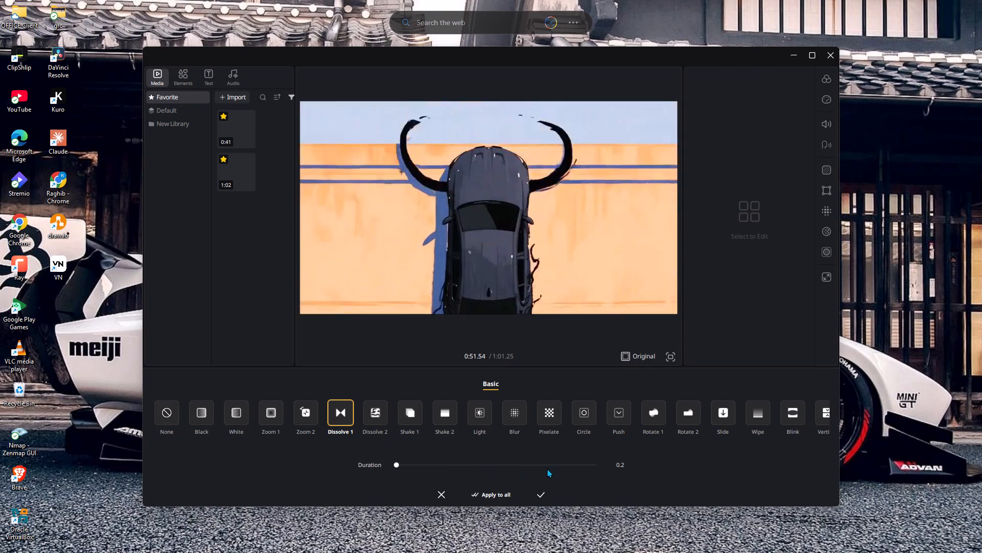
click(550, 465)
click(540, 499)
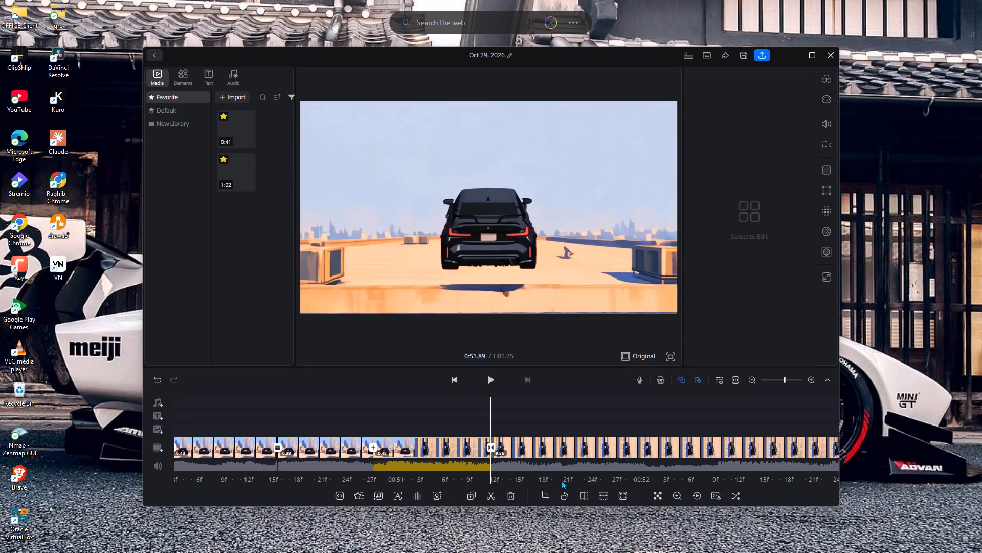
Split the remaining video at about 0:51.70 in the car's top view.
drag(610, 442, 527, 446)
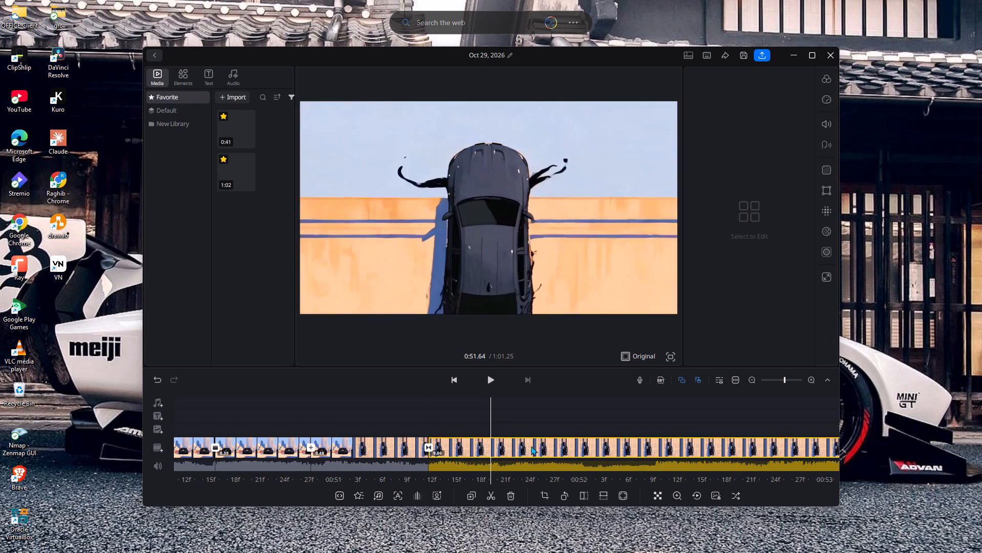
drag(555, 452, 530, 451)
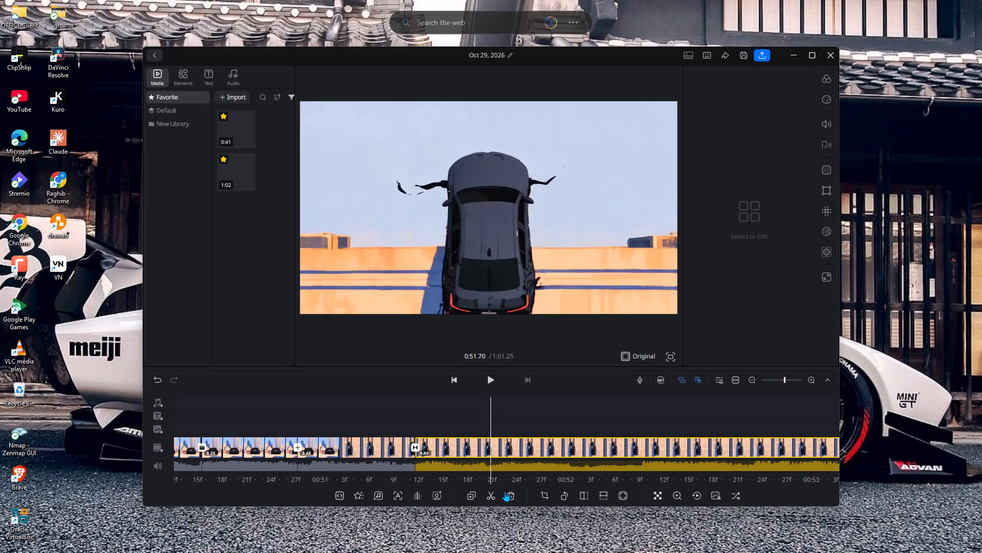
click(492, 496)
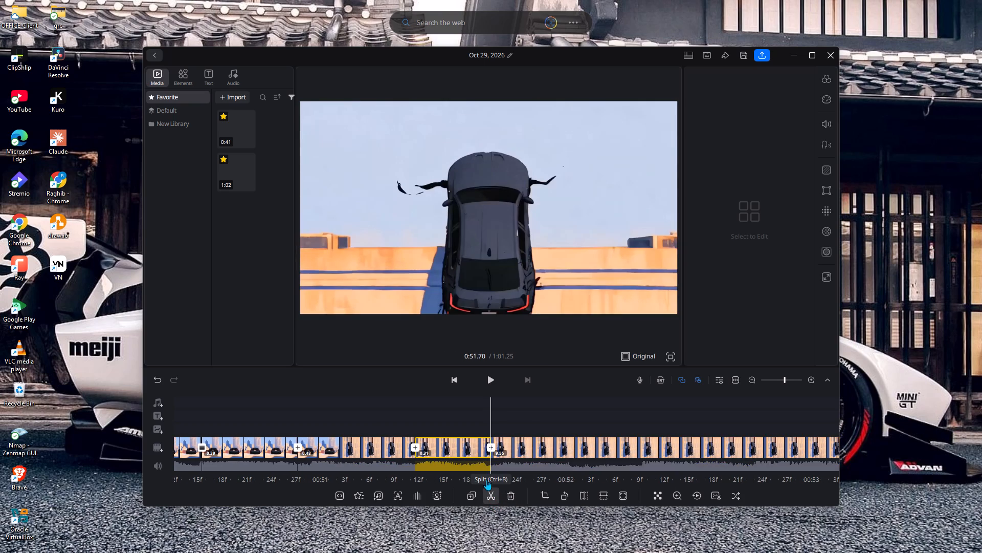
Split the remaining video at about 0:52.04 in the rear view of the car landing on the rooftop.
drag(563, 438, 473, 449)
drag(571, 436, 485, 444)
click(496, 490)
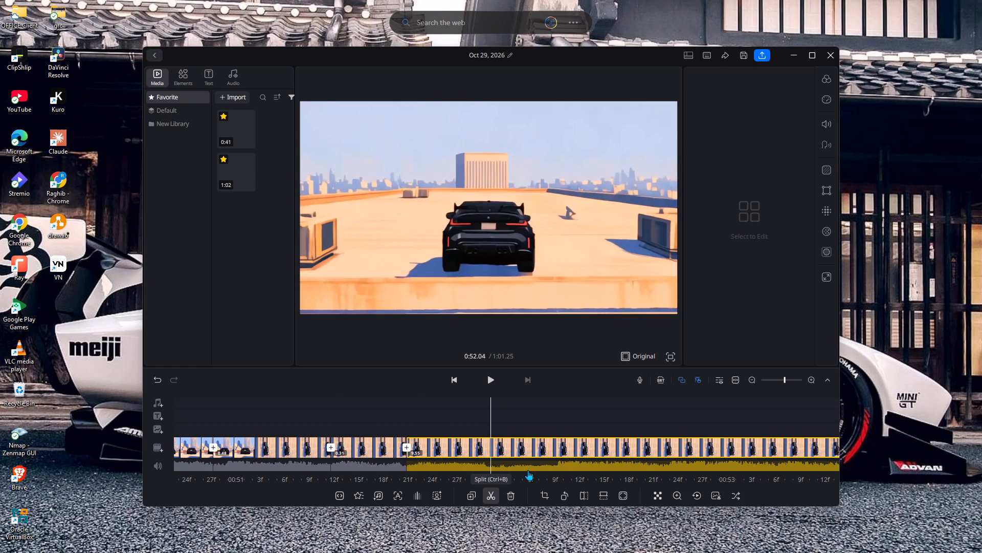
Split the remaining video at about 0:52.62, where the car drifts across the rooftop, and deselect the segment.
drag(595, 451, 505, 457)
drag(612, 447, 524, 460)
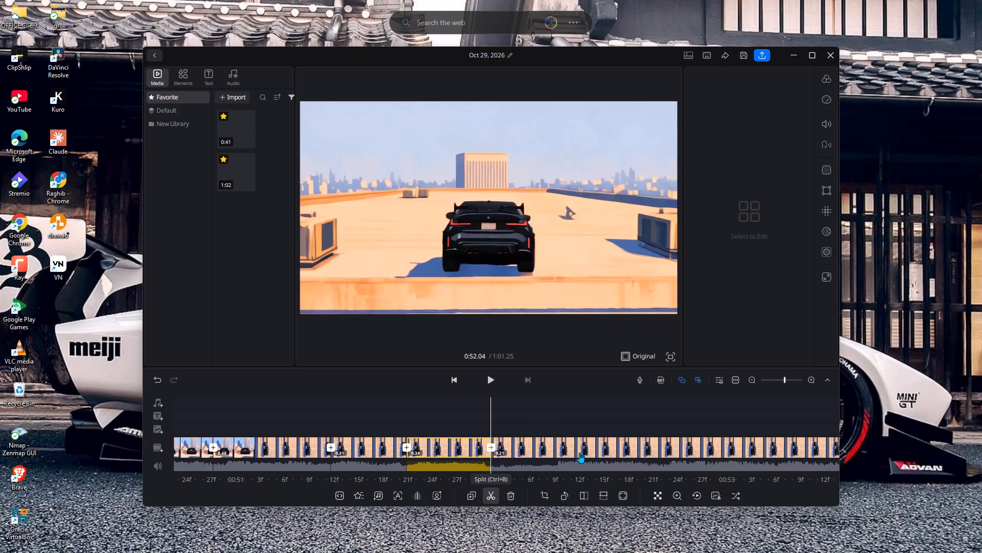
drag(607, 440, 524, 454)
drag(557, 452, 508, 455)
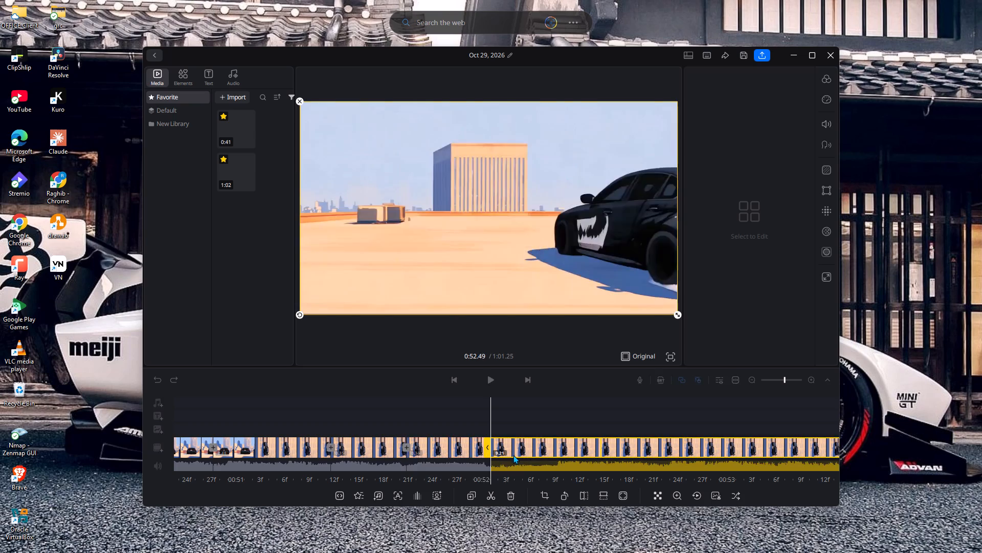
drag(561, 451, 541, 450)
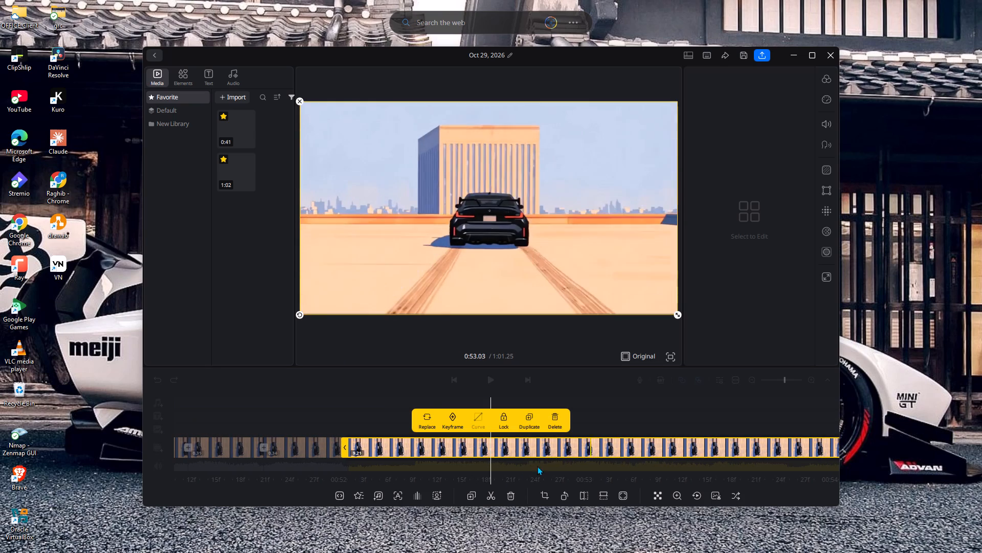
click(495, 497)
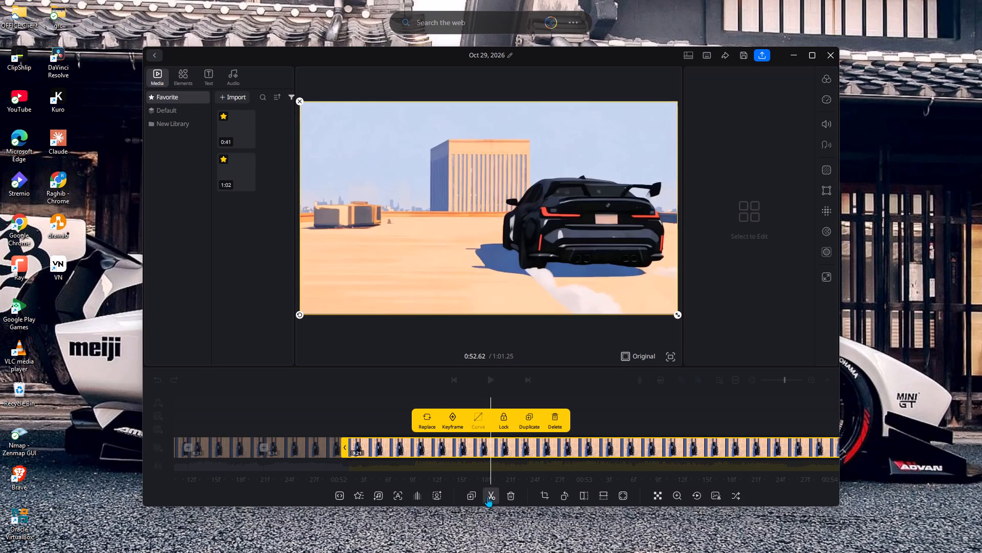
click(626, 409)
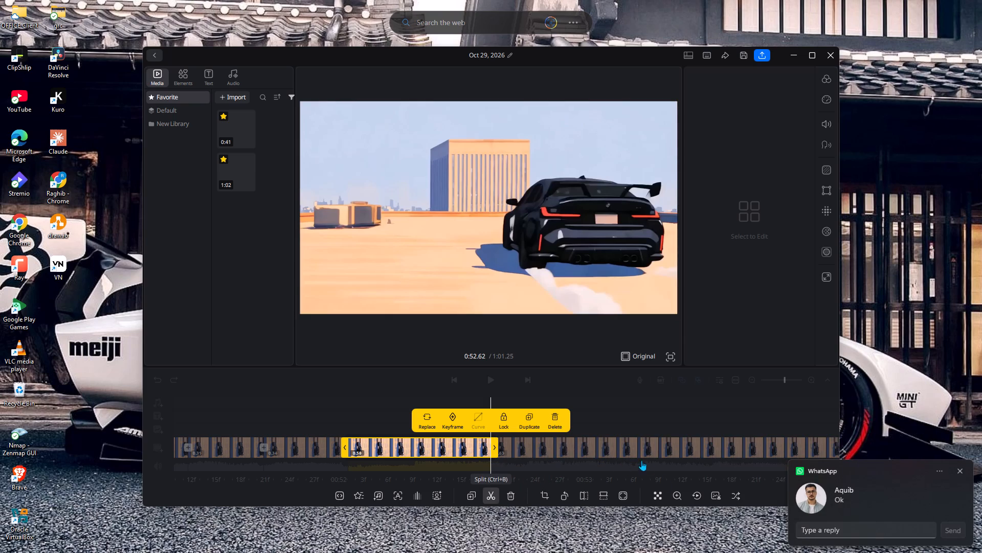
click(838, 526)
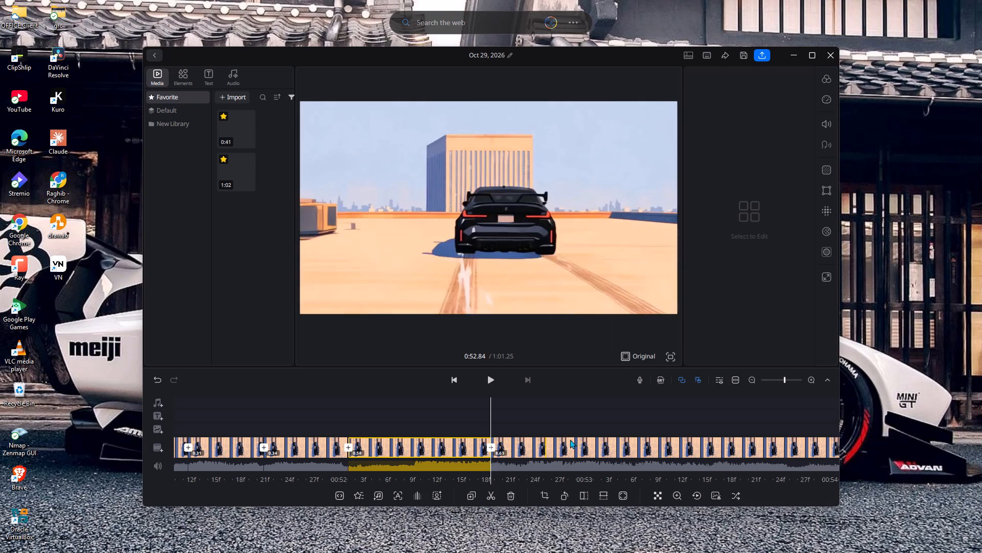
Back in the video editor, split the remaining video at about 0:52.95 in the car's rear view with tyre tracks.
drag(589, 437, 518, 446)
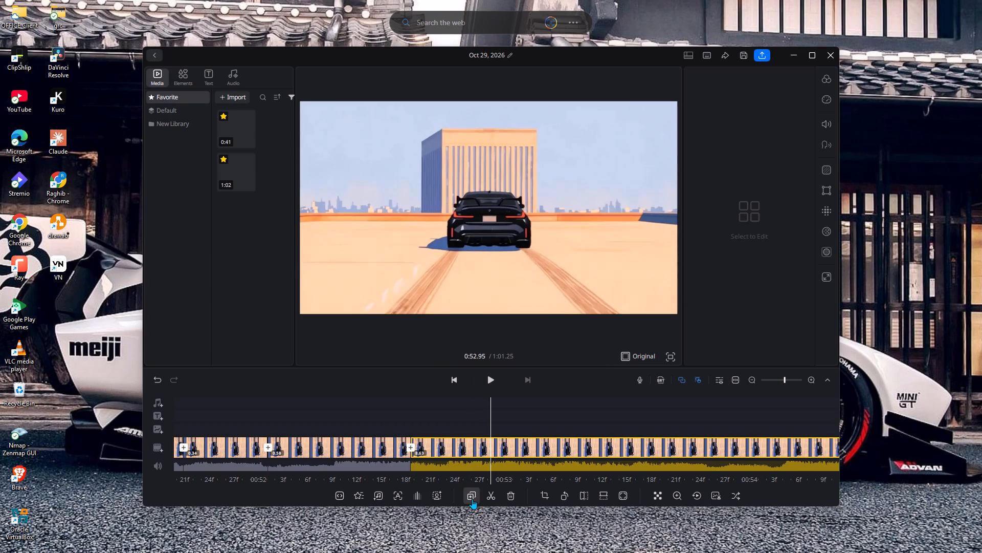
click(492, 491)
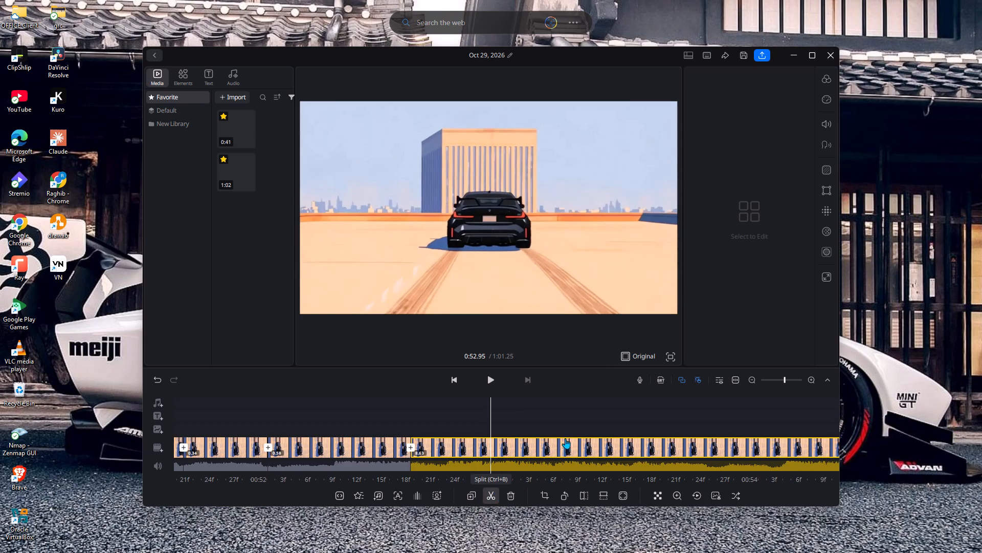
Split the remaining video at about 0:53.30, where the car reaches the rooftop's edge.
drag(577, 443, 493, 442)
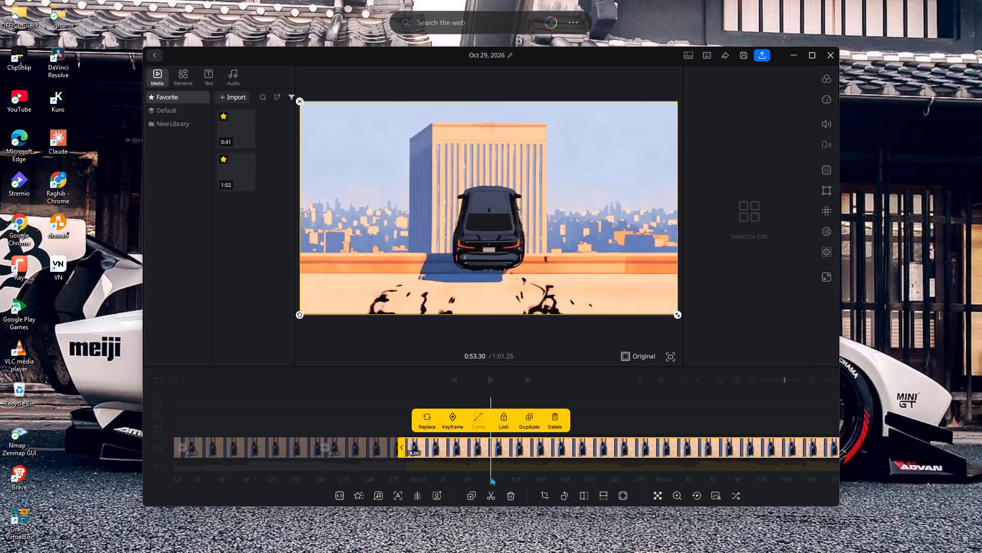
Split the remaining video at about 0:53.30, 0:53.67 and 0:54.28 while the car flies between the buildings.
click(490, 494)
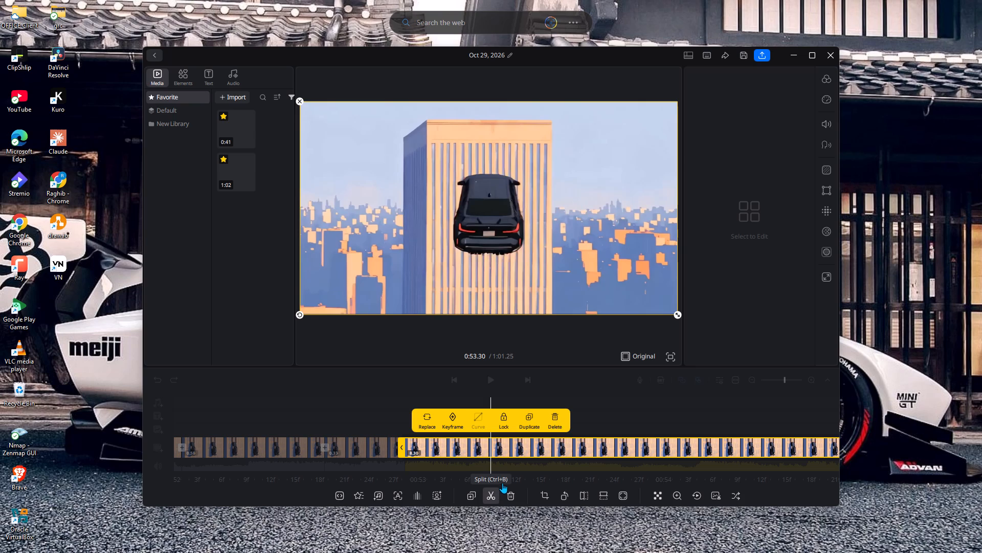
click(583, 444)
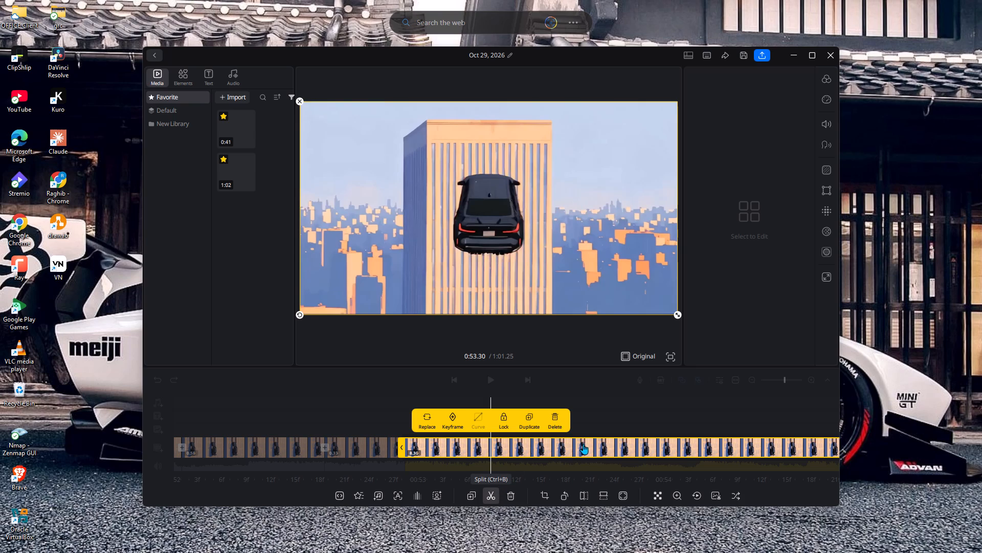
click(583, 444)
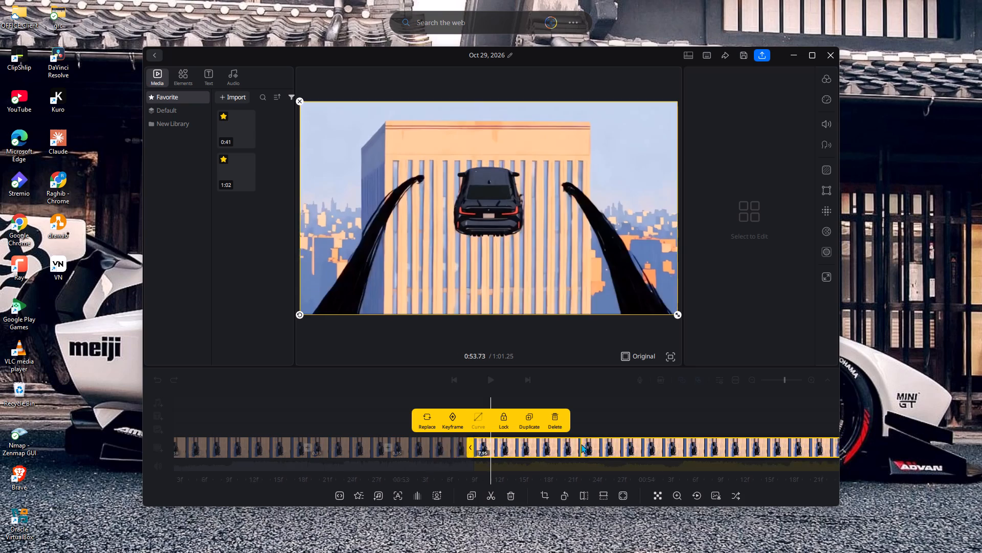
click(491, 496)
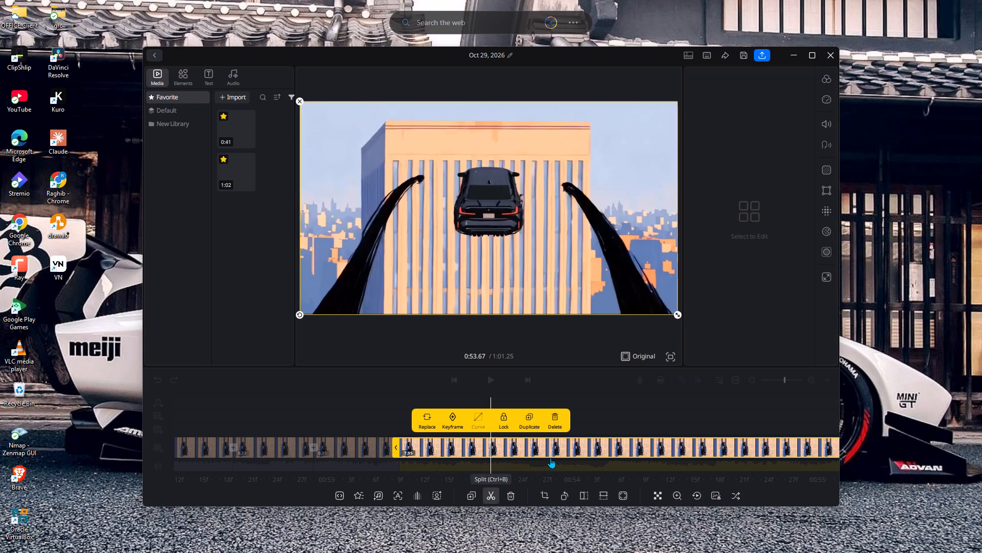
click(565, 450)
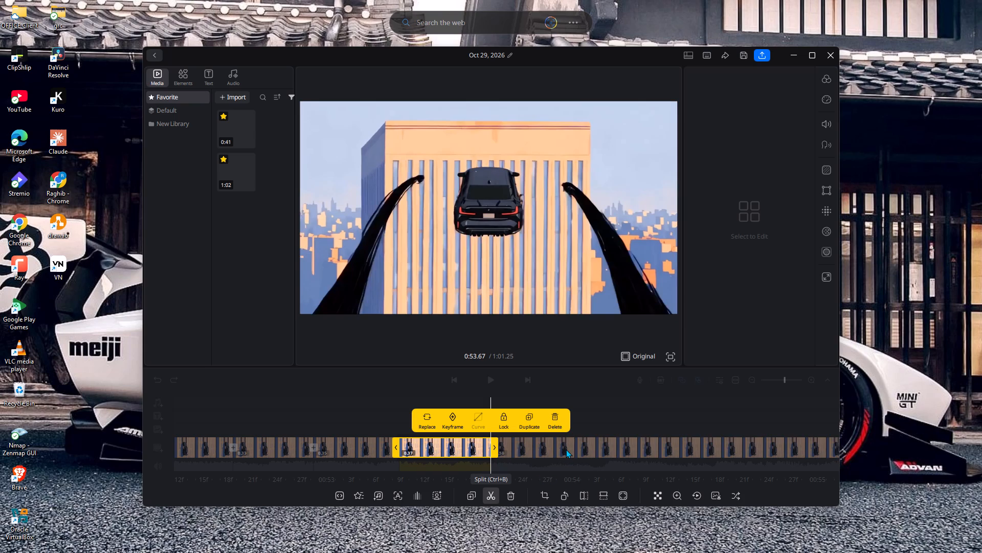
click(566, 449)
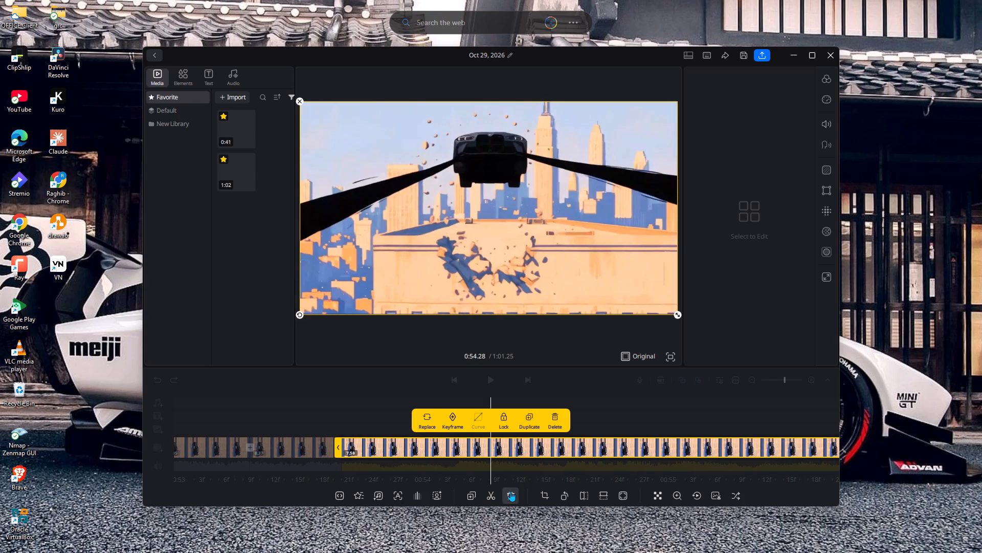
click(495, 495)
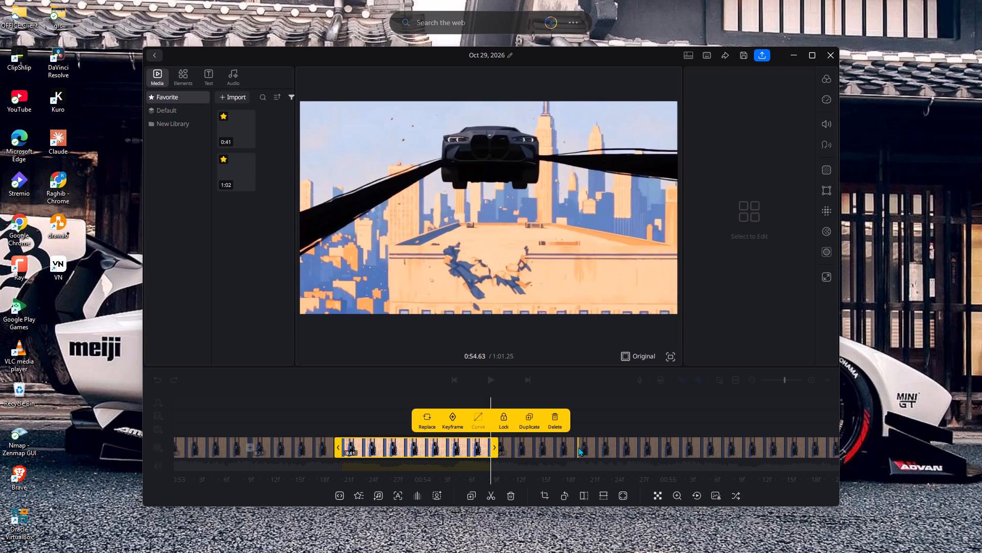
Split the remaining video at about 0:54.62 and 0:54.96 in the airborne car's front view.
click(574, 446)
click(493, 496)
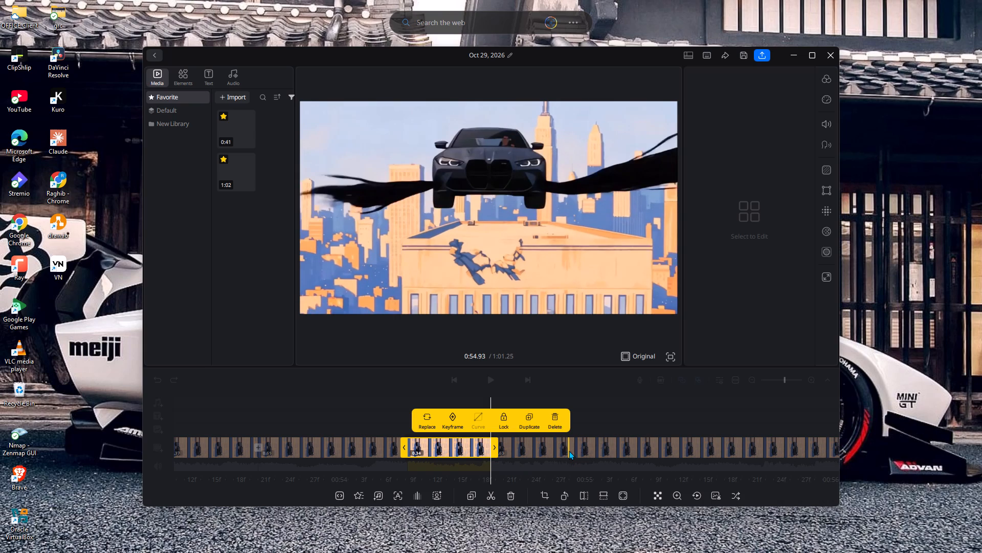
click(574, 448)
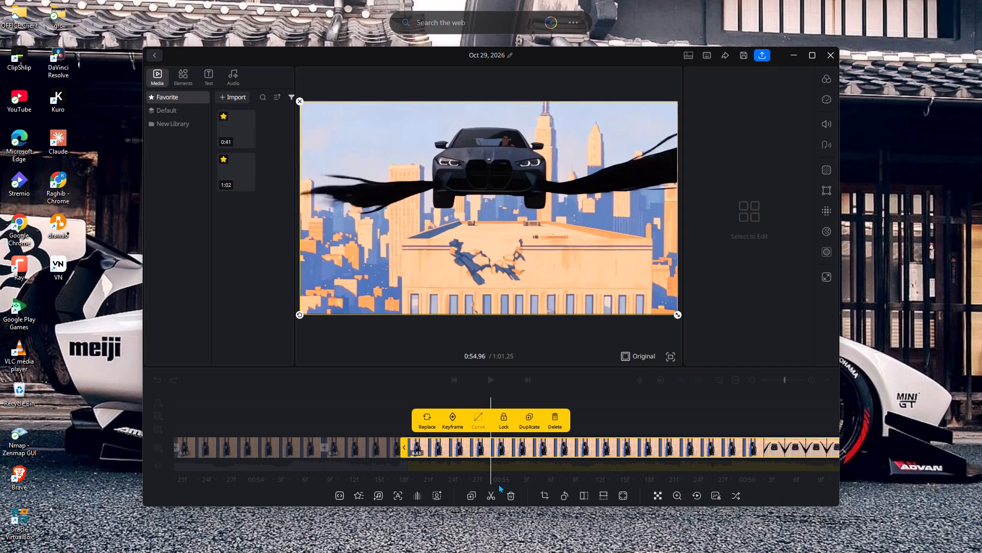
click(489, 497)
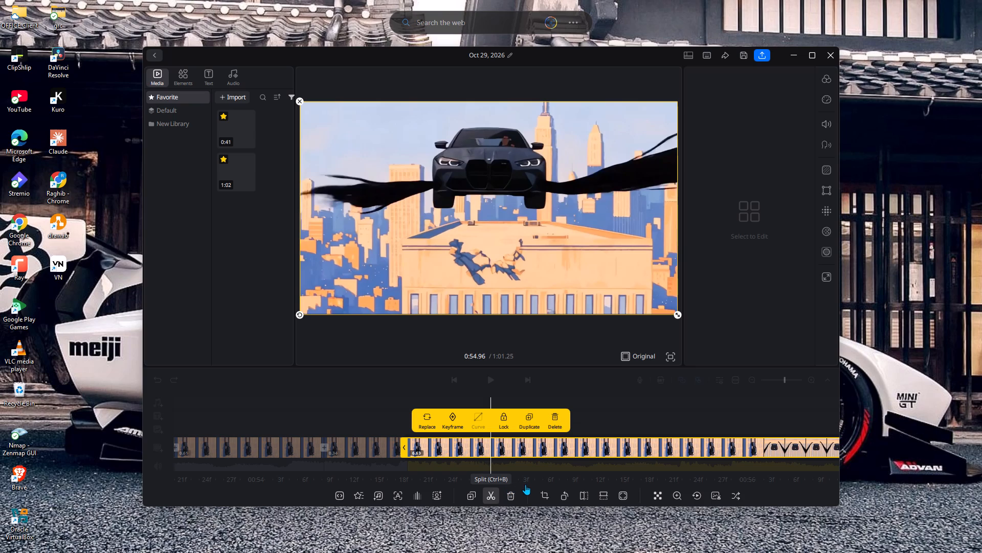
Split the remaining video at about 0:55.28 and 0:55.89 in the car's rooftop landing shot.
click(557, 445)
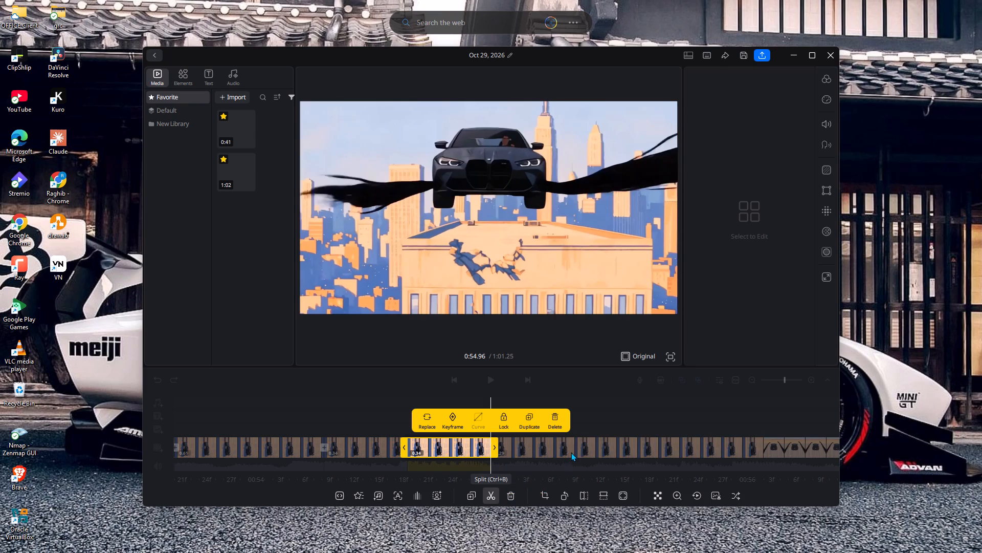
click(571, 452)
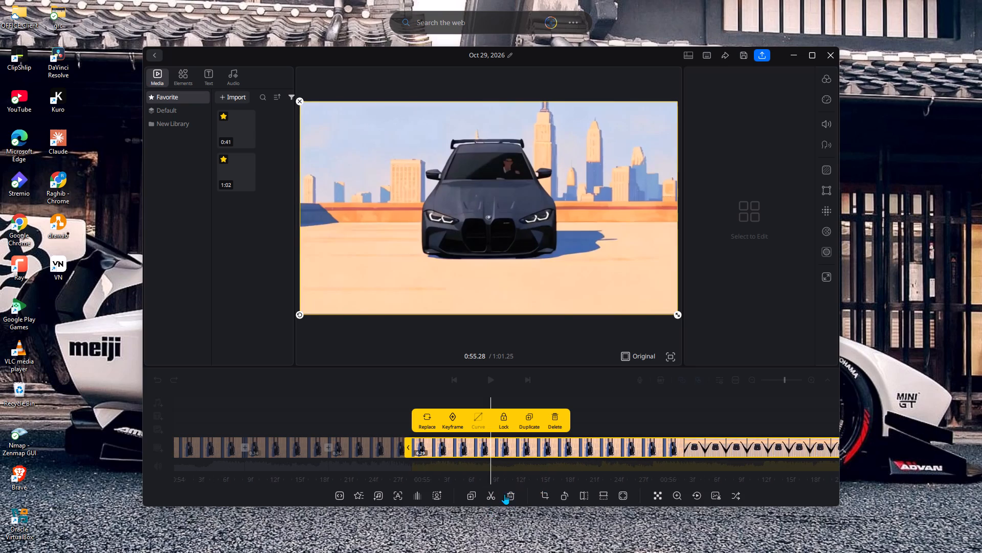
click(496, 497)
click(564, 444)
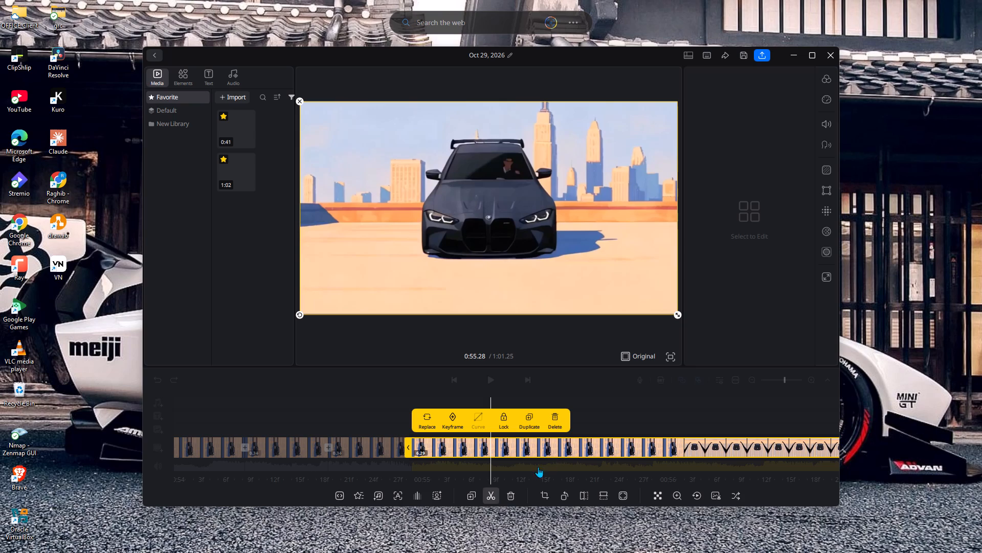
click(567, 448)
click(495, 496)
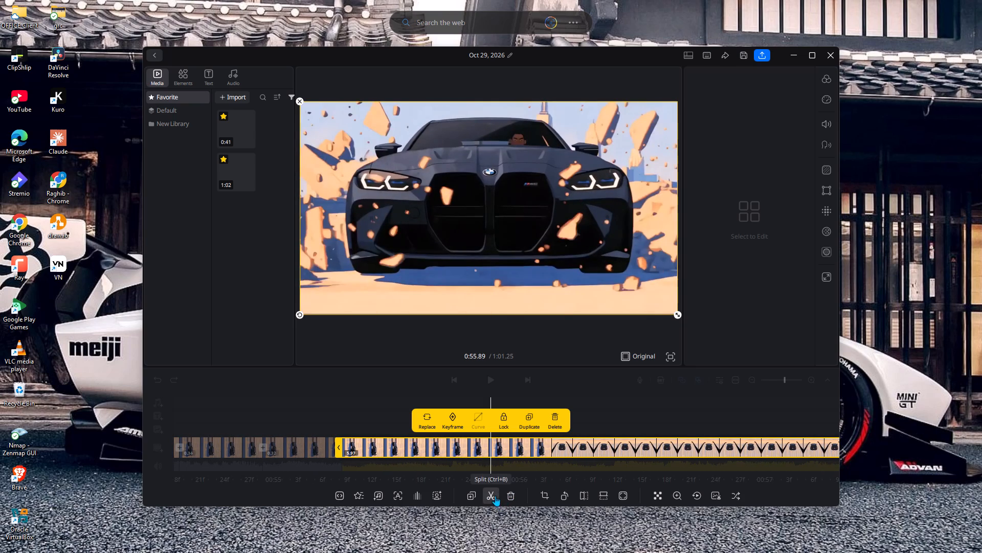
Split the remaining video at about 0:56.21 and 0:56.56 in the car's front view on the rooftop.
click(570, 450)
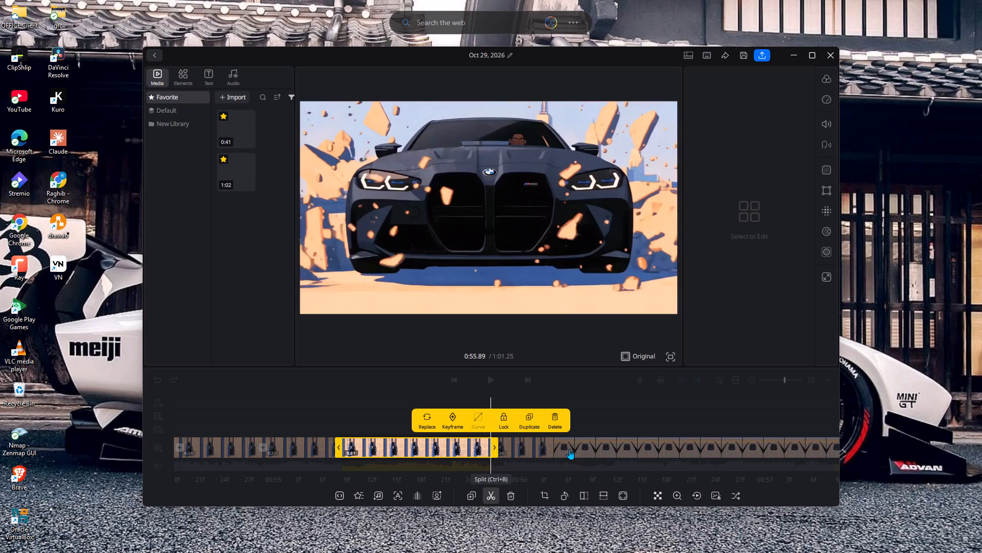
click(491, 495)
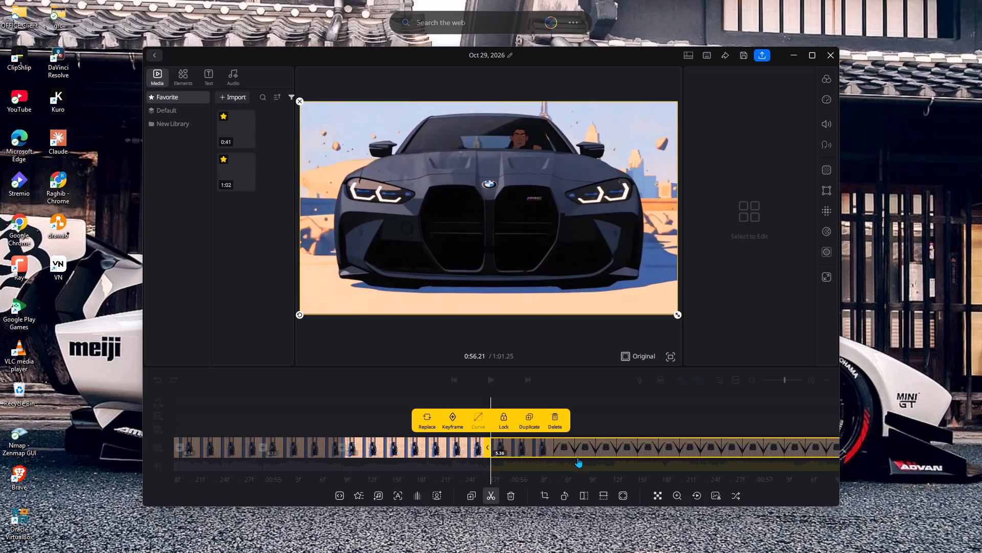
click(579, 449)
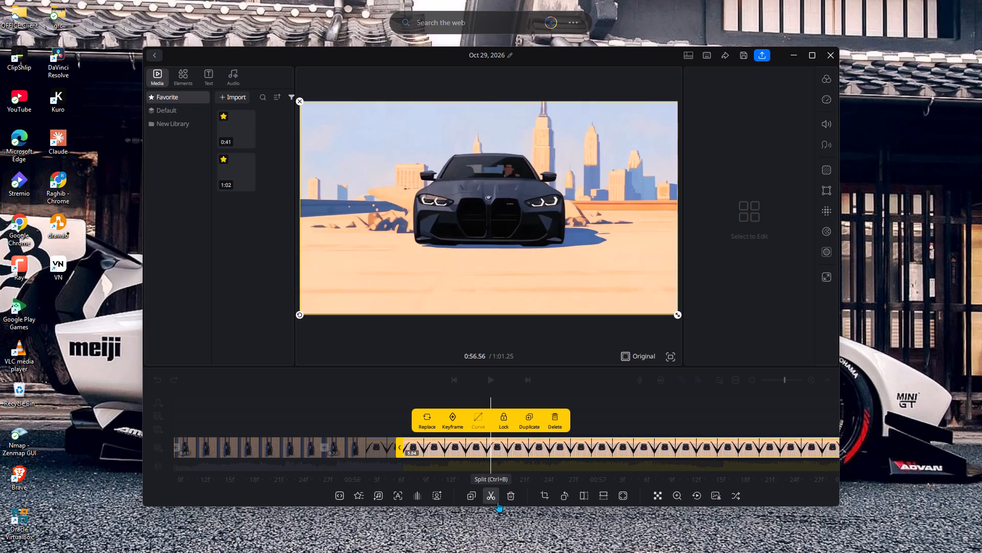
click(493, 497)
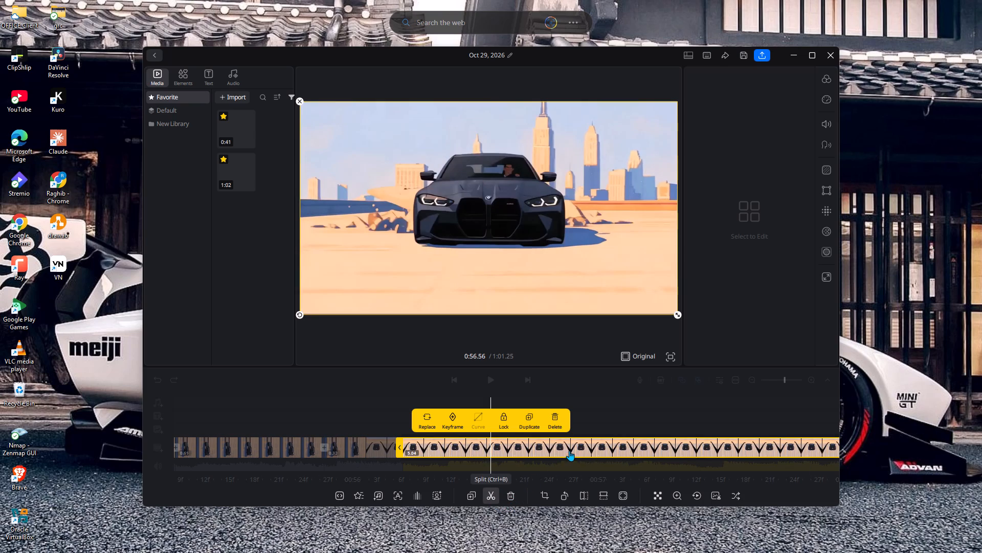
Split the remaining video at about 0:57.19 and 0:57.90 in the skyline shot that pulls away from the rooftop.
click(573, 448)
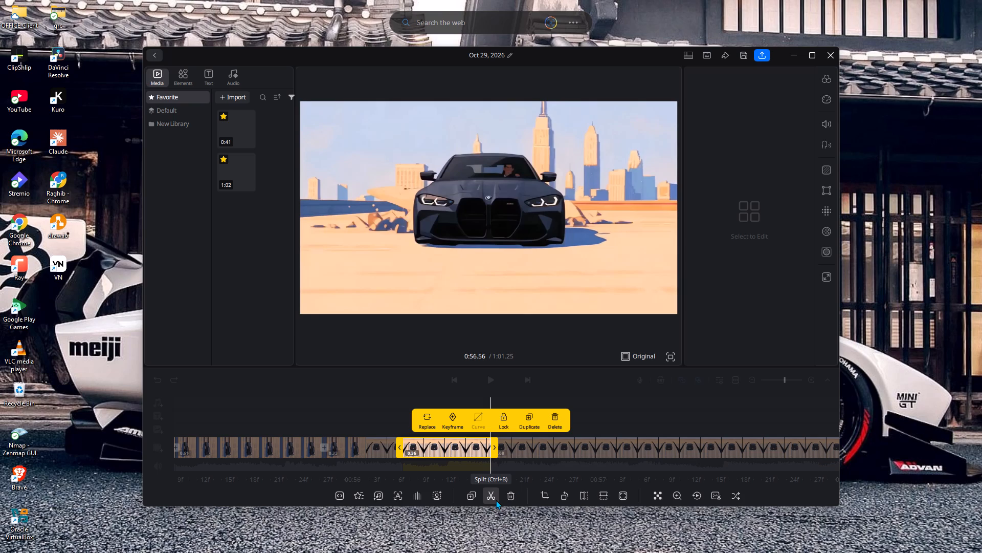
click(564, 448)
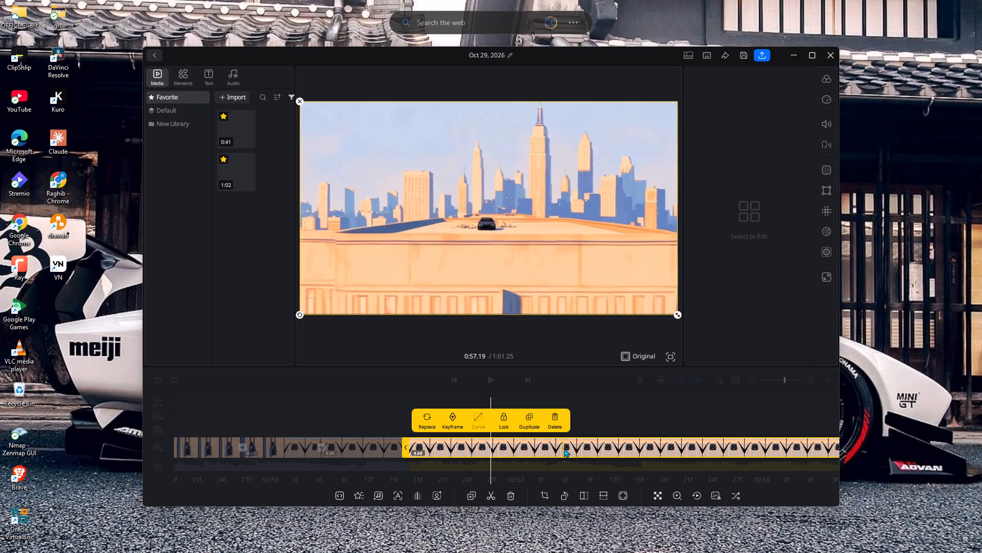
click(498, 496)
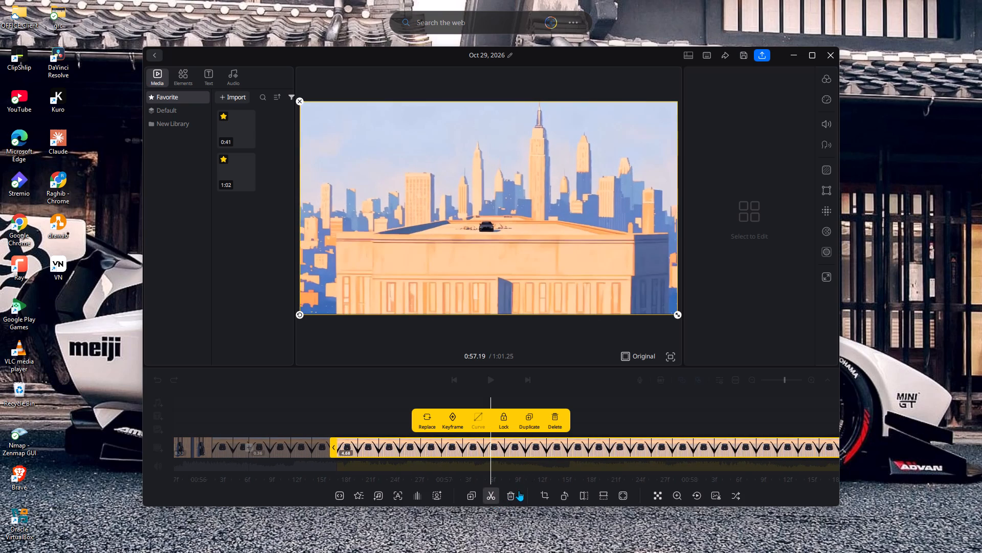
click(587, 451)
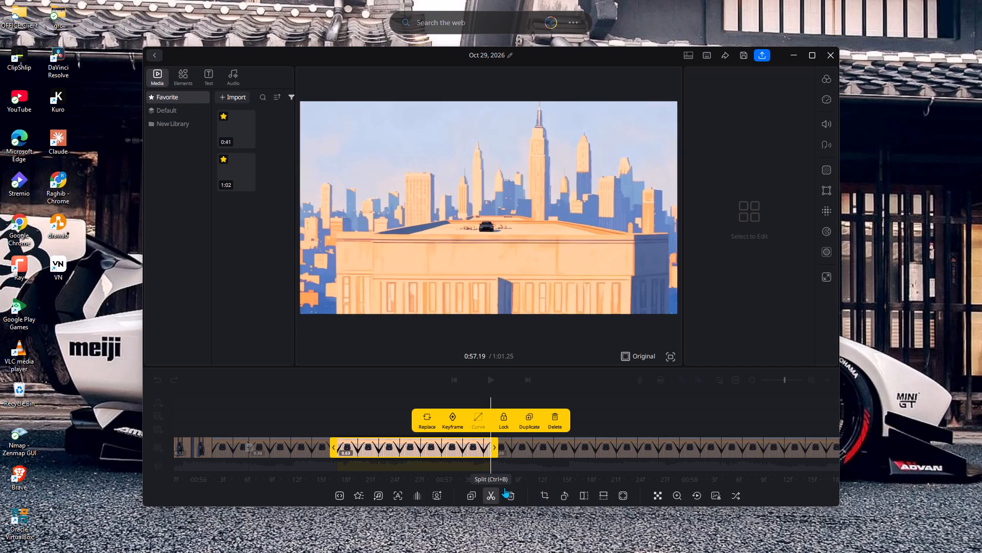
click(569, 445)
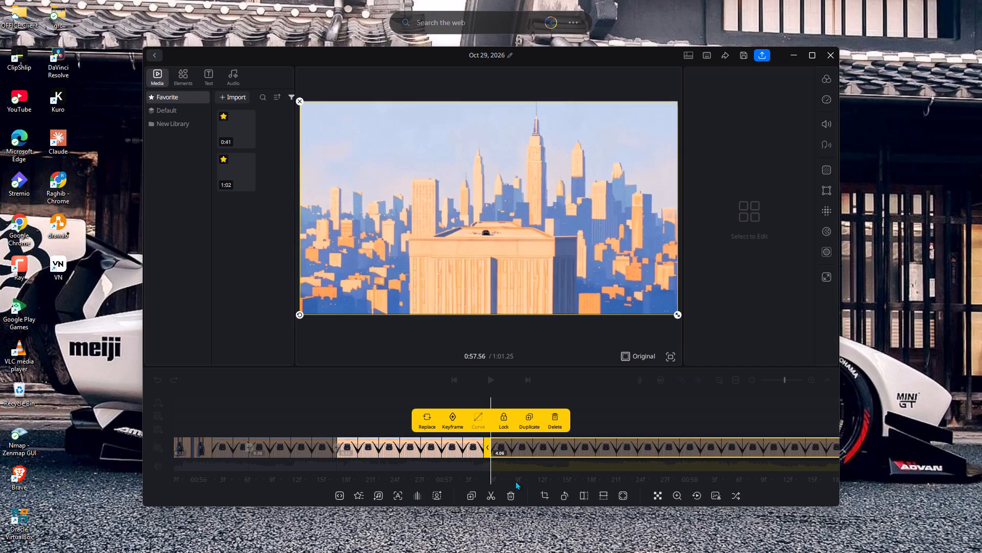
click(501, 494)
click(497, 495)
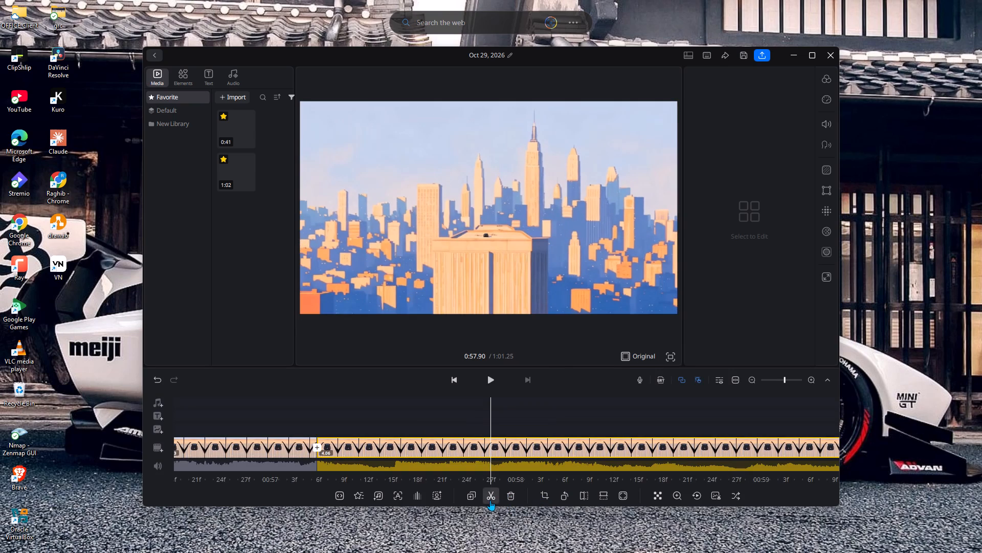
click(520, 448)
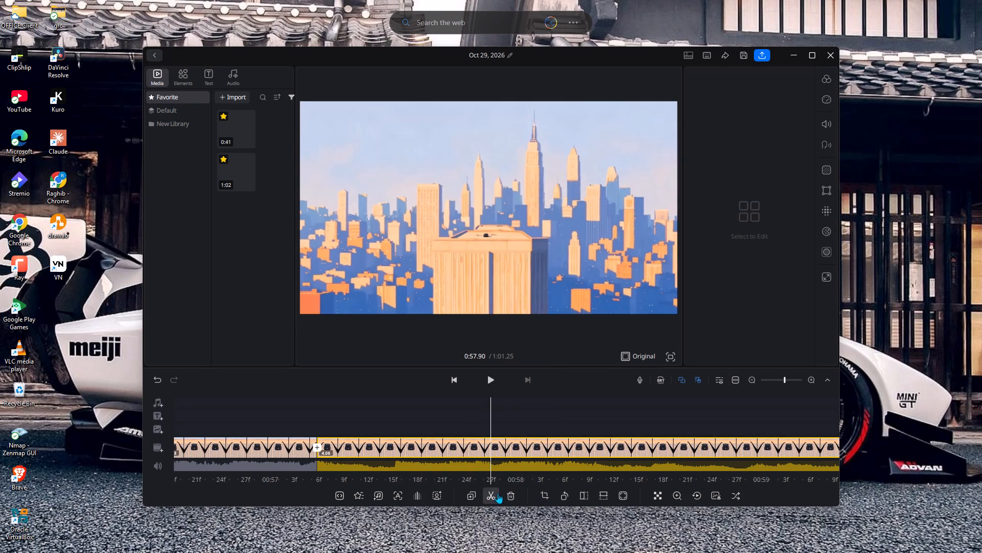
click(496, 498)
Split the remaining video at about 0:58.00 and 0:58.28 in the black section before the title.
click(587, 448)
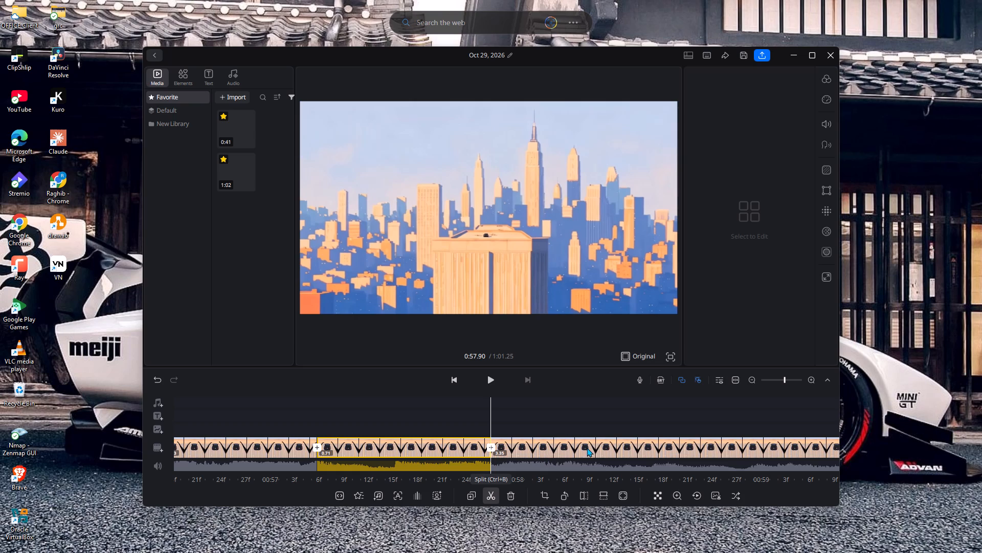
click(494, 501)
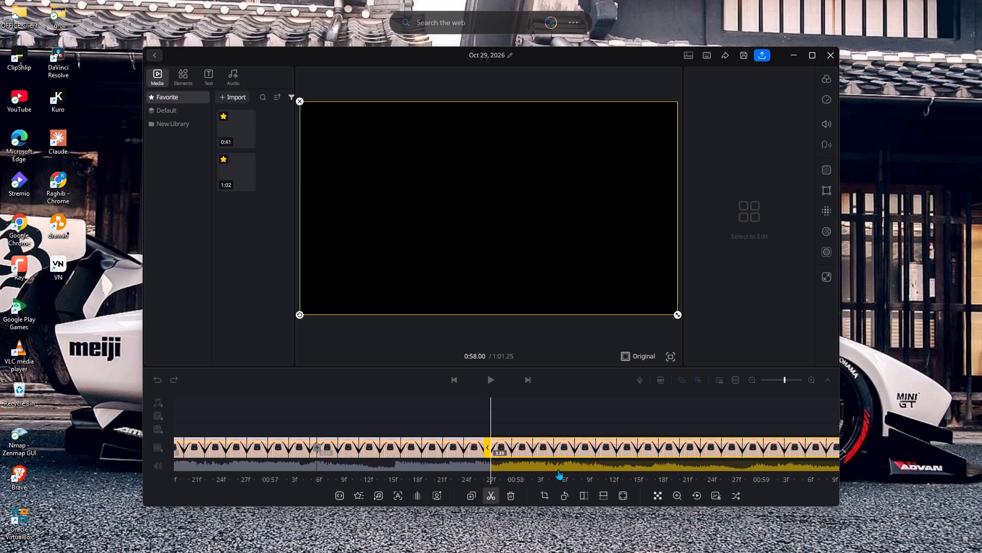
click(584, 450)
click(490, 494)
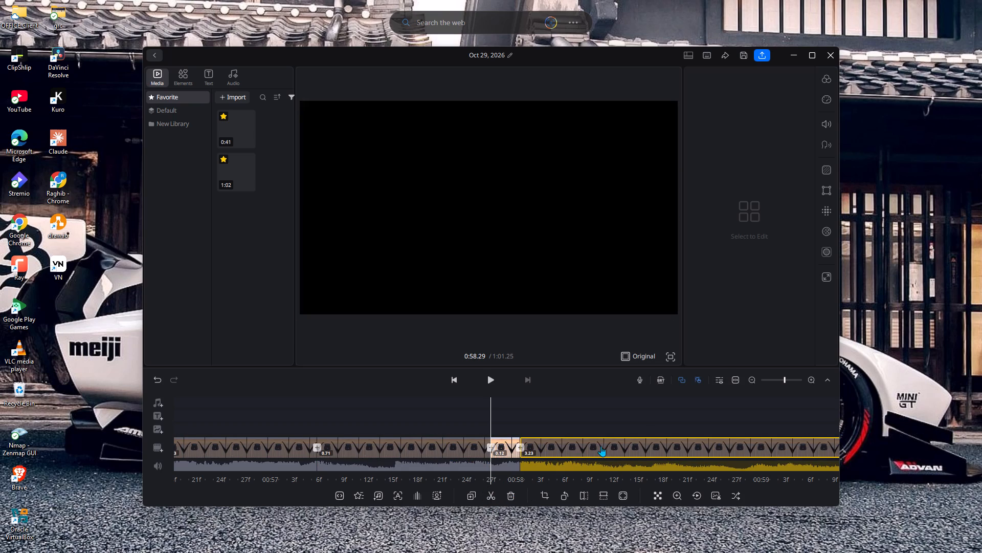
Split the remaining video at about 0:58.91 and 0:59.38 in the VENOM - OUT OF CONTROL title.
click(644, 441)
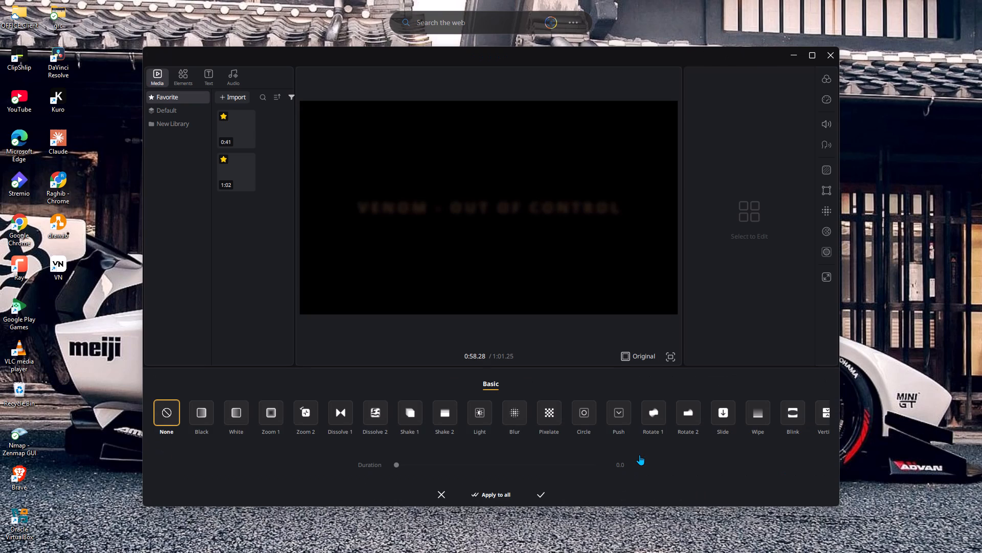
click(728, 411)
click(576, 466)
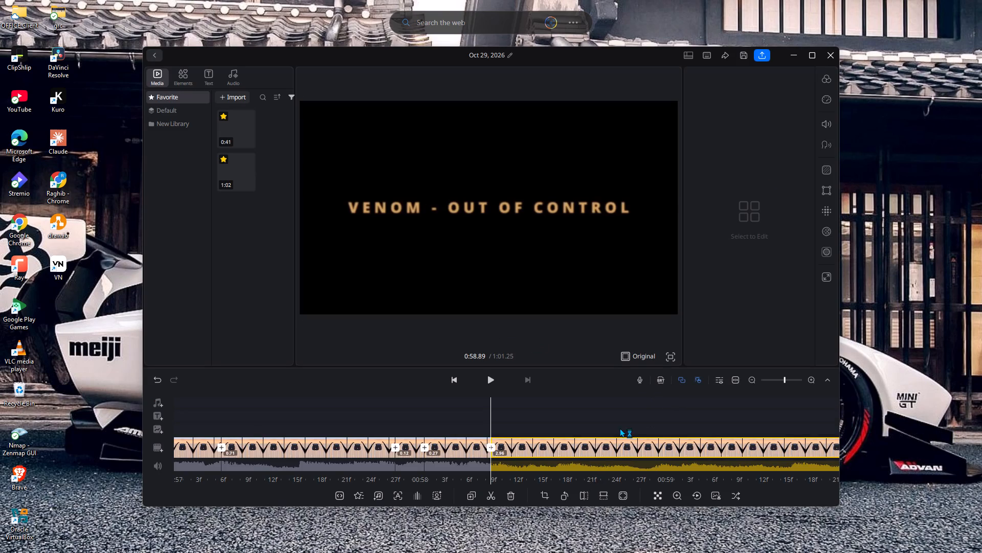
click(491, 493)
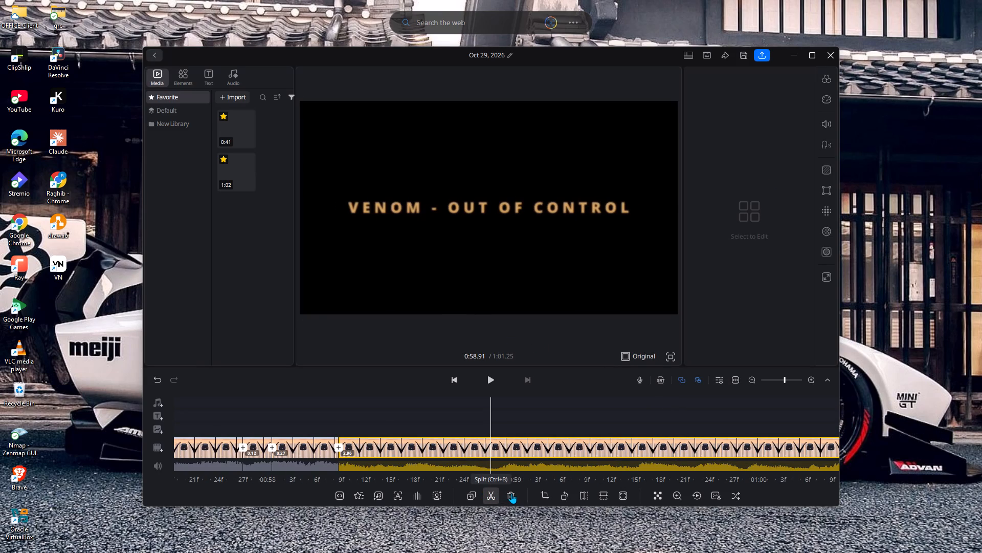
click(636, 435)
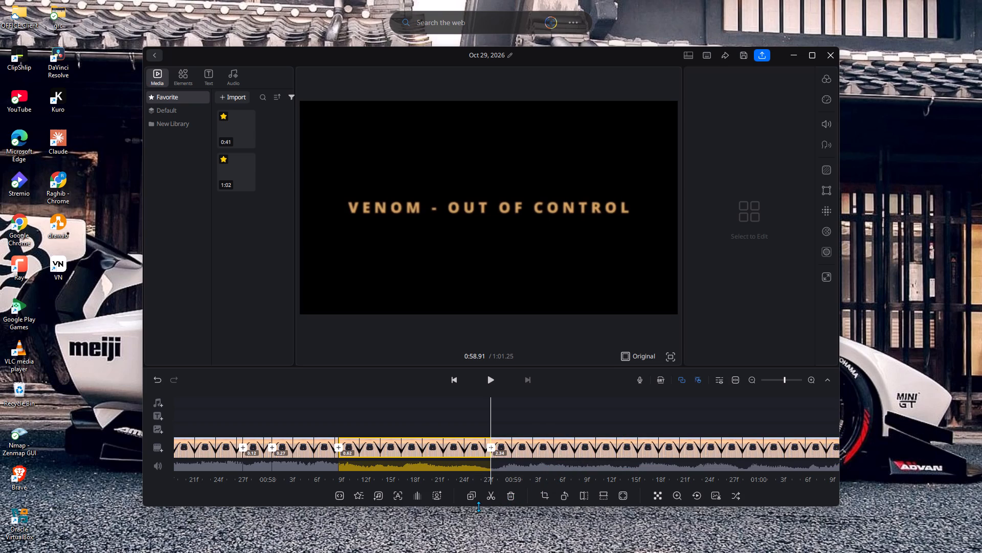
click(606, 440)
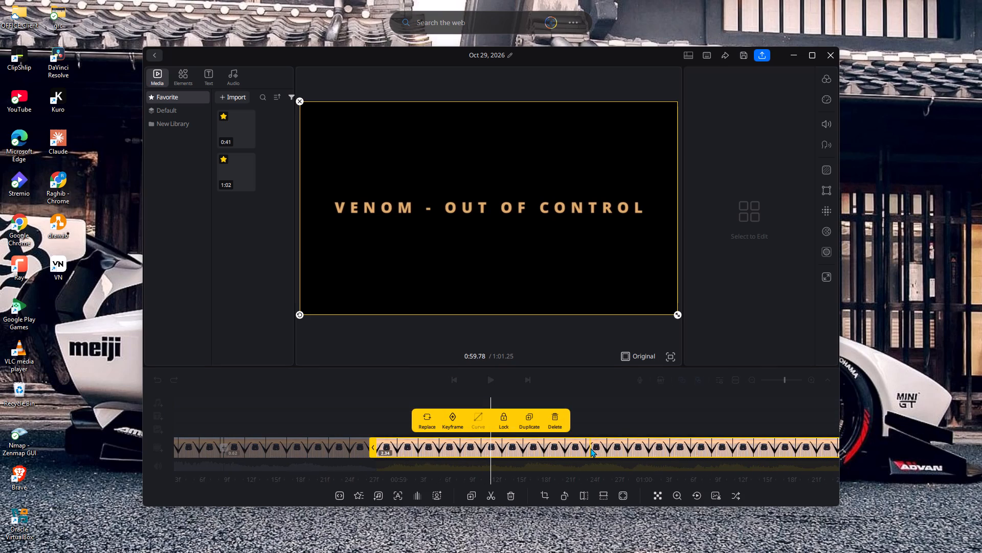
click(495, 494)
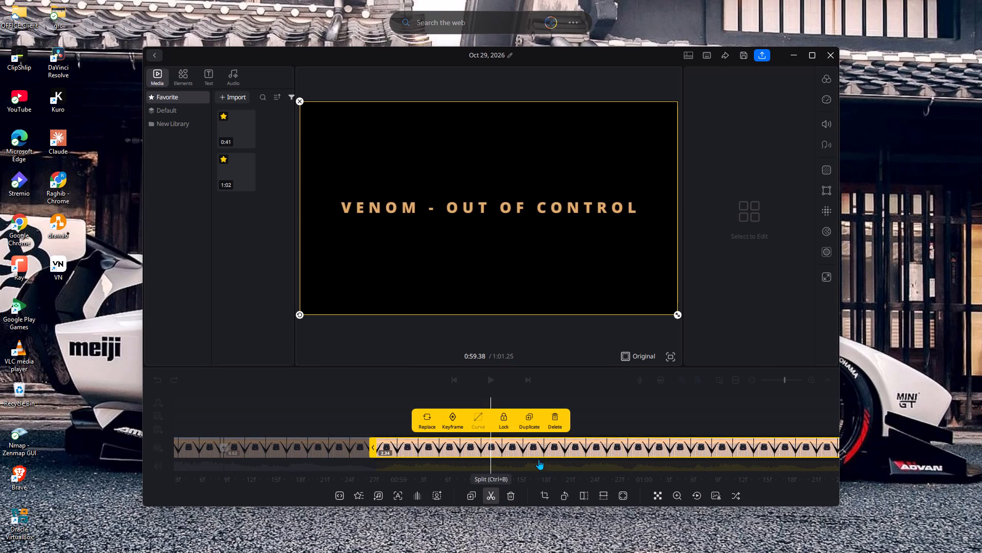
Split the remaining title clip at about 0:59.88 and 1:00.36.
click(615, 450)
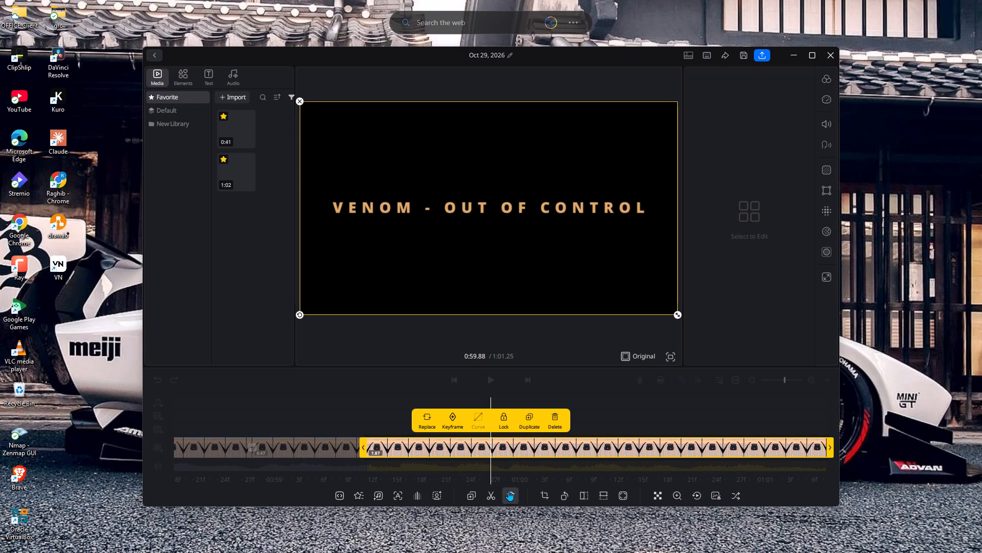
click(491, 498)
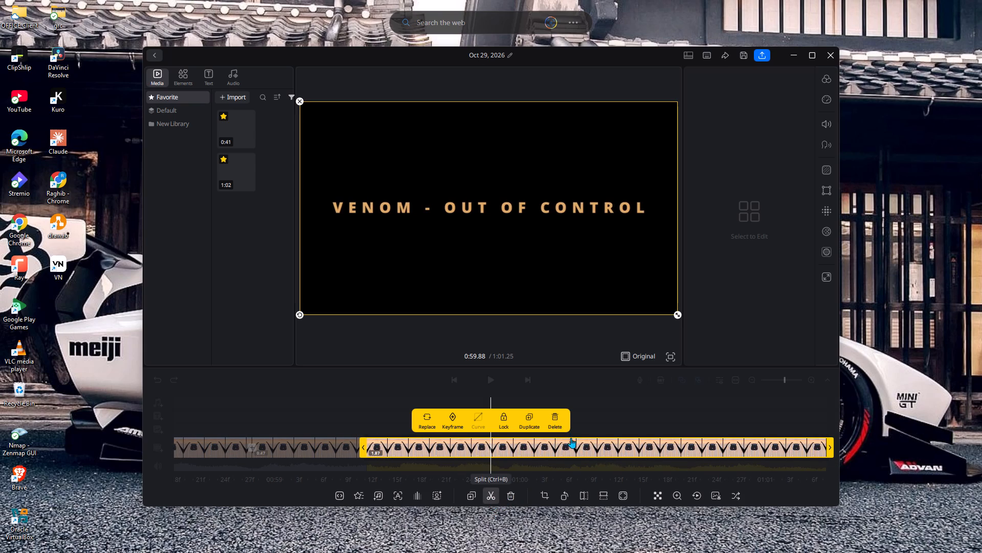
click(608, 448)
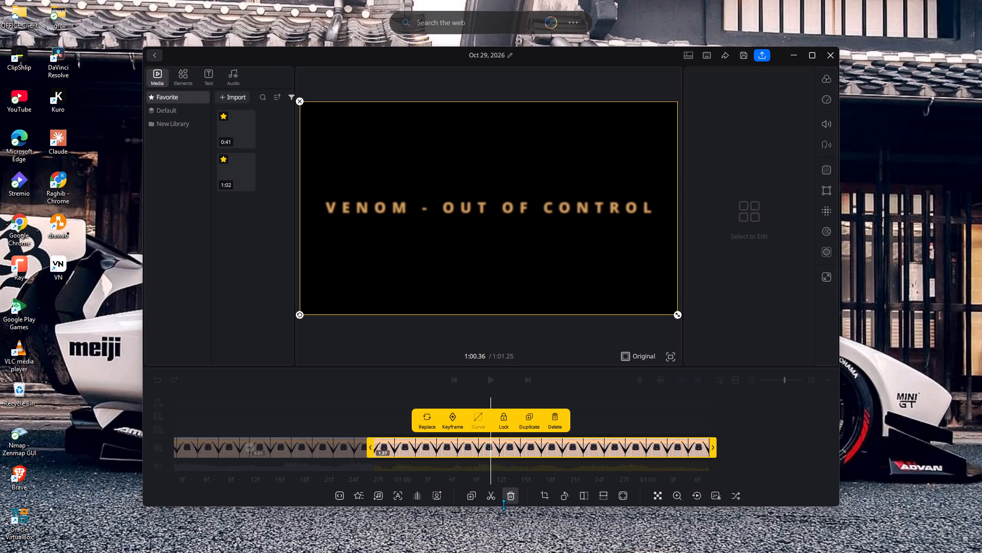
click(490, 496)
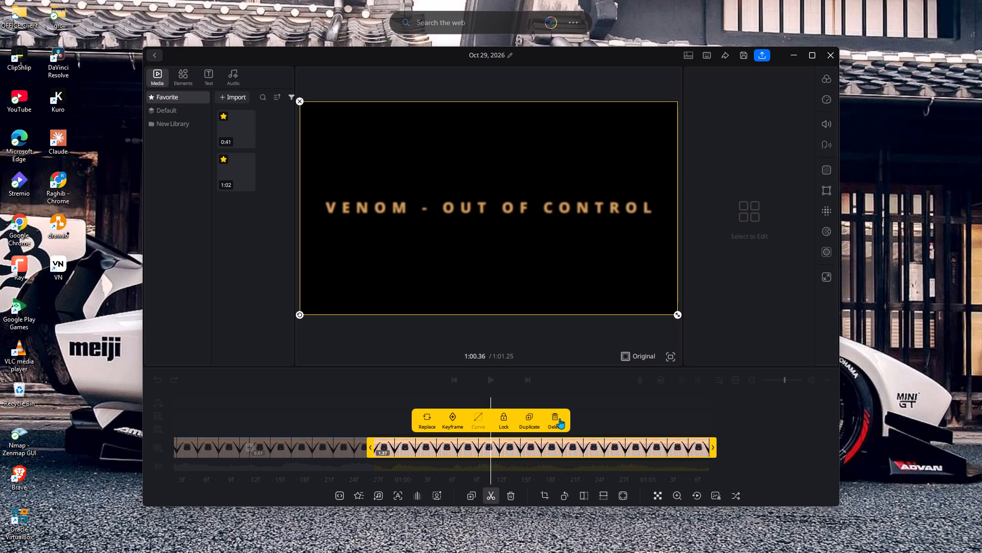
Delete the last title segment, after the cut at about 1:00.36.
click(568, 452)
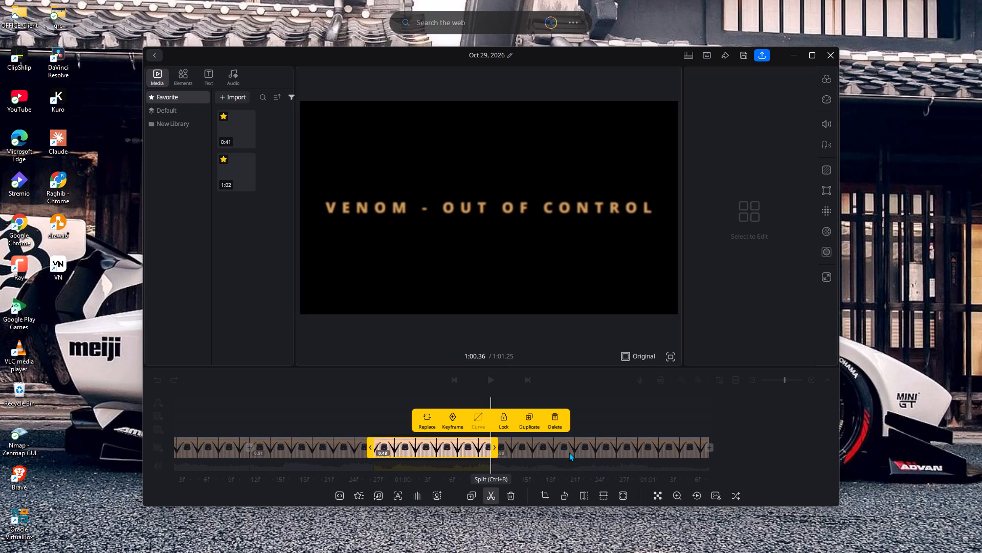
click(557, 418)
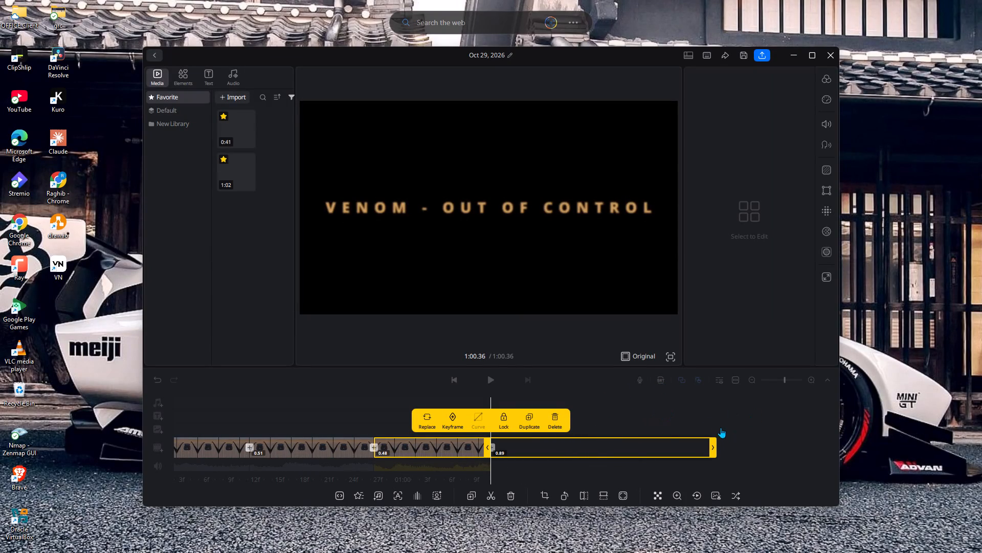
click(596, 450)
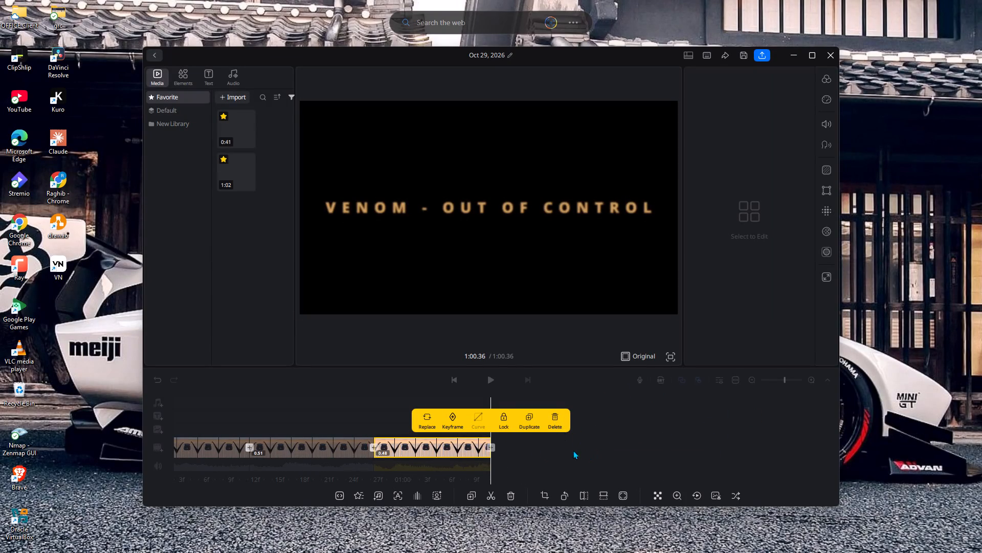
Add a Horizontal opening transition before the first clip at the start of the timeline and lengthen its duration.
click(777, 381)
drag(775, 382, 749, 381)
click(773, 377)
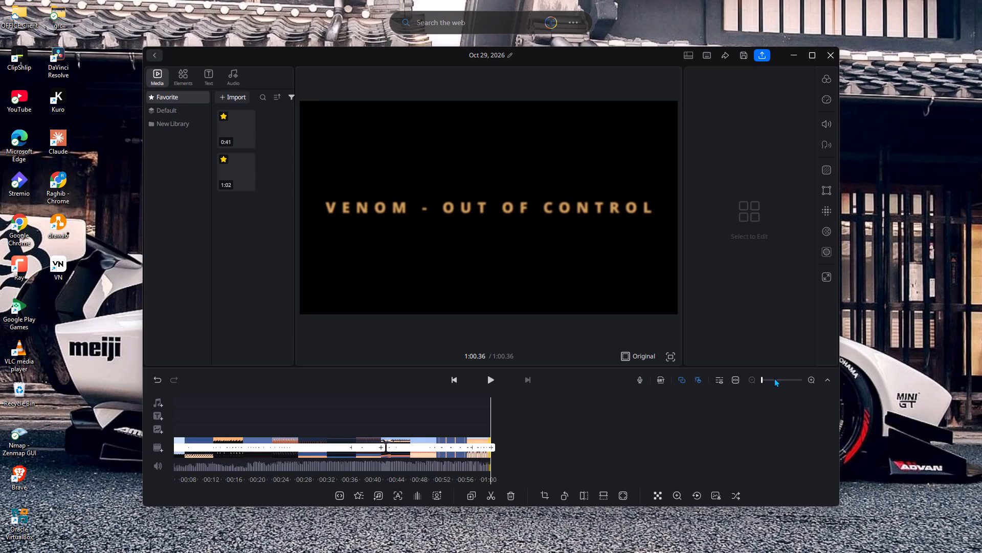
drag(465, 412, 981, 350)
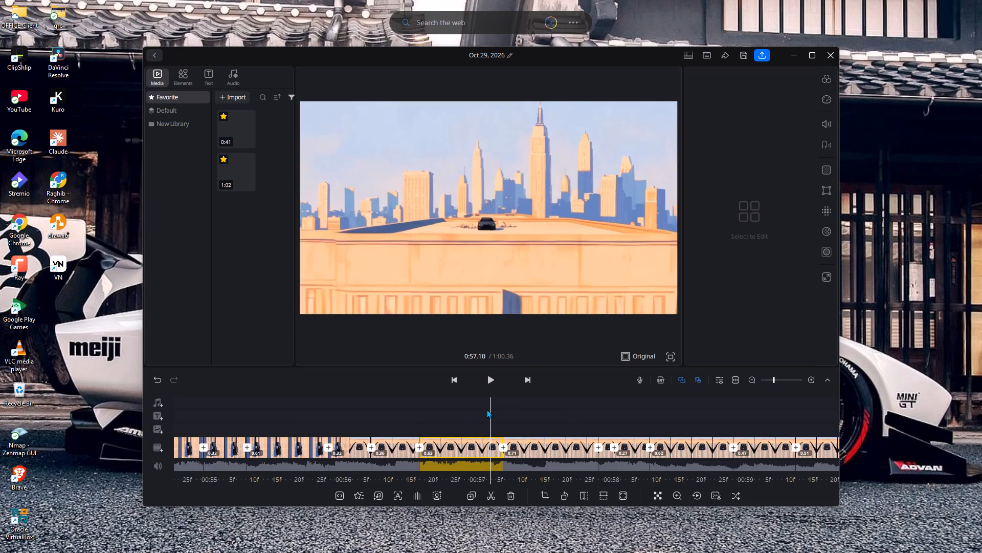
drag(510, 409, 981, 402)
drag(774, 377, 774, 377)
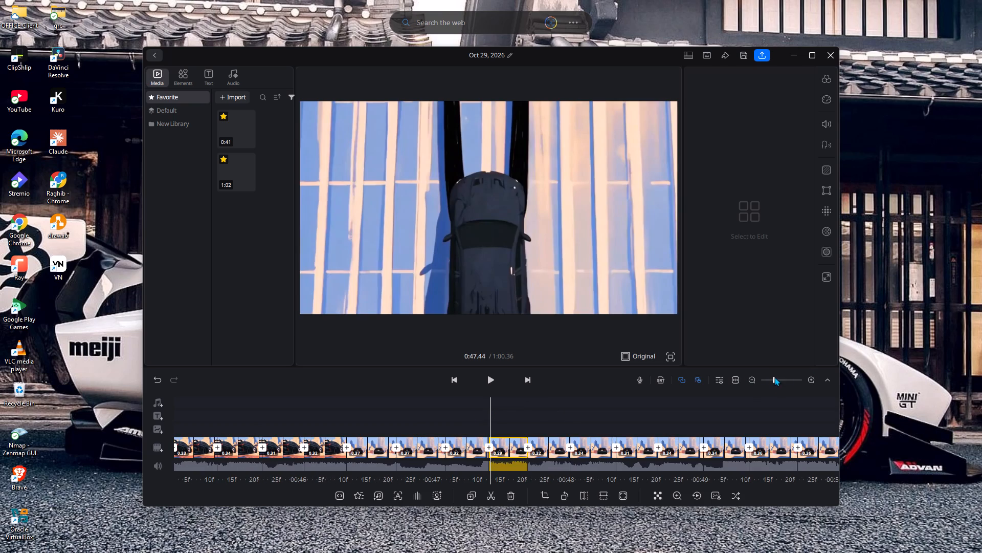
drag(774, 377, 732, 383)
drag(629, 432, 981, 360)
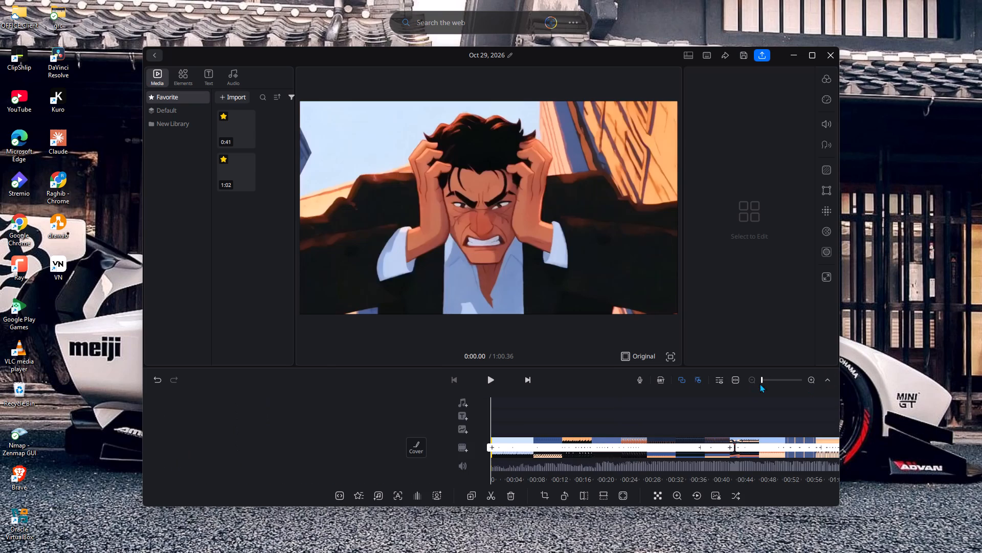
click(777, 378)
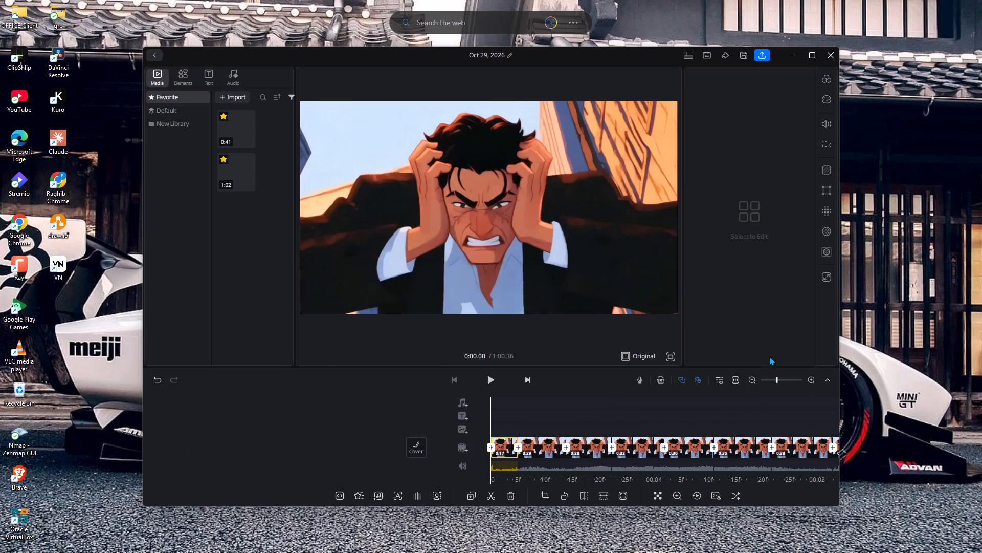
click(782, 382)
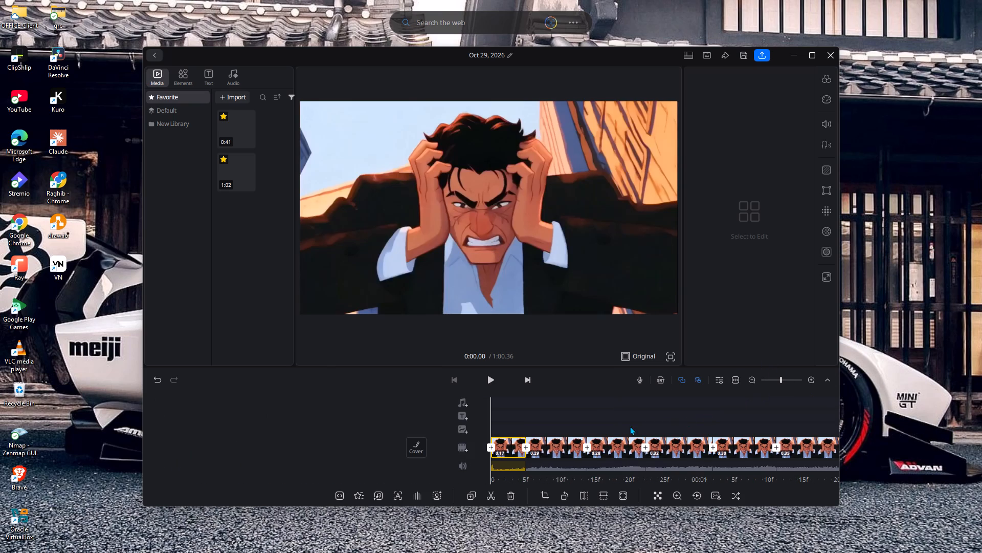
click(490, 445)
click(553, 410)
click(556, 461)
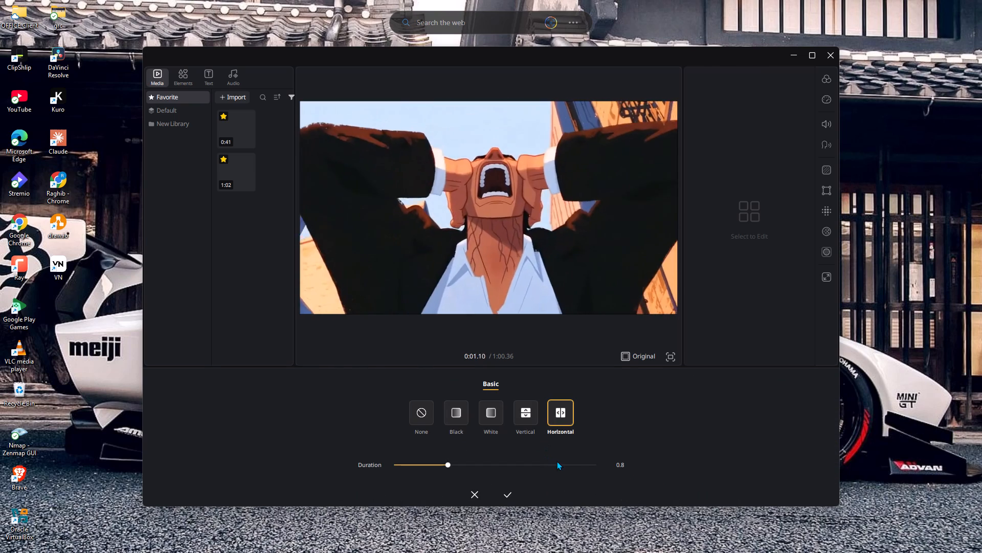
click(506, 494)
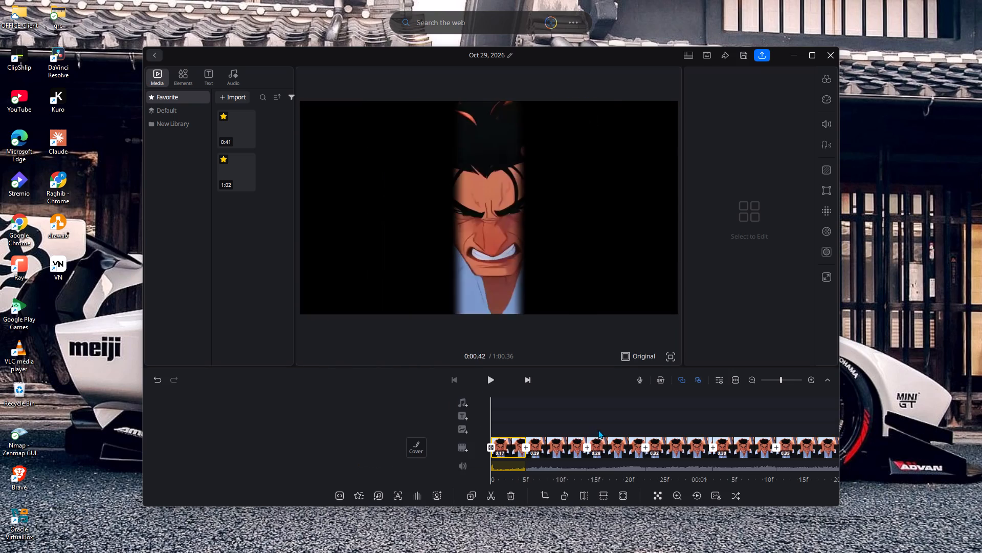
Add a Pixelate transition with a duration of 0.2 at the cut between the first and second clips.
click(525, 446)
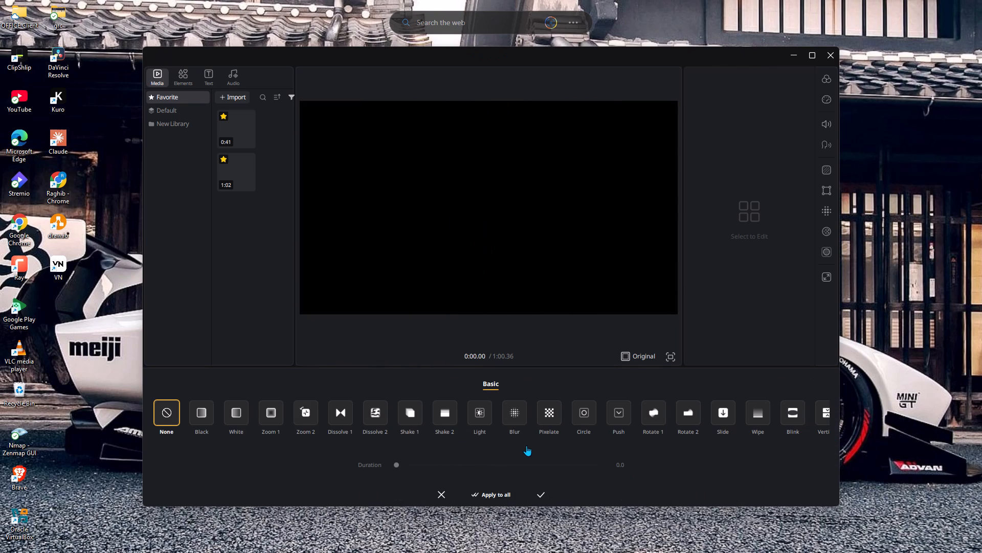
click(563, 415)
click(563, 460)
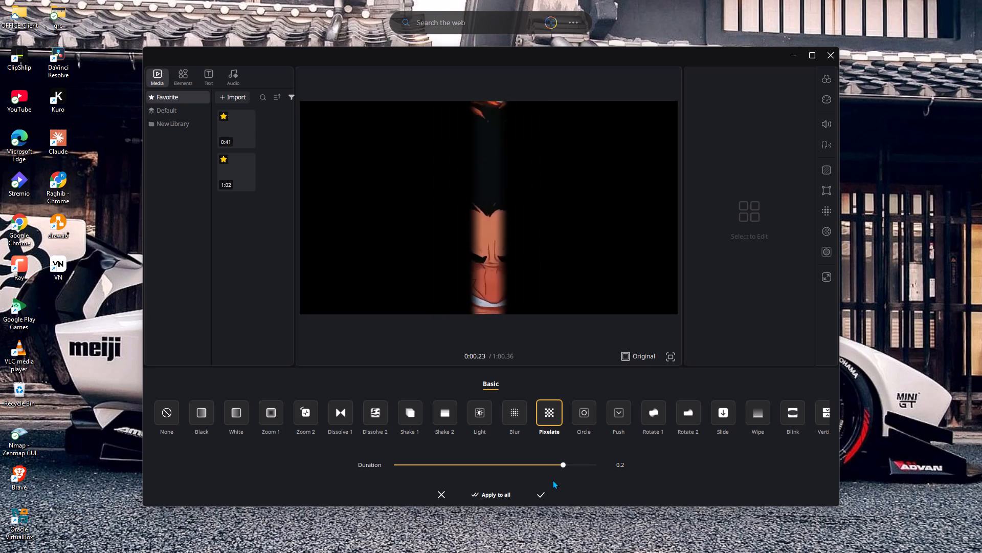
click(542, 493)
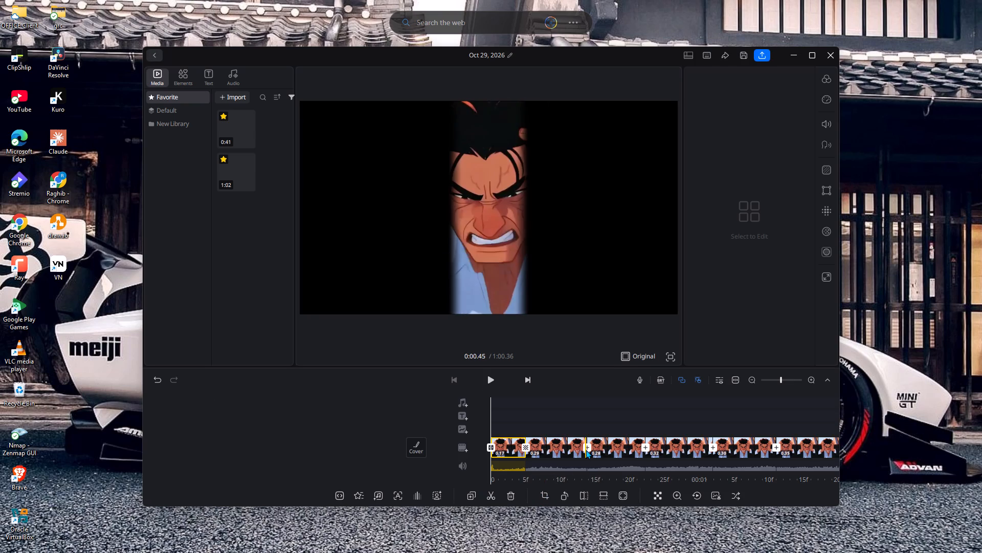
Add a Shake 2 transition at the cut between the second and third clips and shorten its duration.
click(586, 447)
click(450, 422)
click(447, 421)
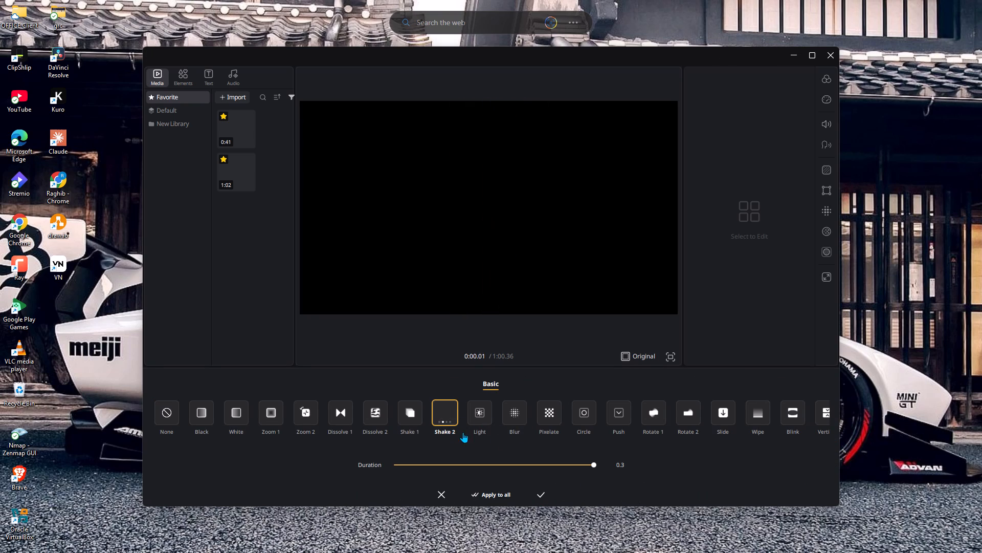
click(540, 469)
click(539, 491)
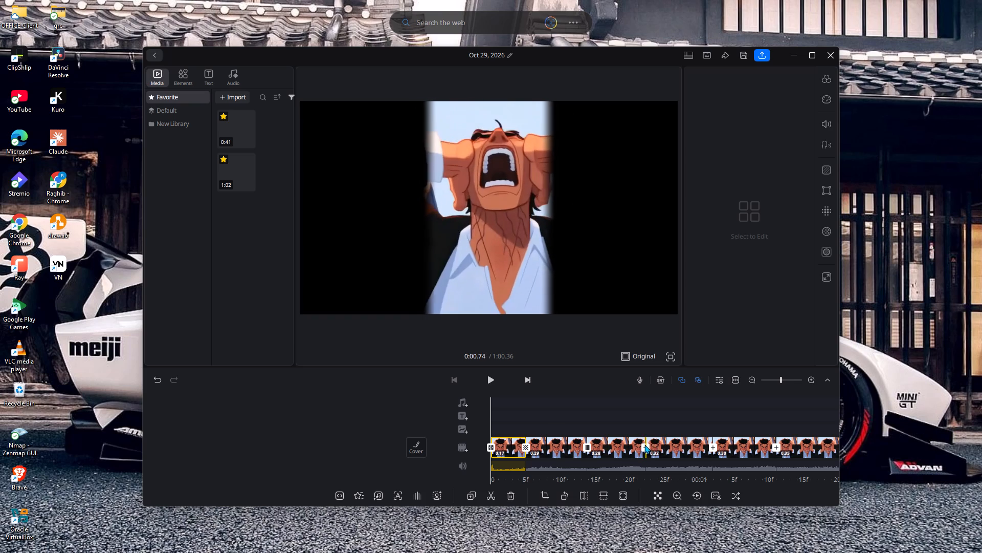
Add a Shake 2 transition with a duration of 0.2 at the cut between the third and fourth clips.
click(644, 444)
click(458, 417)
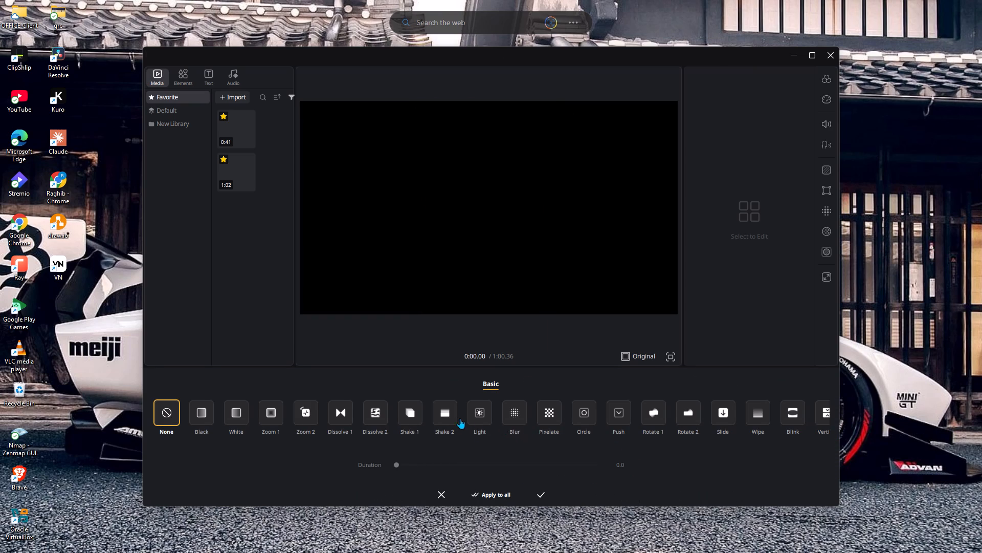
click(554, 462)
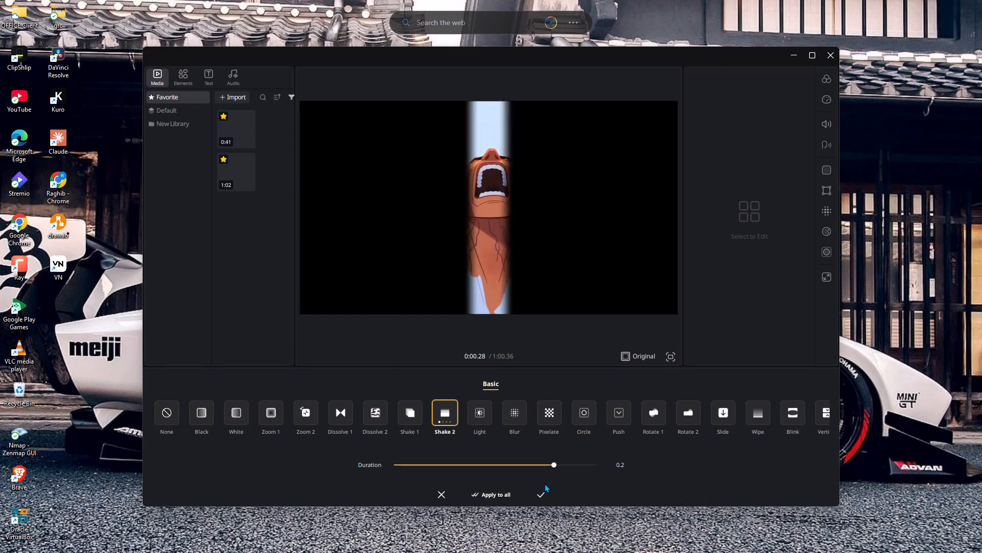
click(537, 491)
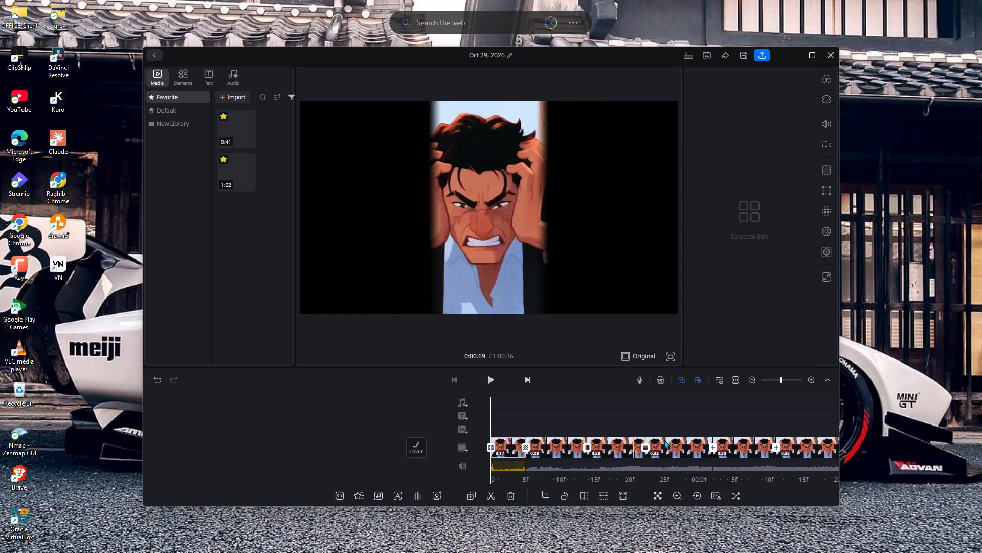
Add a Dissolve 1 transition at the cut between the fourth and fifth clips and shorten its duration.
click(712, 447)
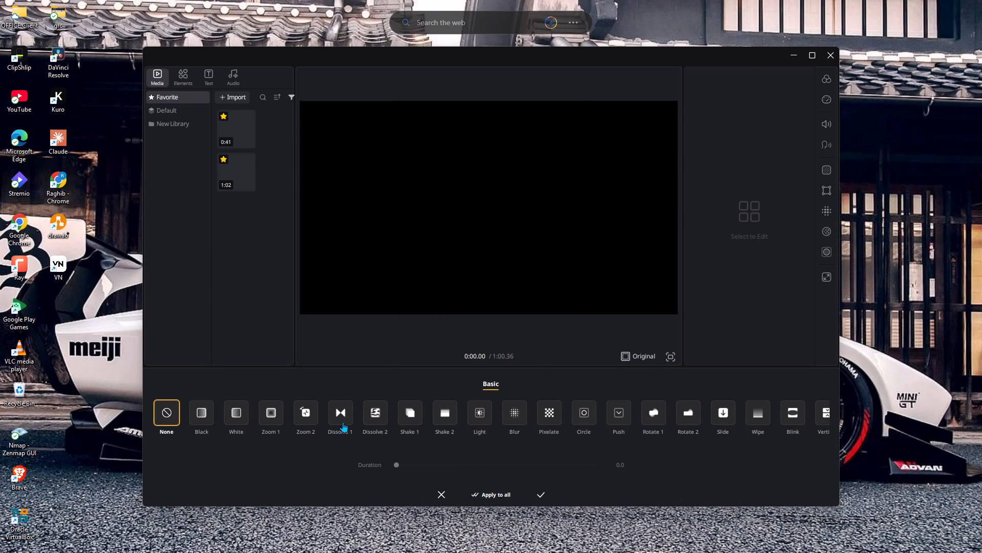
click(343, 422)
click(548, 466)
click(537, 492)
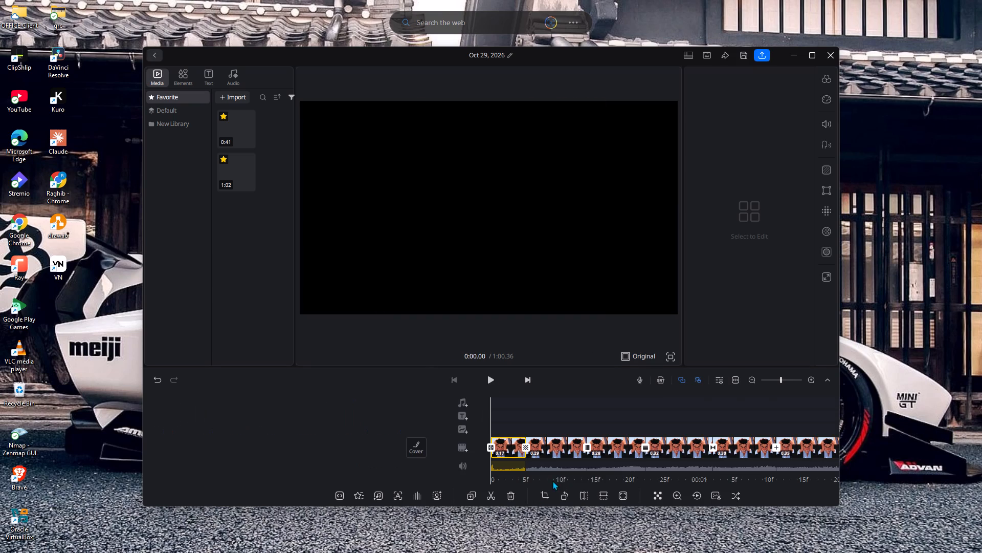
Add a Rotate 2 transition with a duration of 0.3 at the cut between the fifth and sixth clips.
click(779, 446)
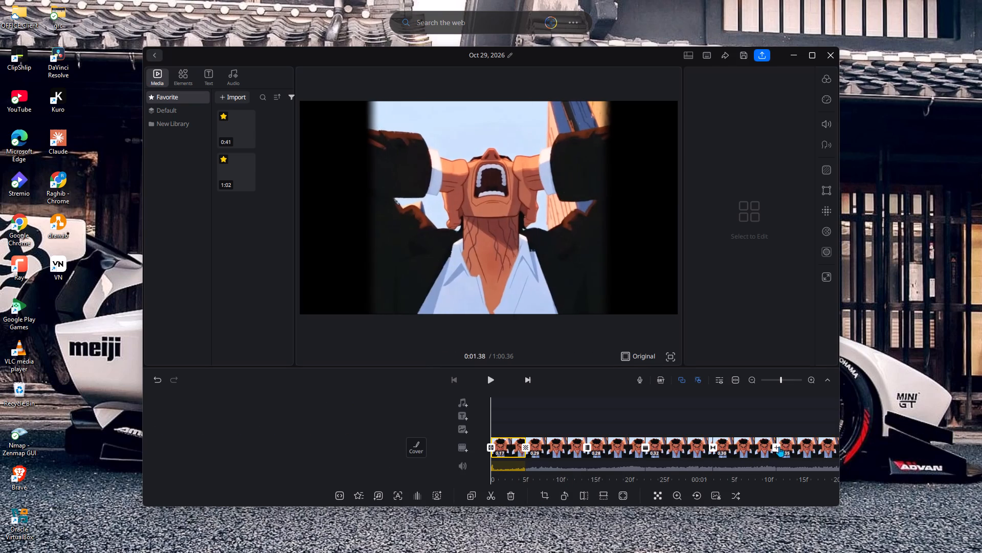
click(693, 419)
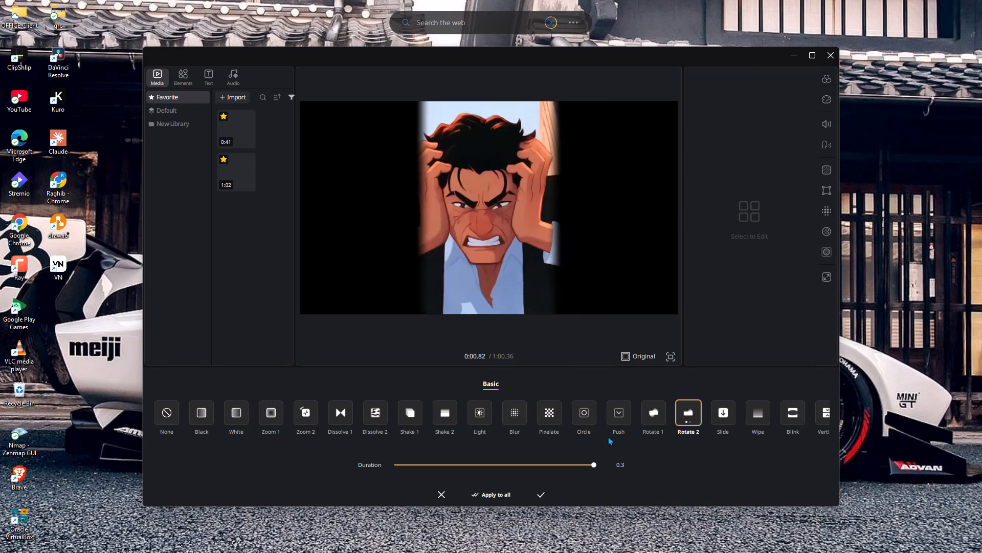
click(562, 474)
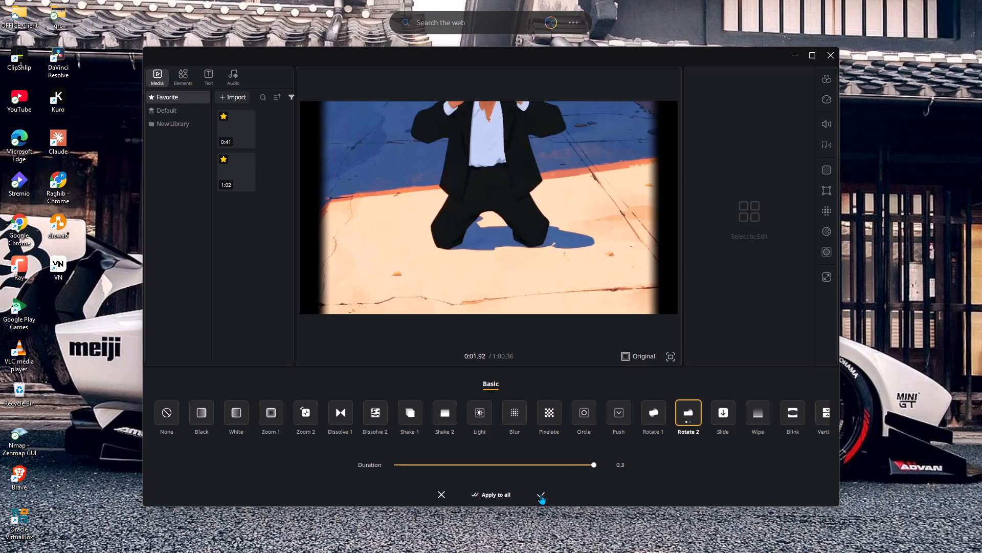
click(541, 494)
Add a Shake 2 transition at the cut between the sixth and seventh clips and shorten its duration.
drag(663, 408, 407, 427)
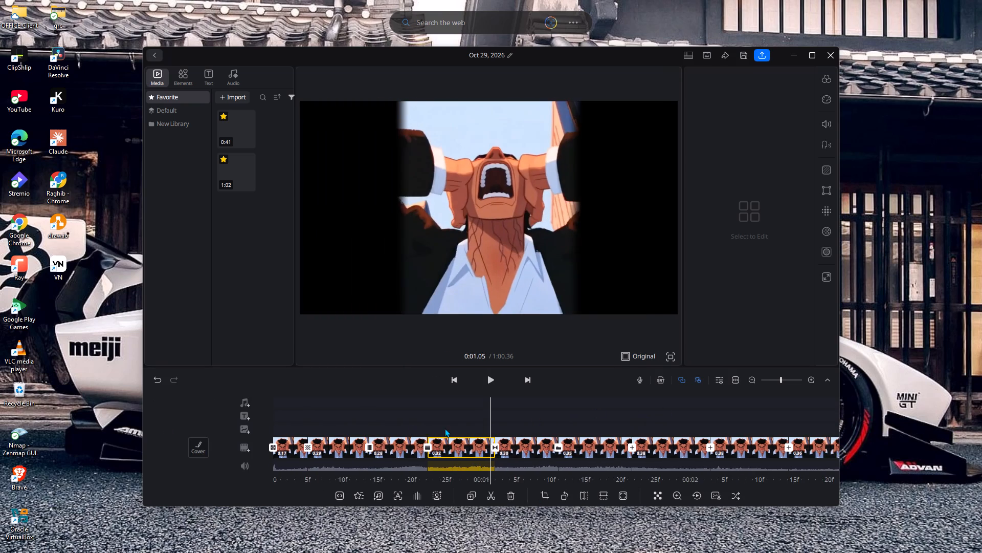
drag(541, 420, 463, 431)
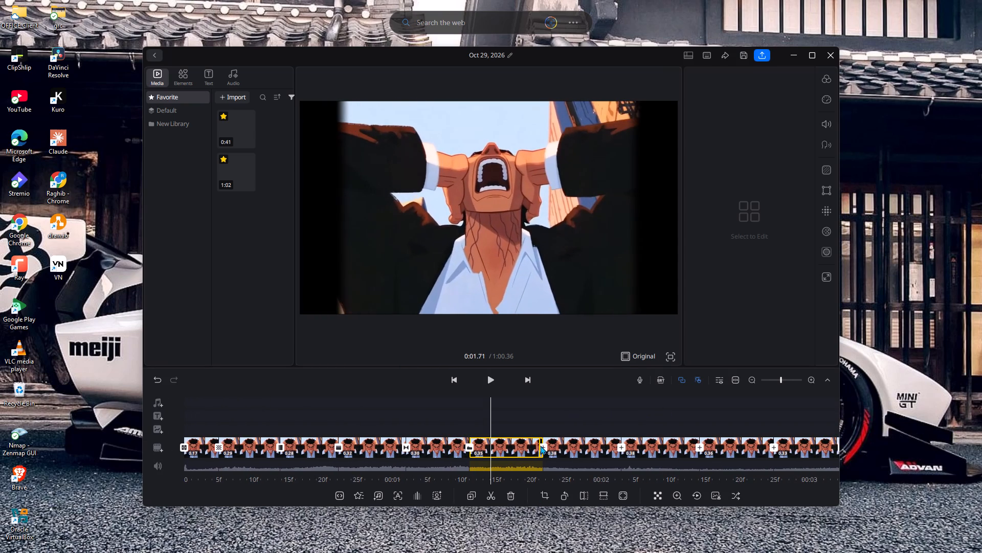
click(542, 446)
click(446, 421)
click(450, 422)
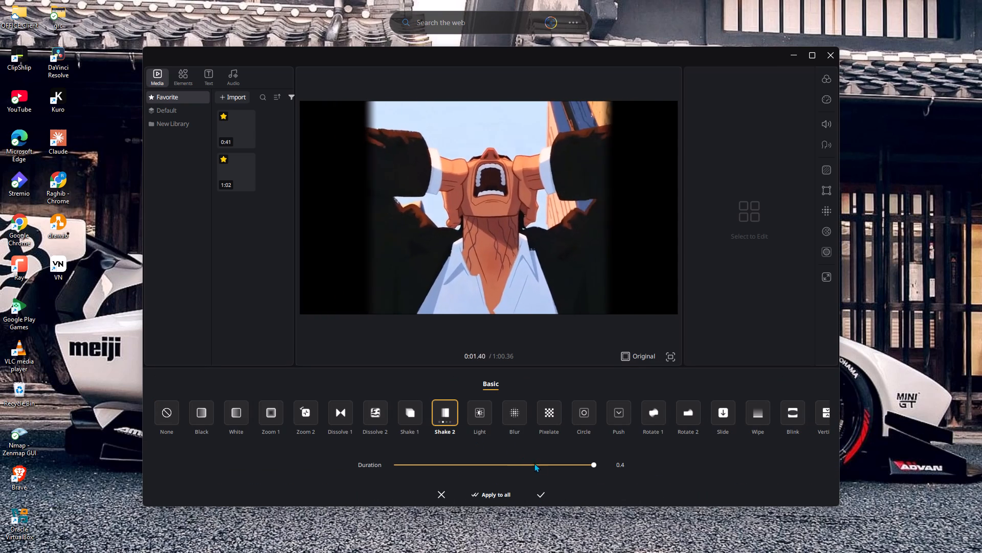
click(539, 468)
click(537, 493)
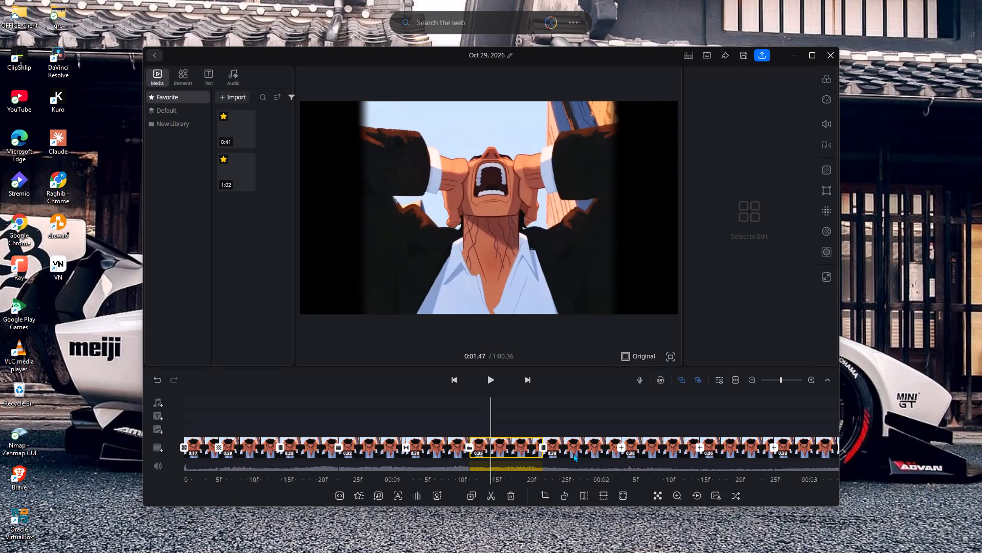
Add a Pixelate transition with a duration of 0.2 at the cut between the seventh and eighth clips.
click(623, 451)
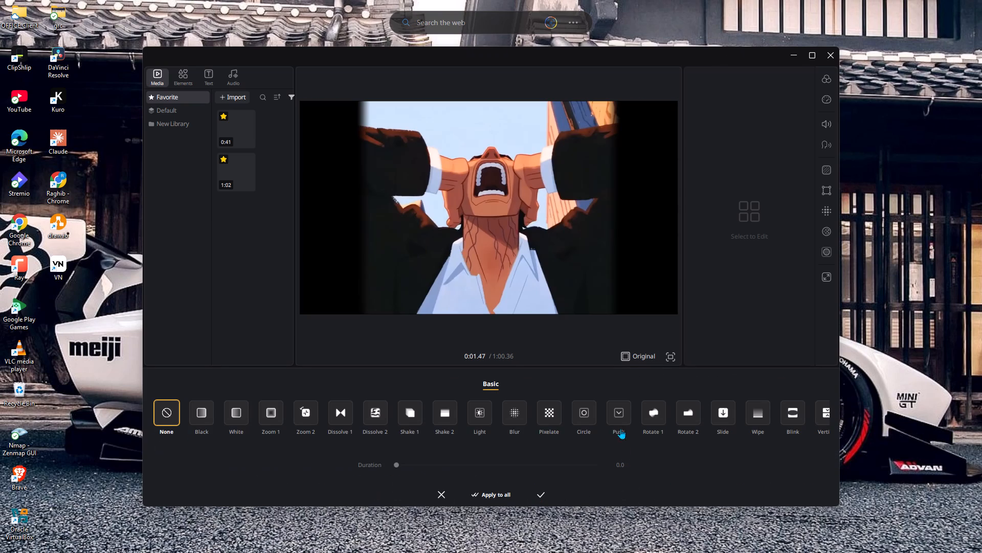
click(546, 415)
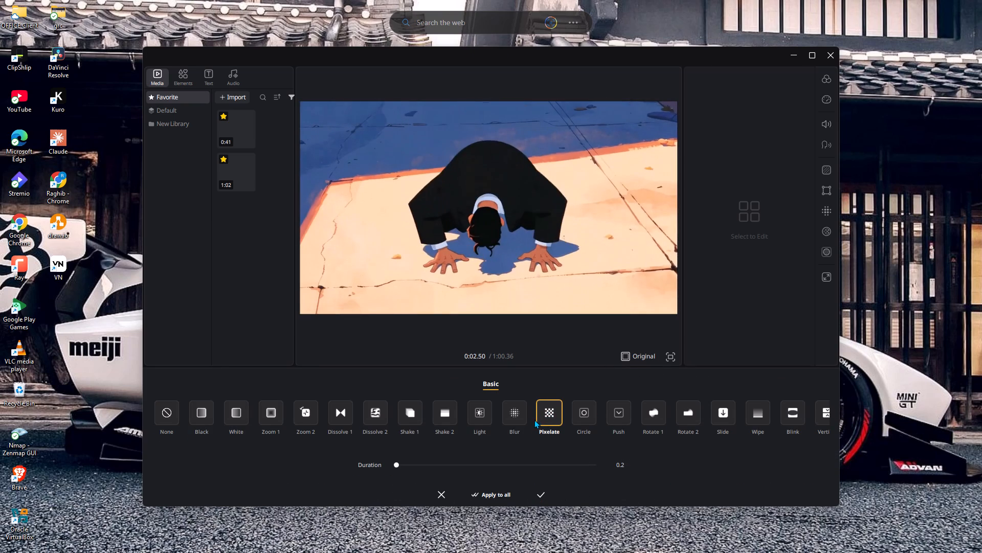
click(541, 461)
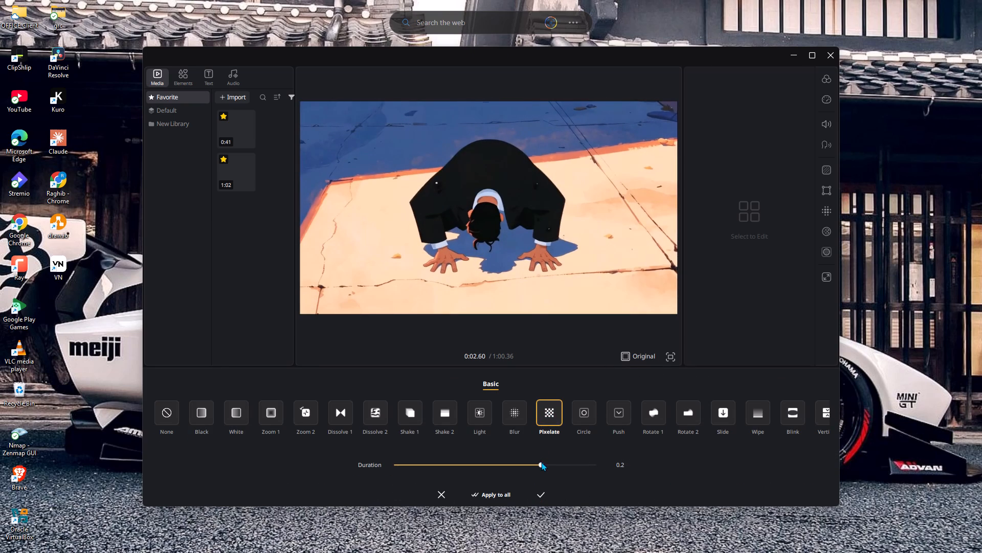
click(541, 488)
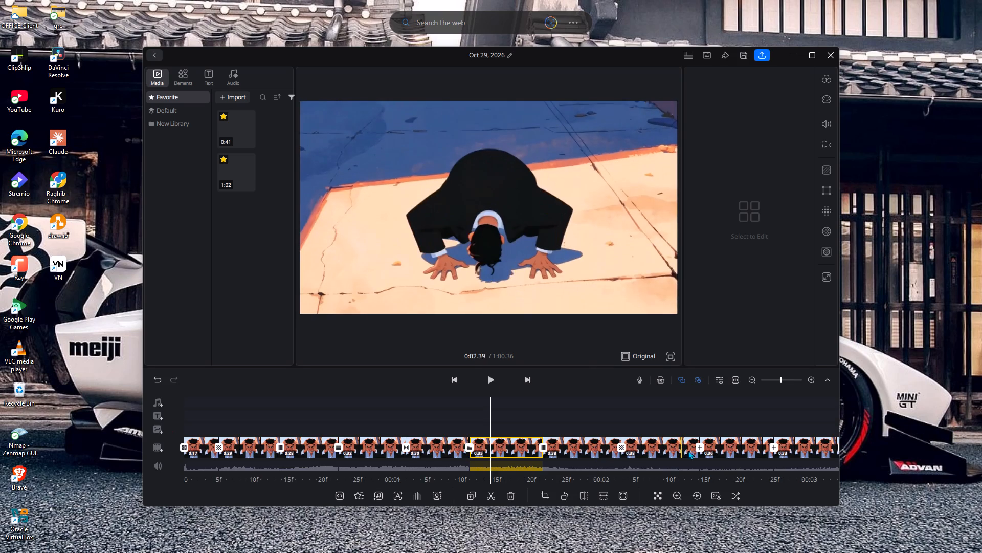
Add a Rotate 2 transition at the cut between the eighth and ninth clips and shorten its duration.
click(698, 444)
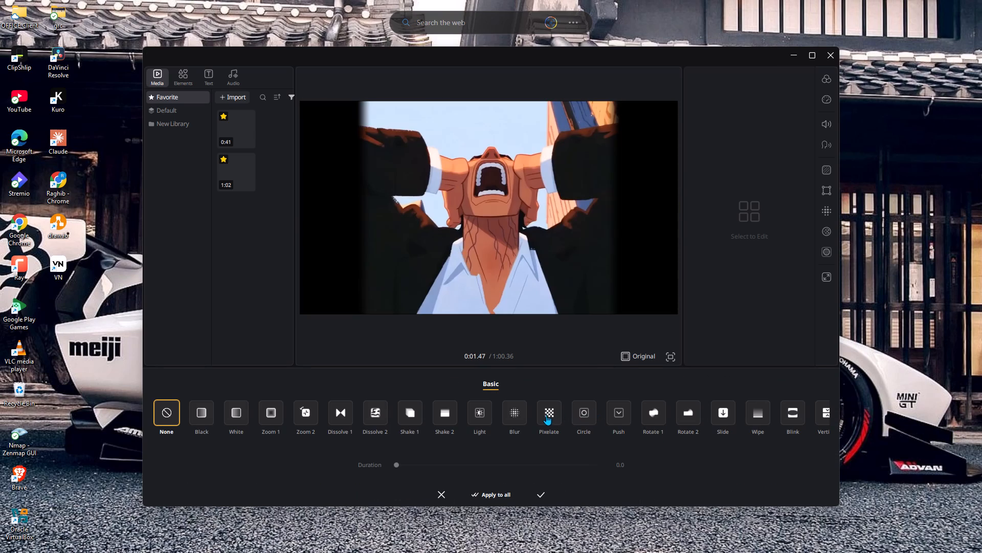
click(689, 410)
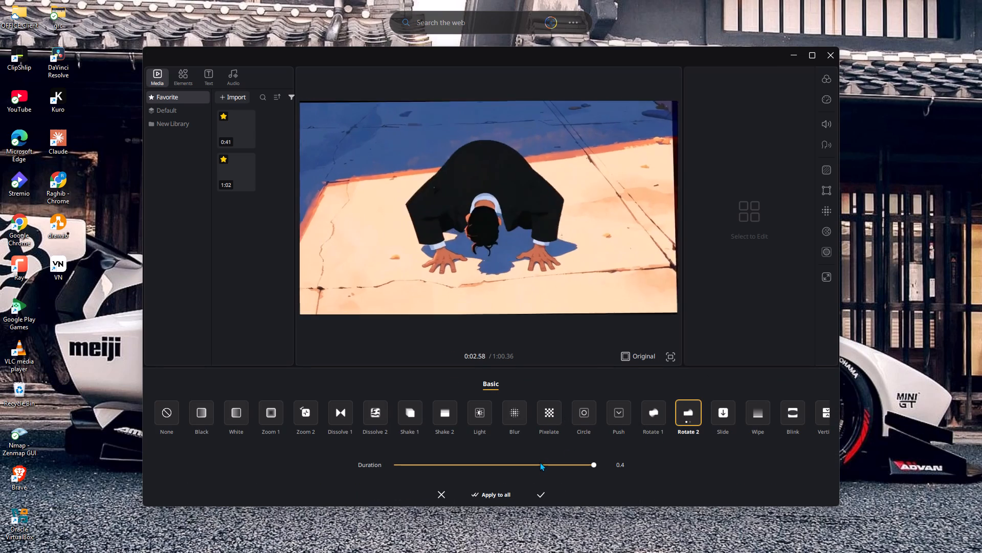
click(540, 463)
click(540, 486)
click(541, 491)
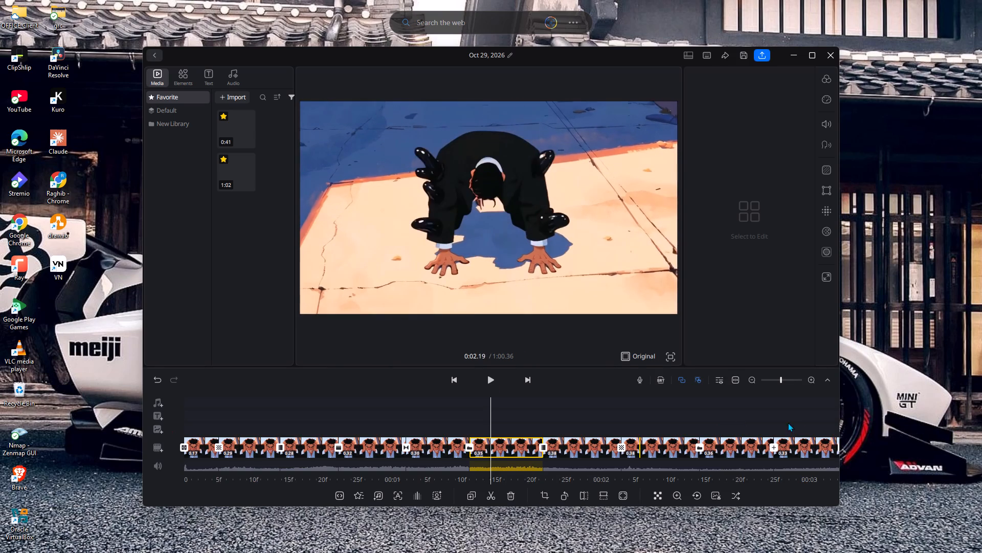
Add a Wipe transition at the cut between the ninth and tenth clips and adjust its duration.
click(776, 448)
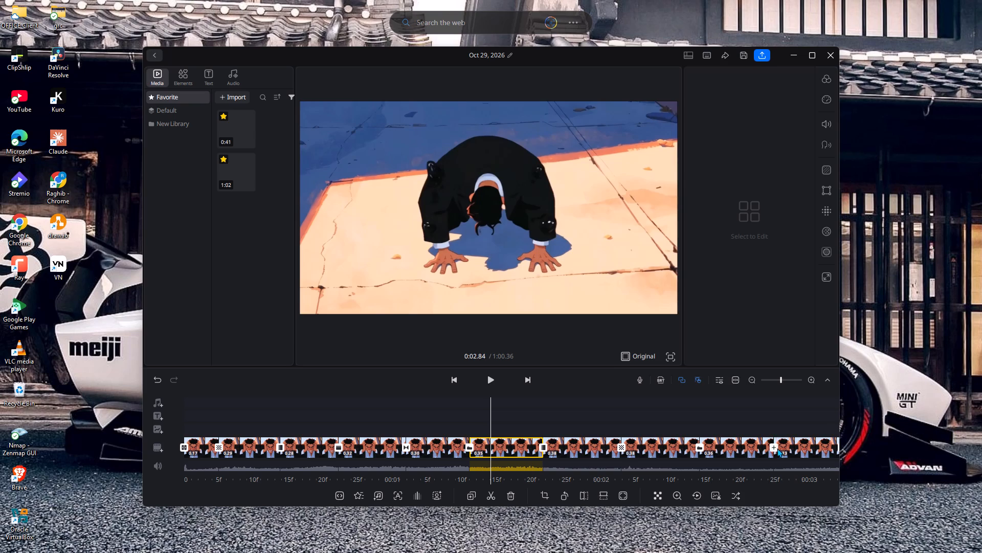
double_click(754, 415)
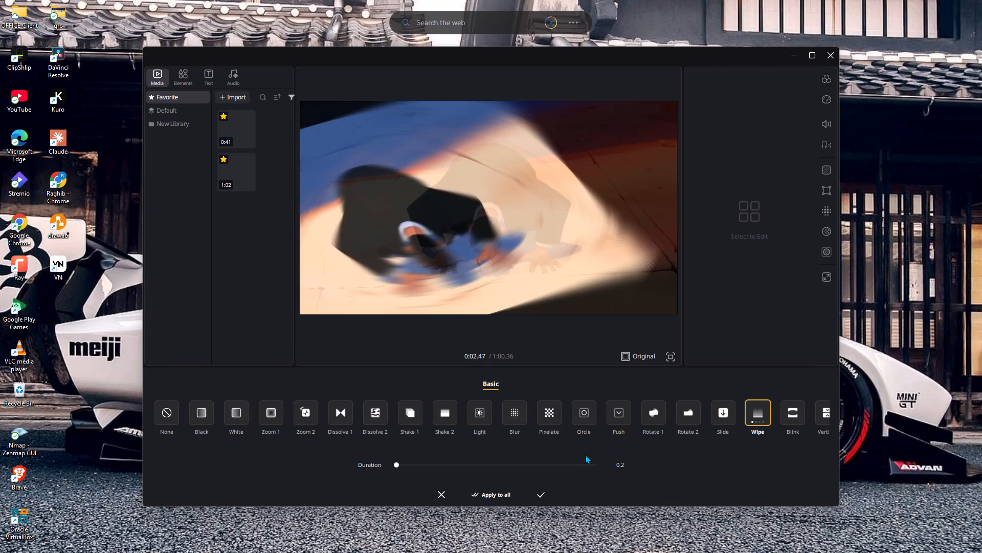
click(566, 465)
click(542, 494)
Add a Shake 1 transition at the cut between the tenth and eleventh clips and adjust its duration.
drag(753, 398, 593, 425)
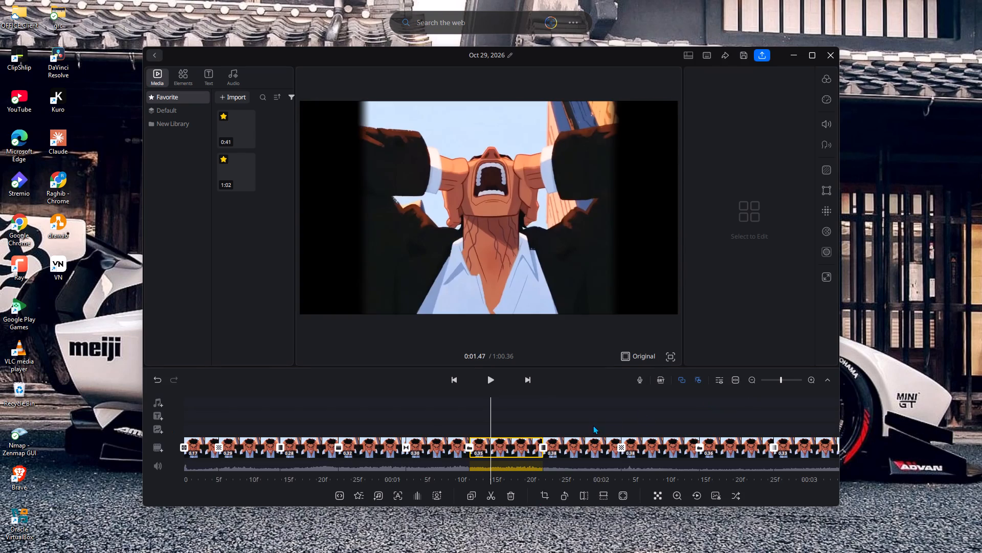
drag(593, 425, 524, 425)
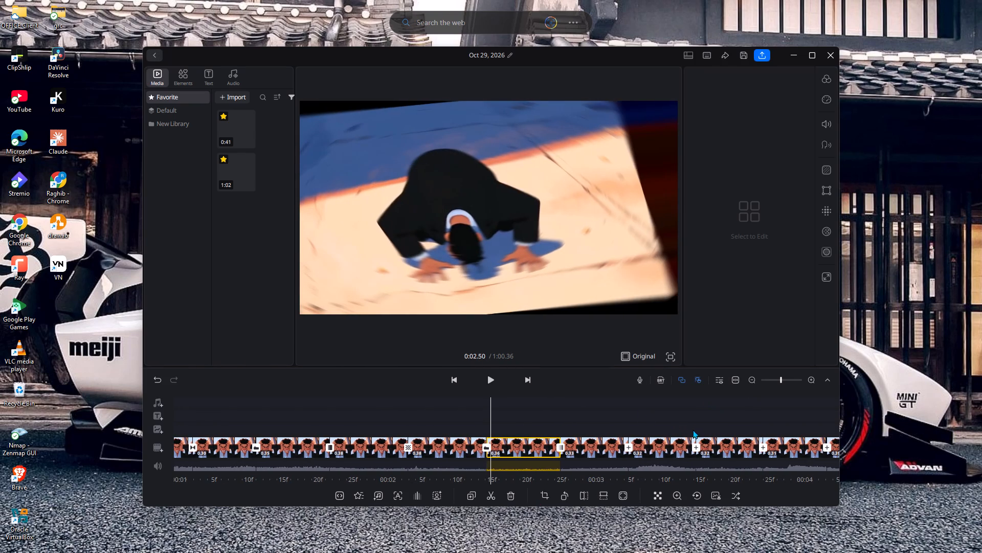
click(629, 447)
double_click(417, 425)
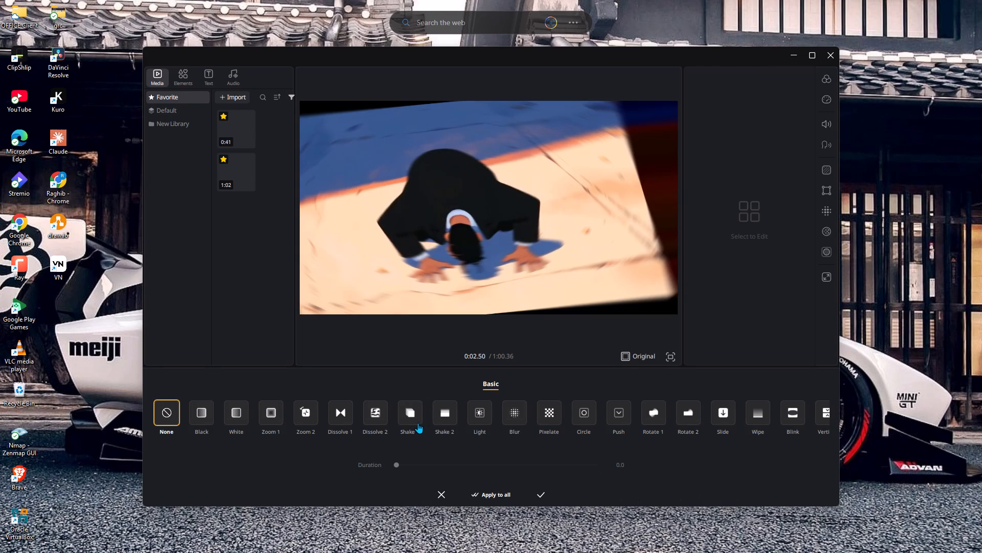
click(533, 463)
click(541, 494)
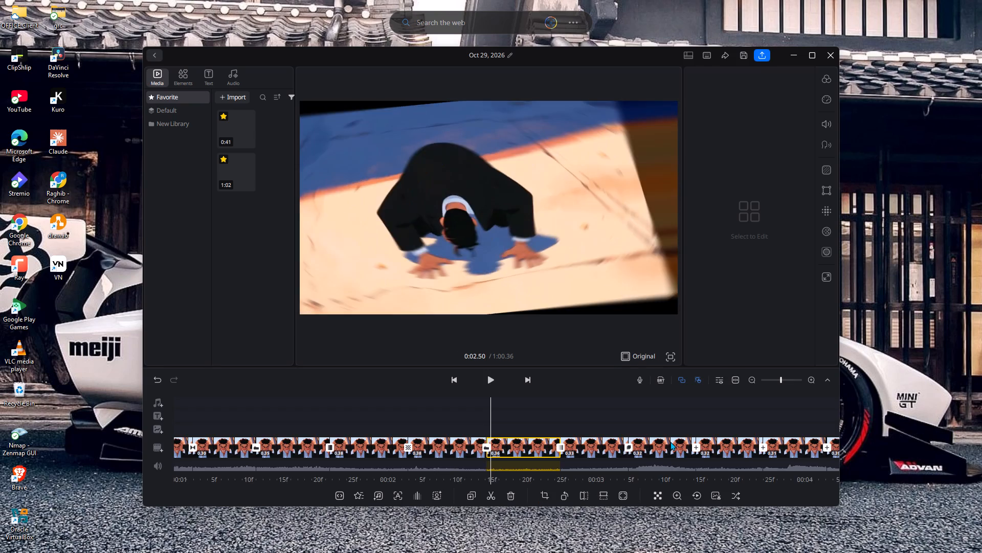
Add a Circle transition with a duration of 0.2 at the cut between the thirteenth and fourteenth clips.
click(827, 445)
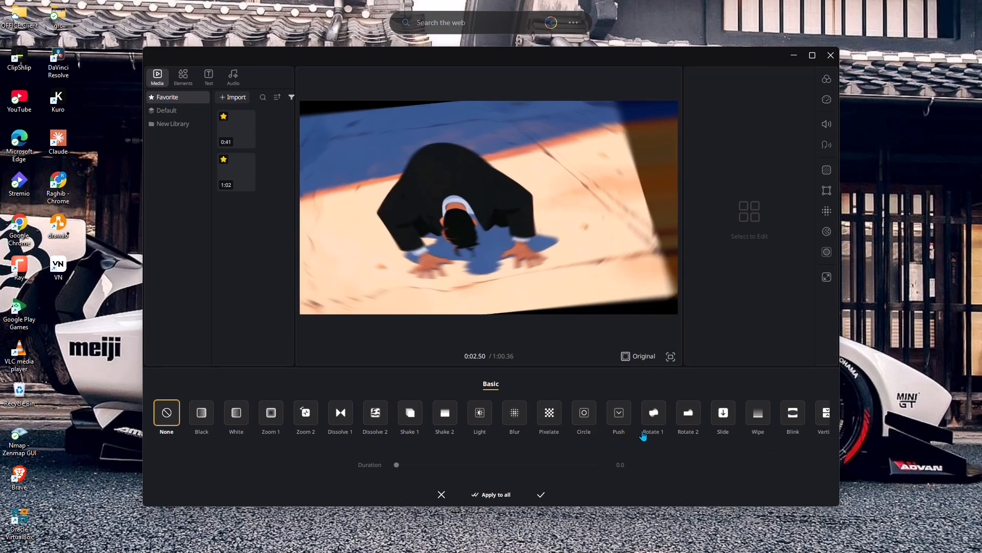
double_click(585, 421)
click(555, 465)
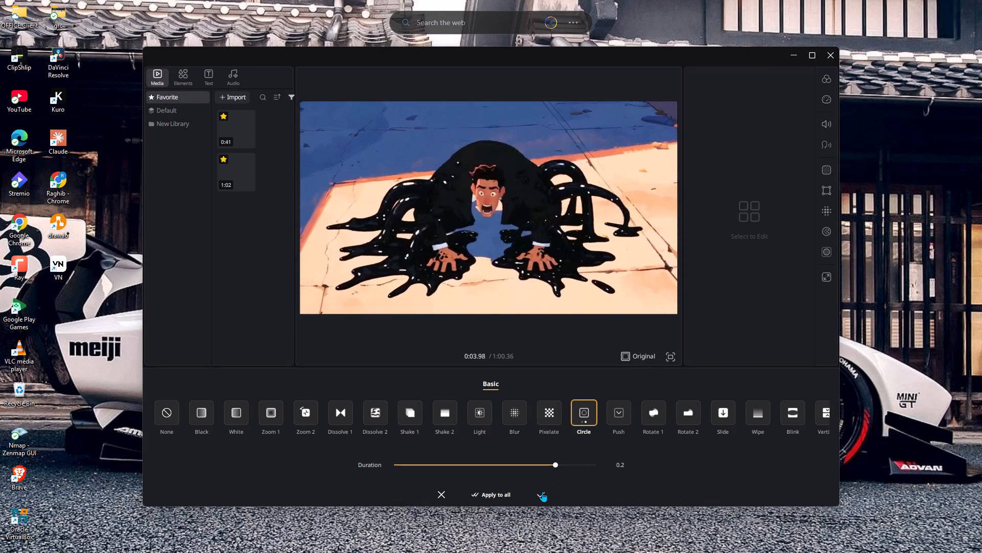
click(542, 492)
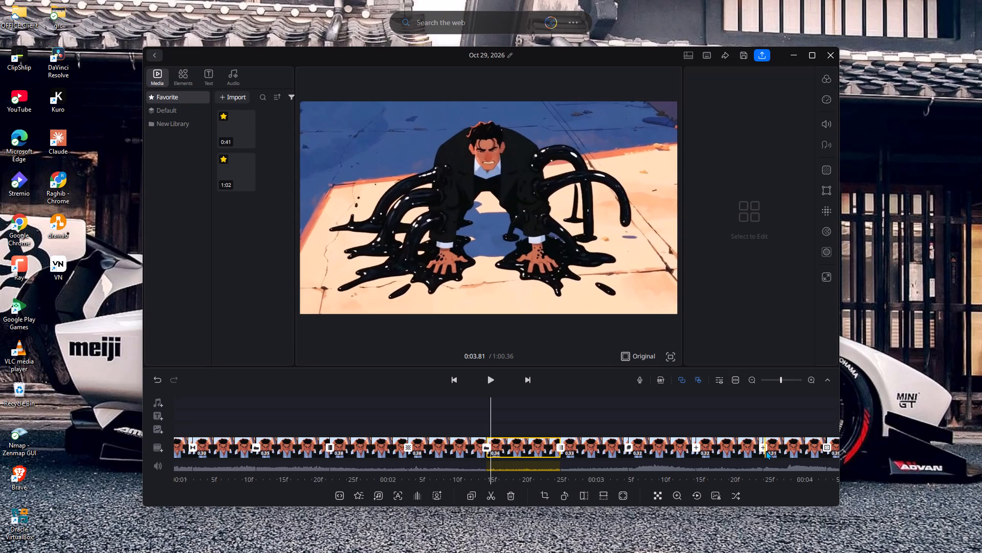
Add a Blur transition at the cut between the twelfth and thirteenth clips and adjust its duration.
click(766, 450)
triple_click(526, 418)
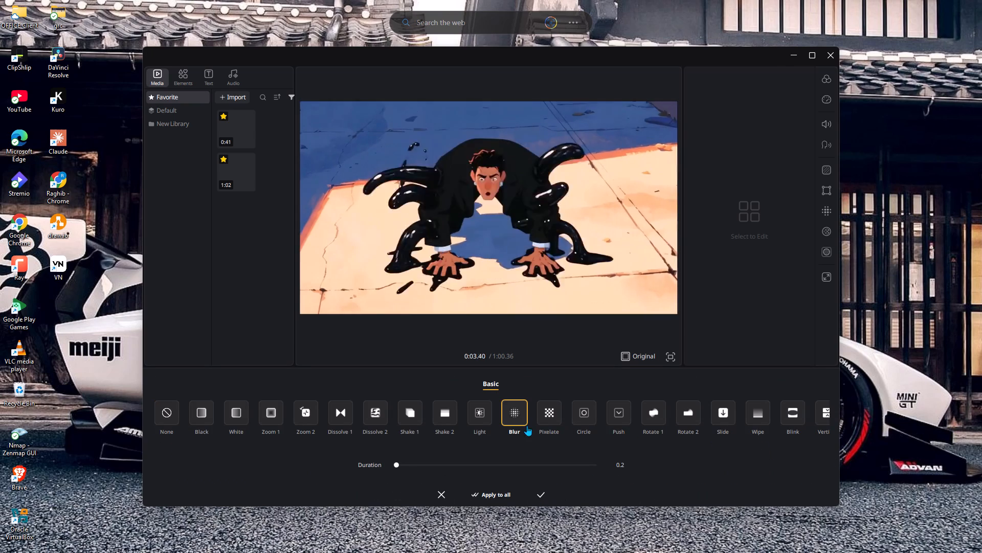
click(534, 457)
click(535, 468)
click(541, 490)
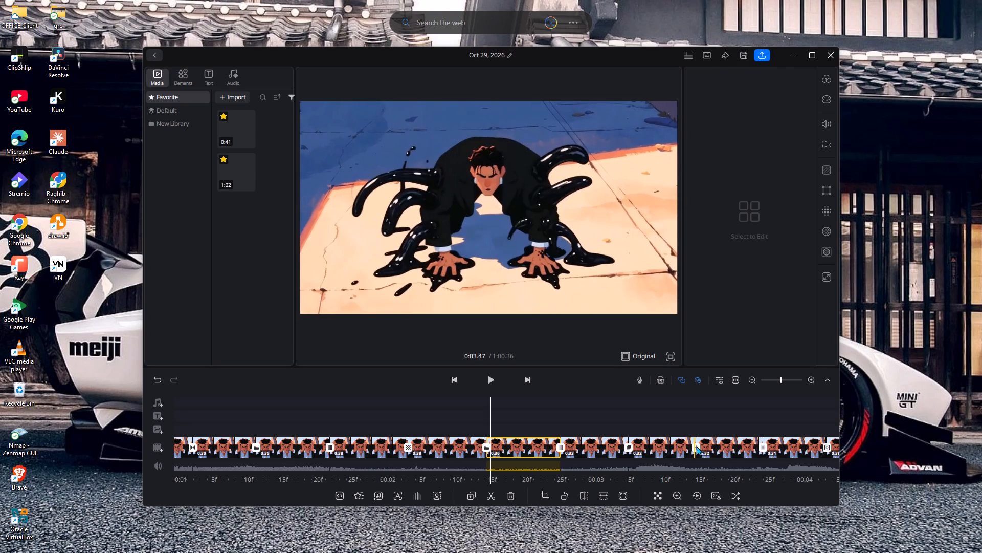
Add a Light transition at the cut between the eleventh and twelfth clips and shorten its duration.
click(697, 448)
click(486, 416)
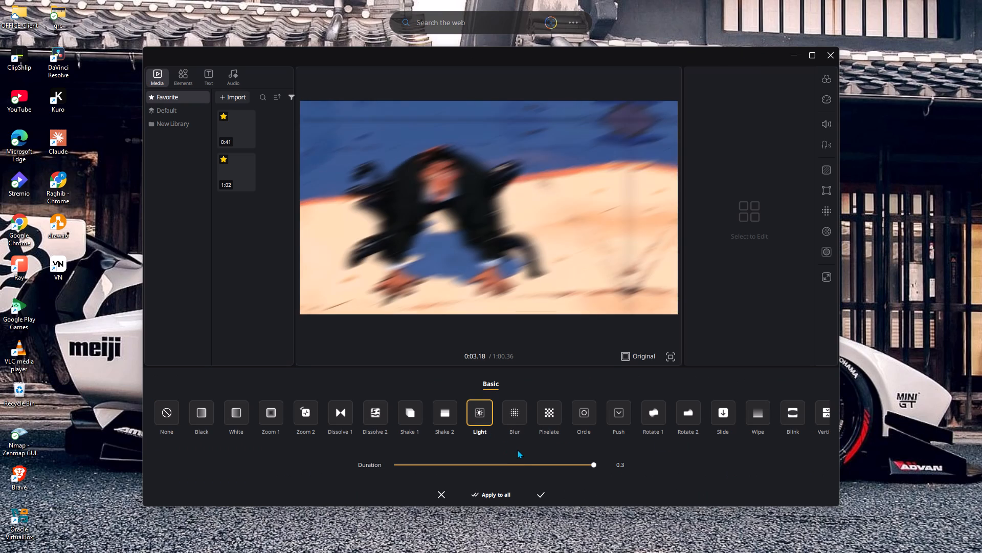
click(527, 463)
click(546, 492)
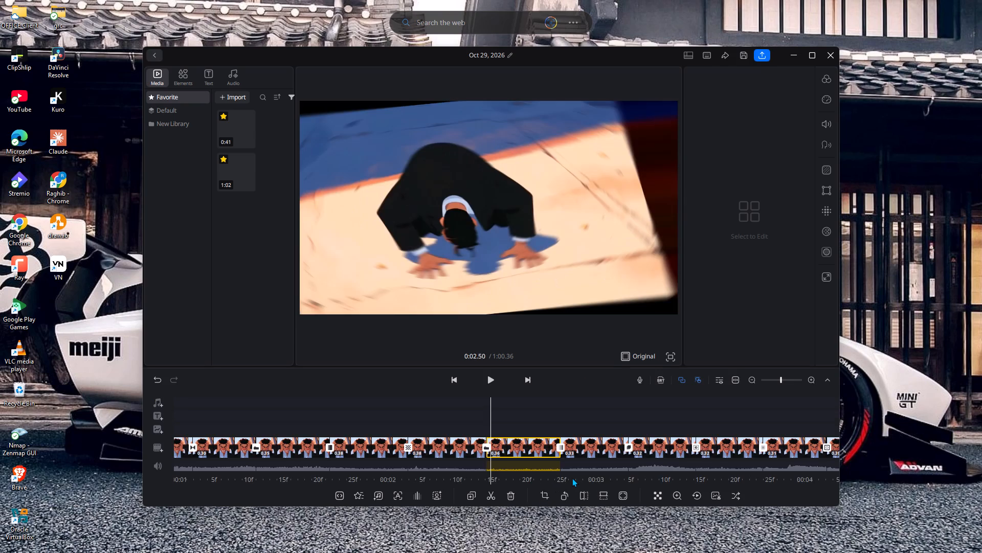
Add a Blink transition at the cut between the fifteenth and sixteenth clips and shorten its duration.
drag(708, 426, 543, 427)
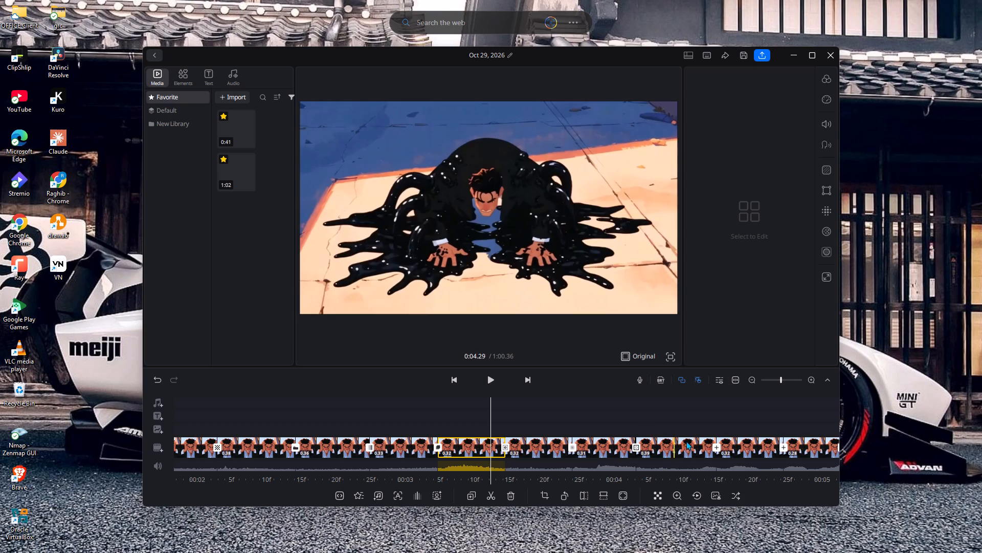
click(783, 450)
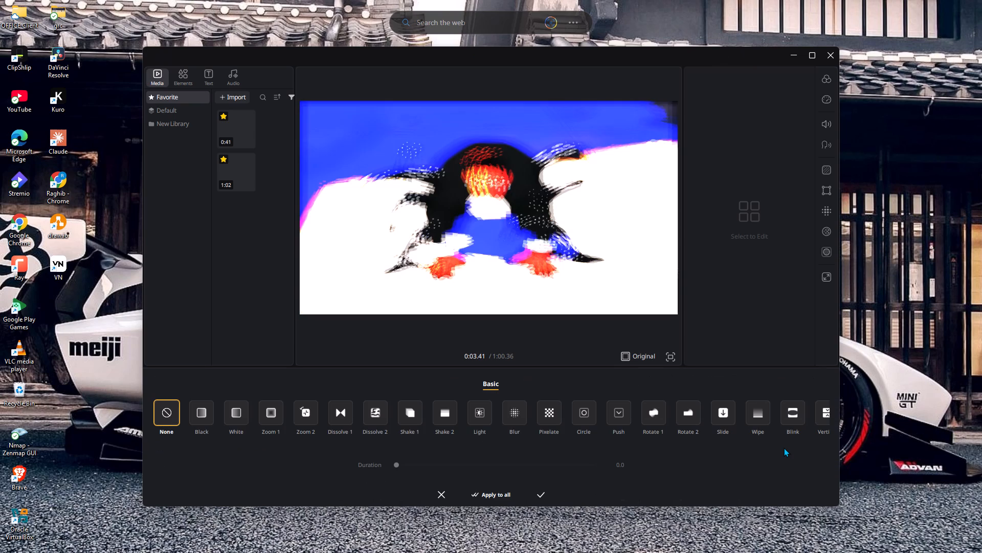
click(779, 423)
click(786, 423)
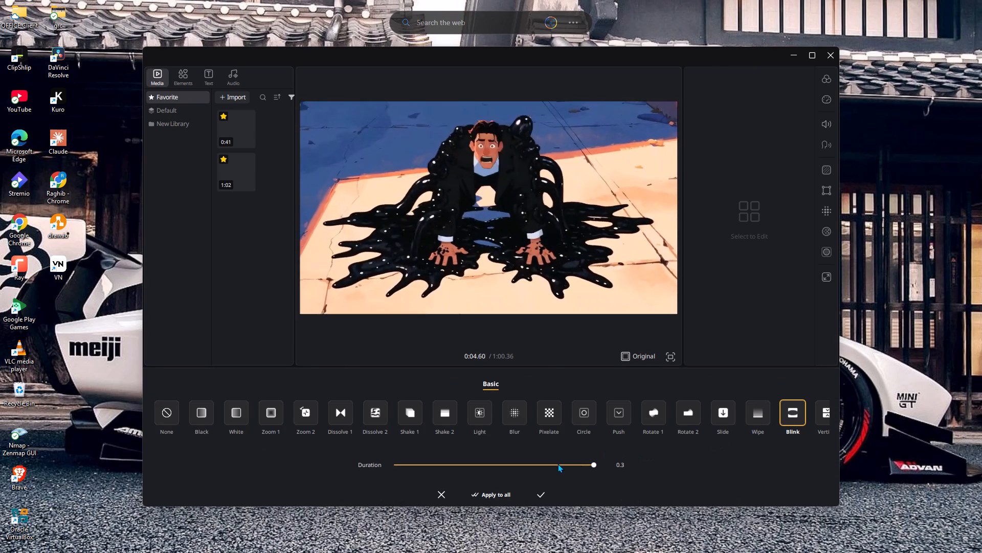
click(544, 466)
click(541, 495)
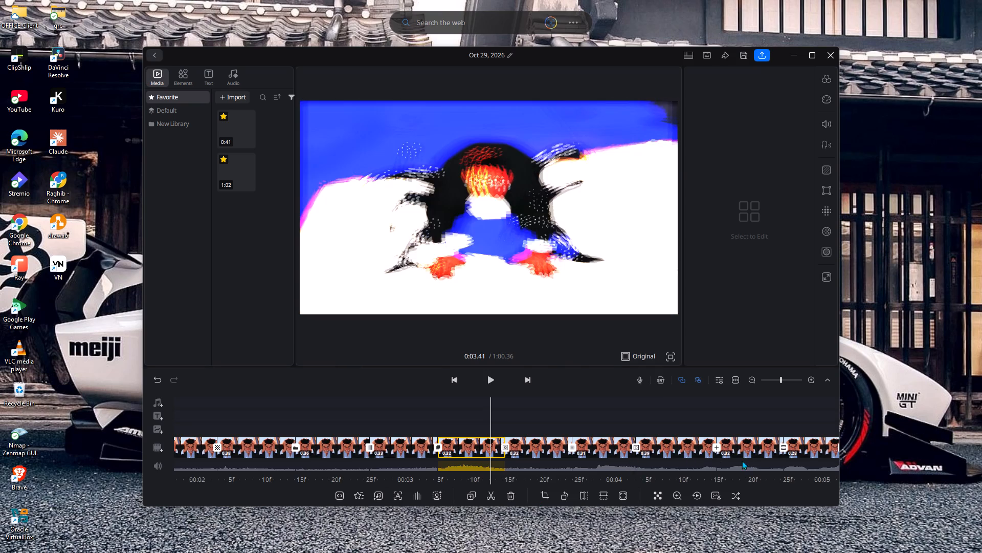
Add a Rotate 1 transition with a duration of 0.3 at the cut between the fourteenth and fifteenth clips.
click(716, 445)
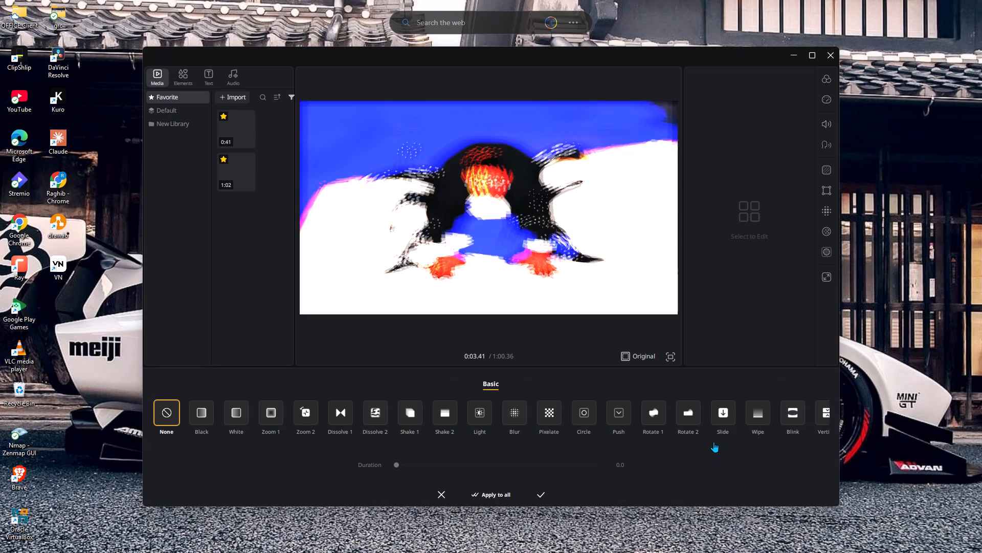
click(653, 412)
click(578, 467)
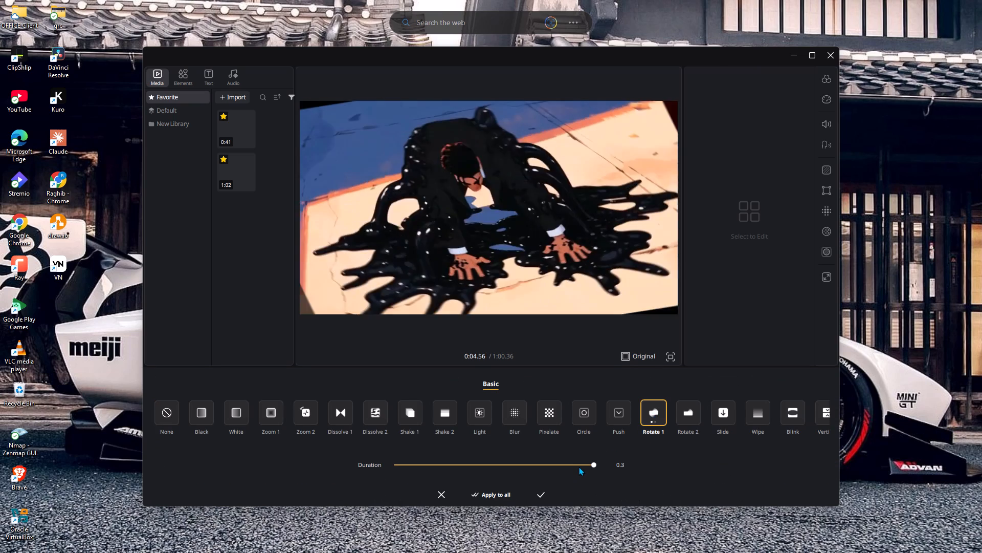
click(545, 492)
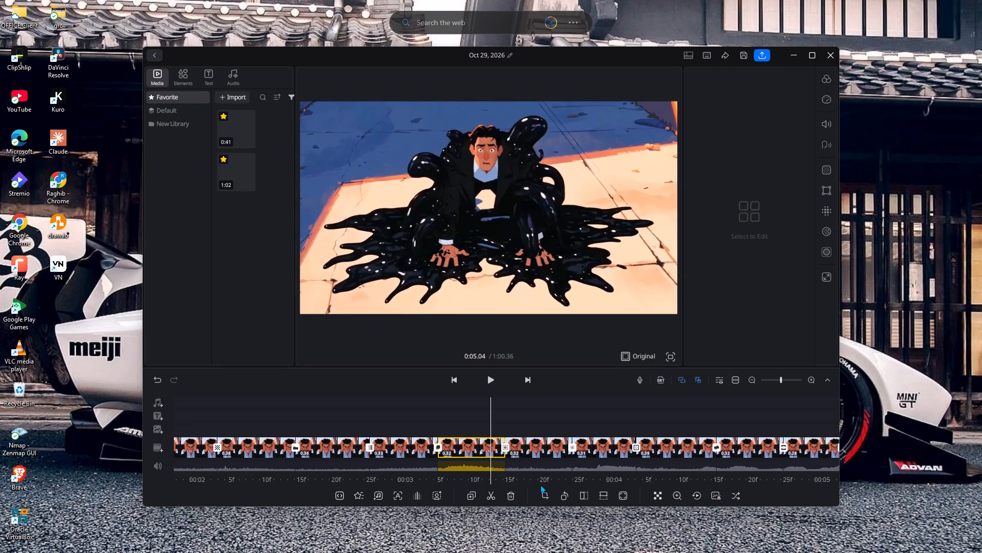
Add a Blur transition at the cut between the sixteenth and seventeenth clips and adjust its duration.
drag(703, 423, 488, 412)
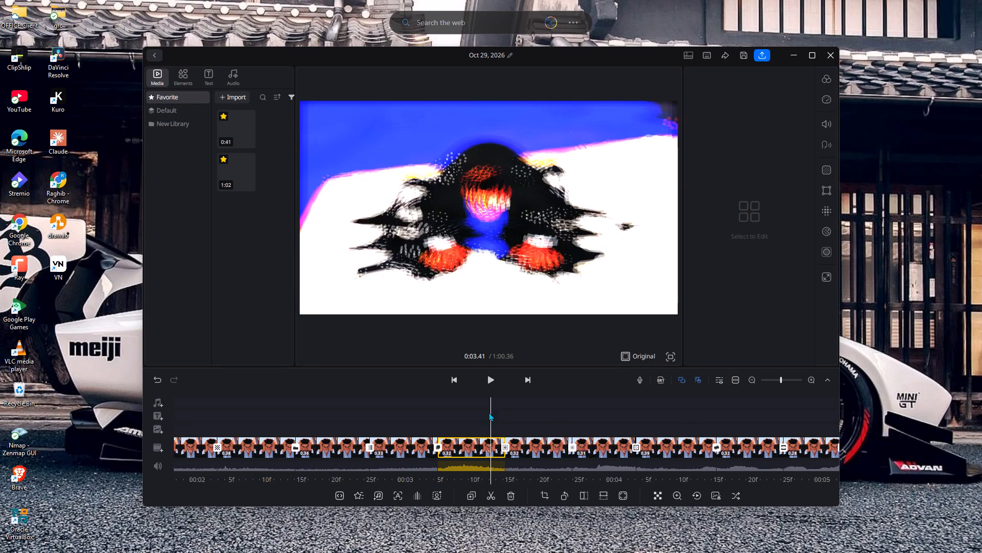
drag(488, 412, 476, 412)
drag(573, 422, 436, 427)
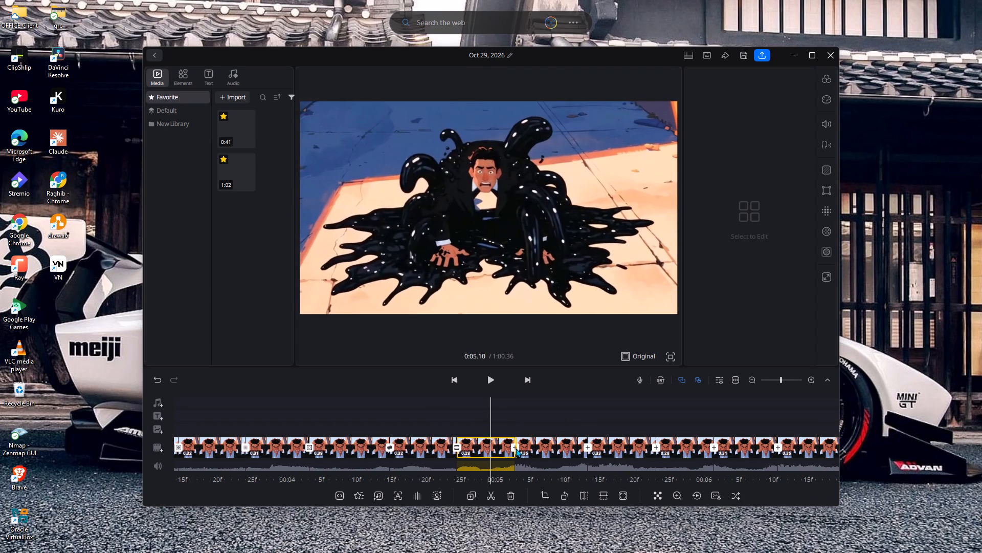
click(516, 448)
click(521, 421)
click(521, 454)
click(523, 461)
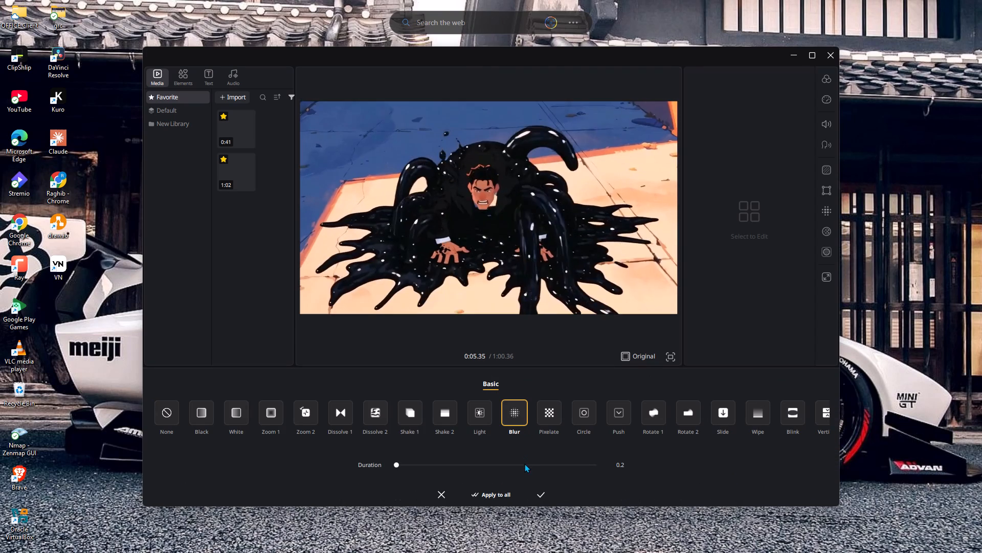
click(538, 492)
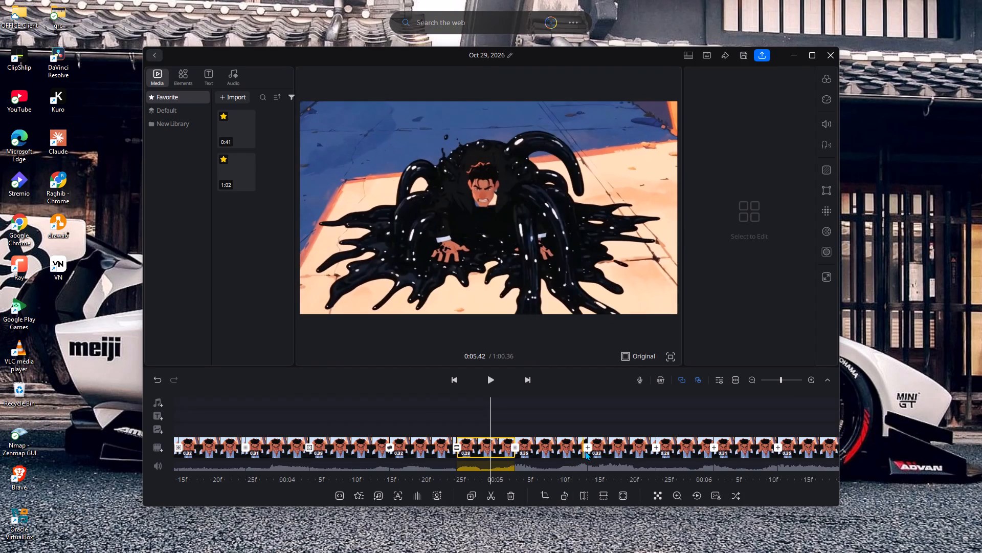
Add a downward Push transition at the cut between the seventeenth and eighteenth clips and adjust its duration.
click(587, 450)
click(628, 406)
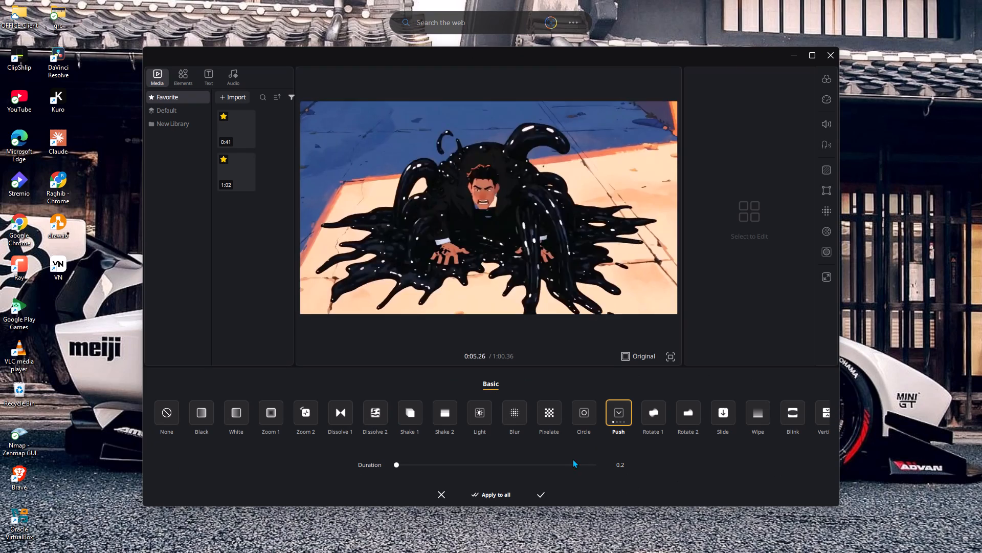
click(571, 459)
click(571, 464)
click(542, 492)
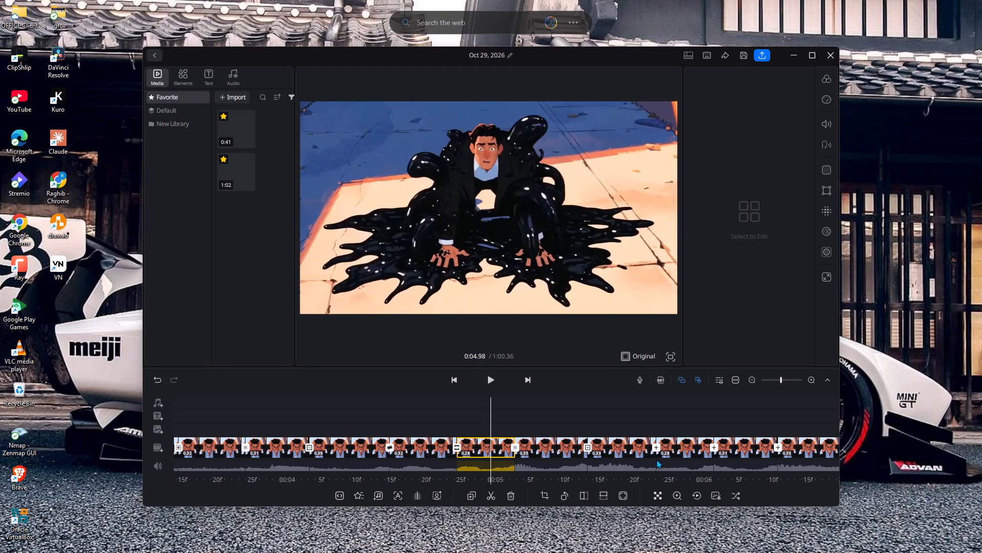
Add a Rotate 2 transition with a duration of 0.2 at the cut between the eighteenth and nineteenth clips.
click(656, 447)
click(678, 415)
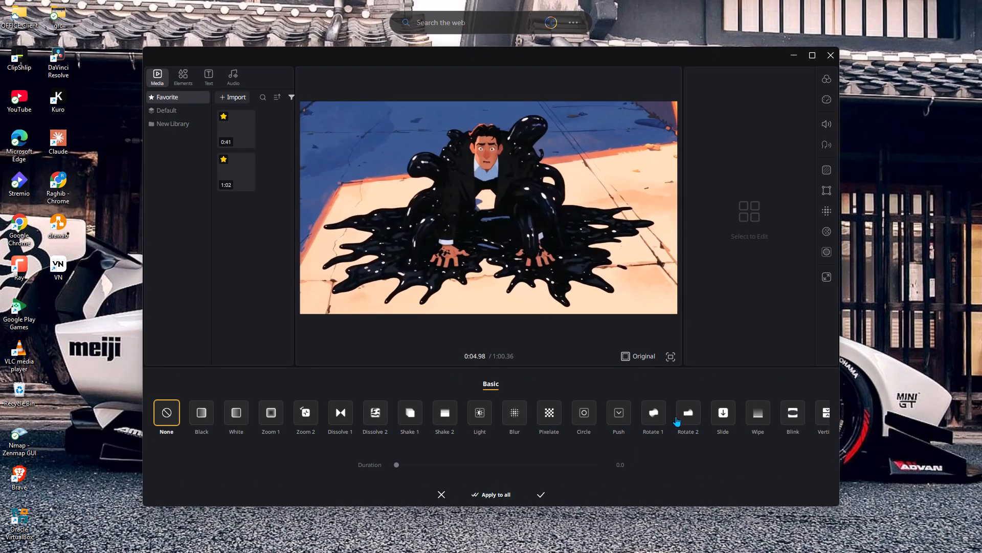
click(583, 465)
click(539, 496)
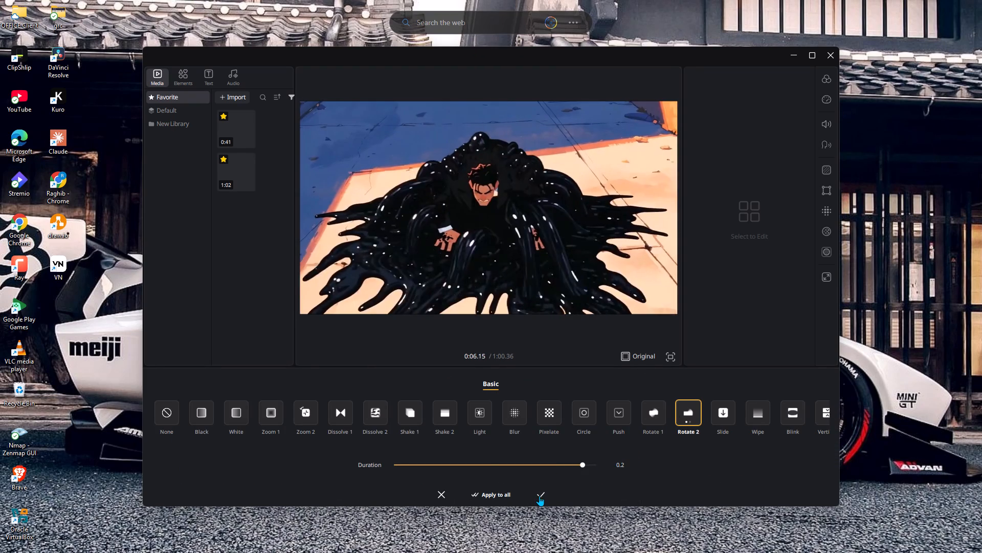
Add a Push transition in its rightward variant at the cut between the twentieth and twenty-first clips and adjust its duration.
click(776, 448)
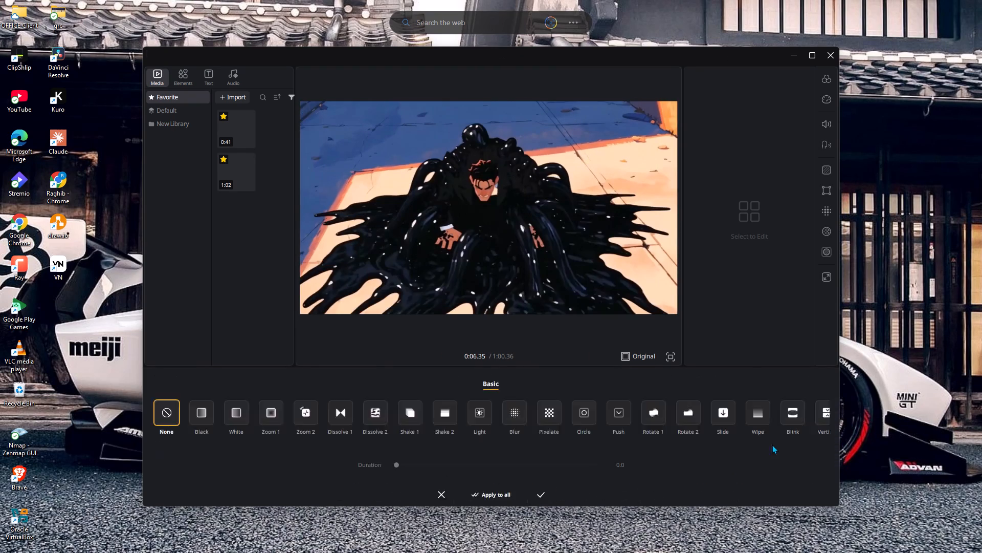
double_click(630, 412)
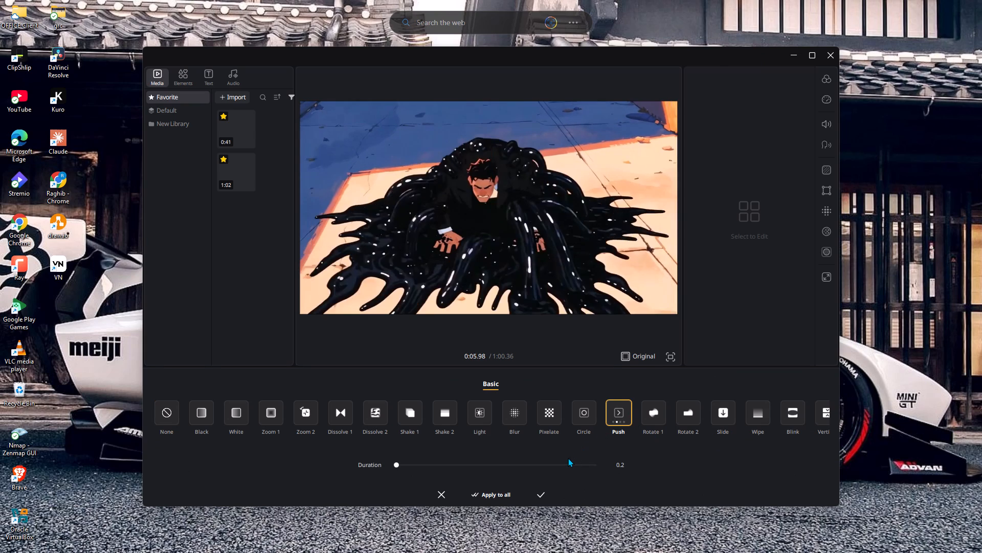
click(567, 459)
click(564, 465)
click(540, 497)
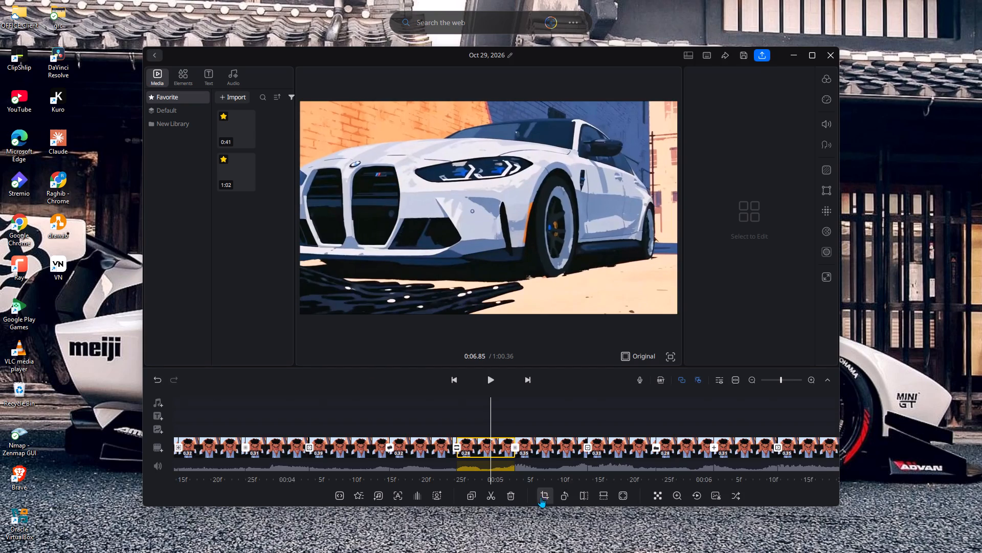
Add a Zoom 2 transition in its second variant at the cut between the nineteenth and twentieth clips and shorten its duration.
click(715, 450)
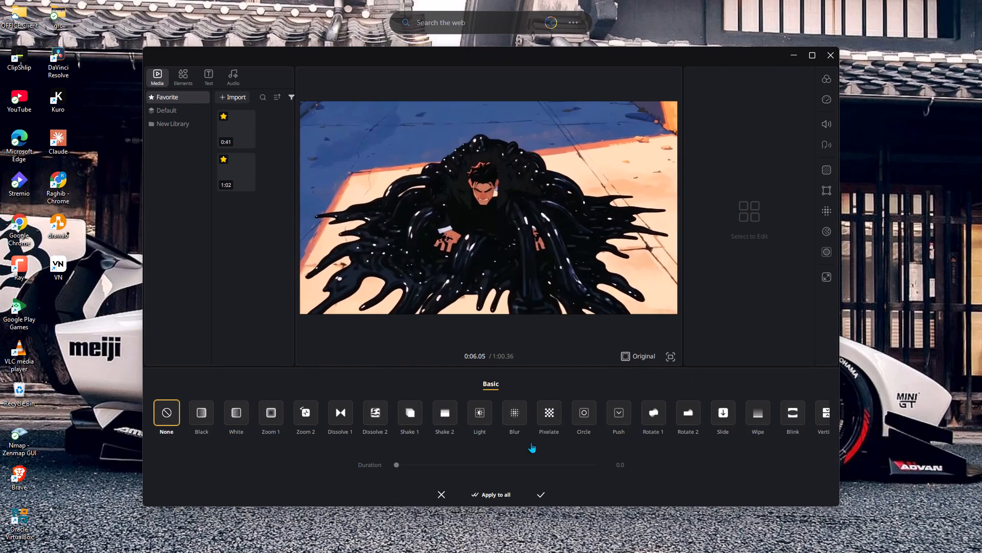
double_click(319, 419)
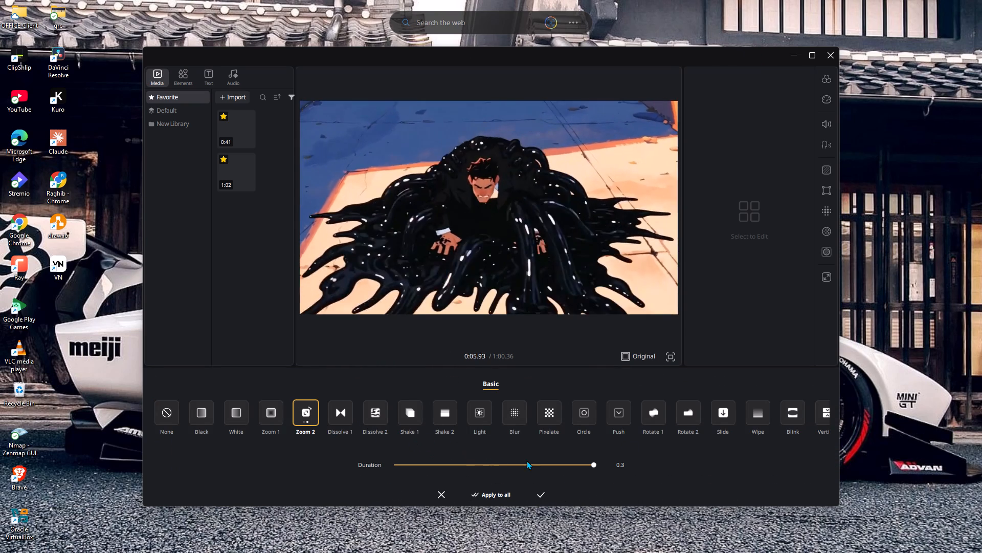
click(536, 467)
click(543, 493)
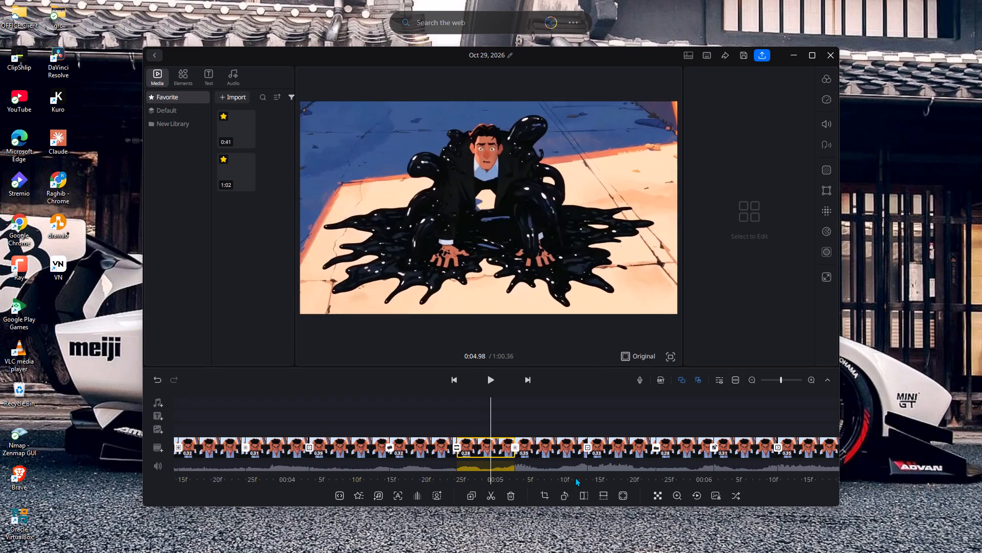
Add a Shake 1 transition at the cut between the twenty-first and twenty-second clips, near 0:06.7, and shorten its duration.
drag(747, 443, 493, 439)
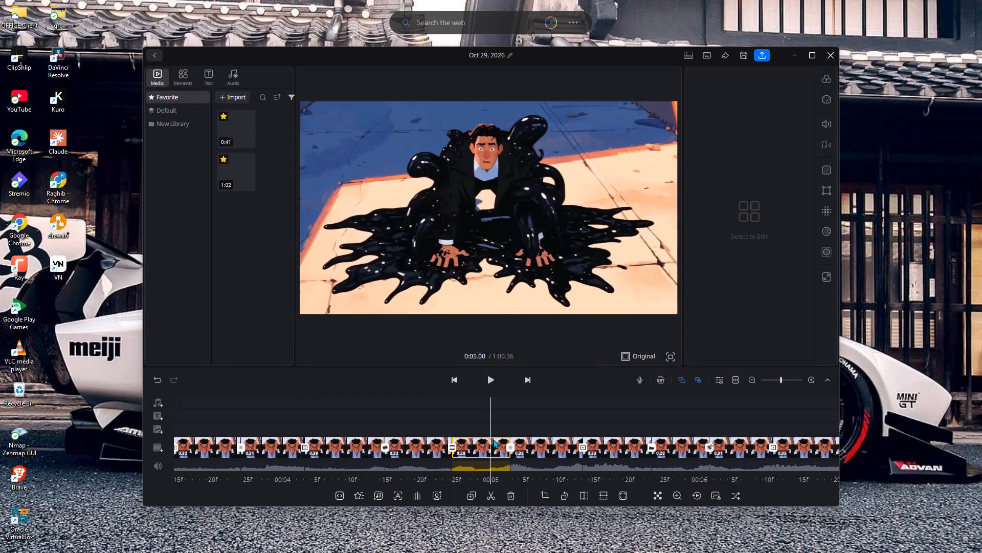
drag(493, 439, 318, 441)
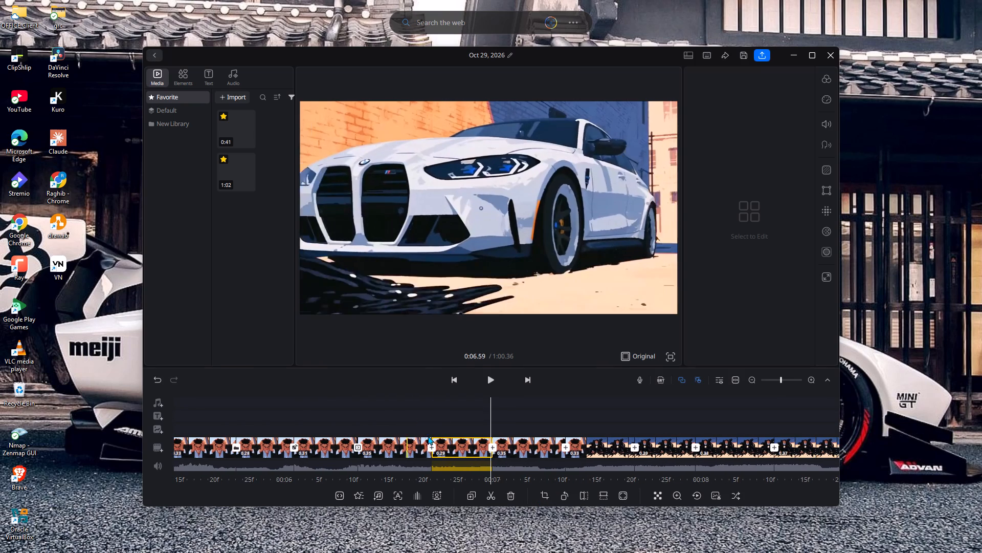
drag(468, 415, 359, 419)
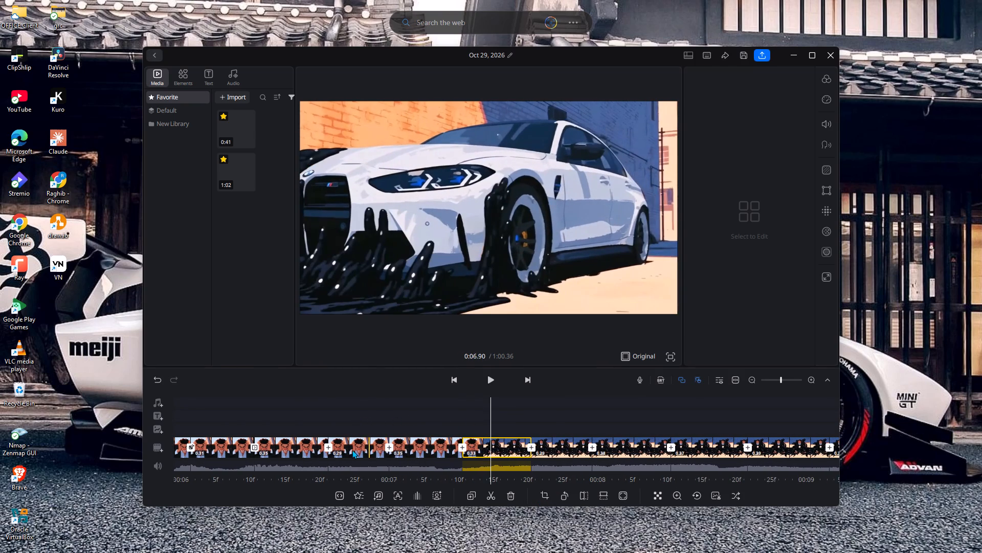
click(330, 444)
click(408, 418)
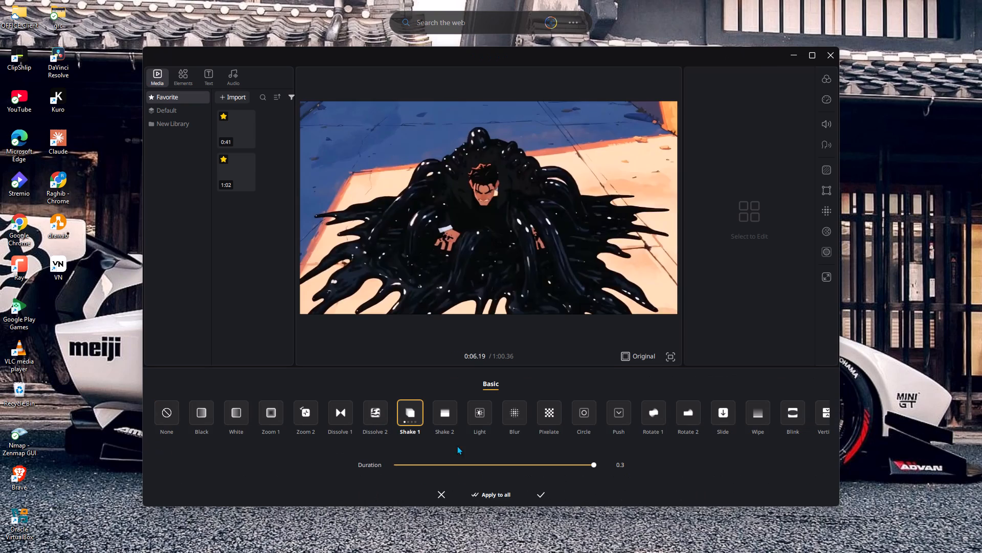
click(540, 467)
click(540, 496)
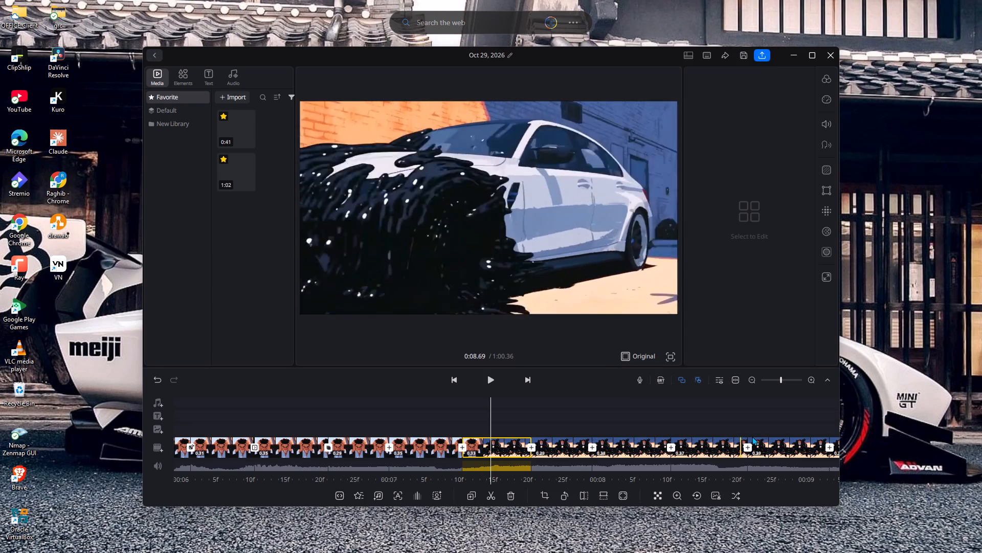
Add a Slide transition with a duration of 0.2 at the cut between the twenty-eighth and twenty-ninth clips, just after 0:09.
click(828, 446)
click(734, 420)
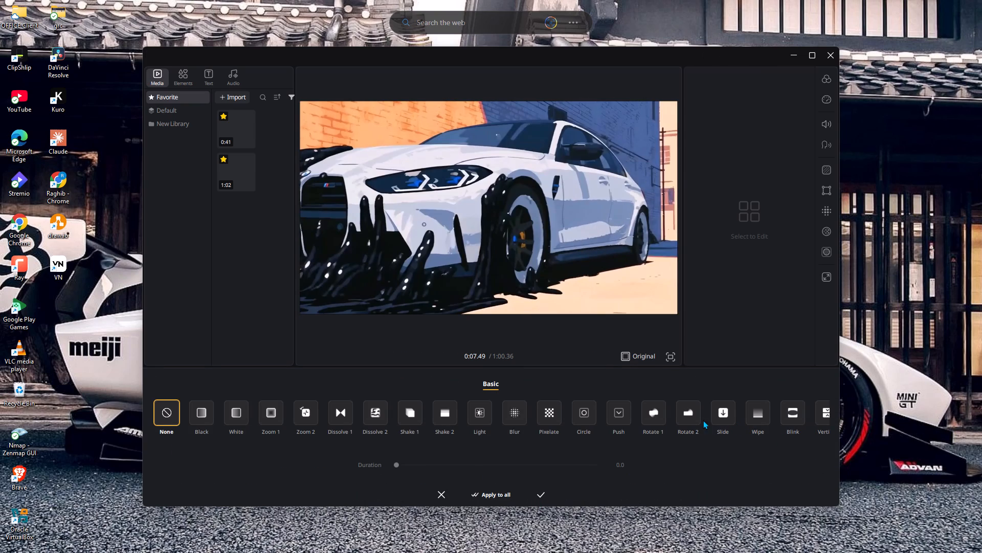
click(703, 420)
click(532, 465)
click(543, 492)
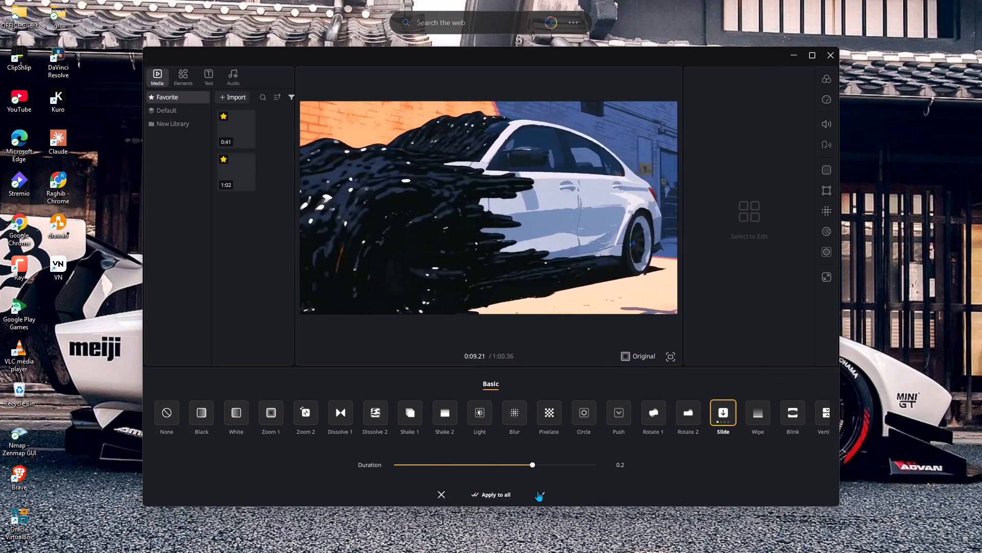
Add a Light transition with a duration of 0.3 at the cut between the twenty-third and twenty-fourth clips, near 0:07.4.
click(457, 447)
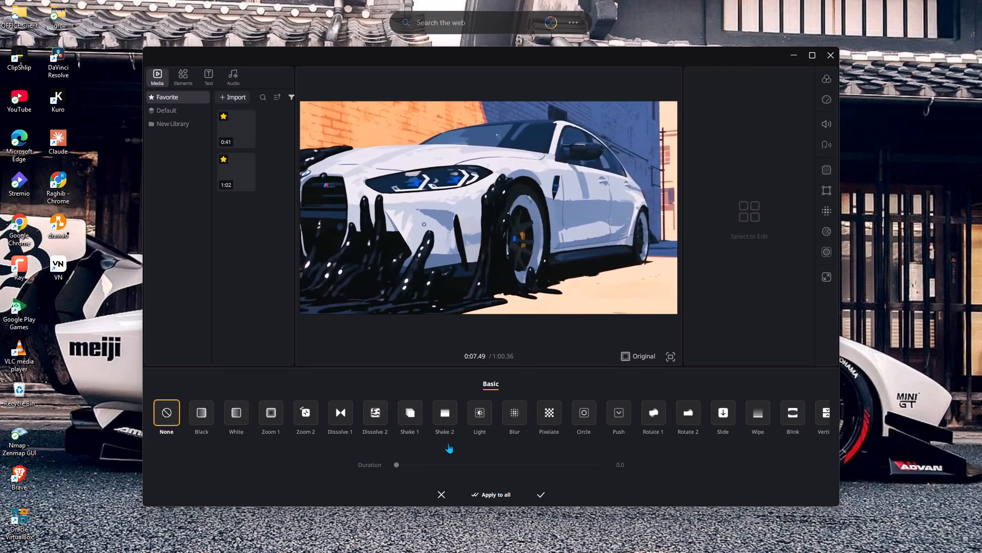
click(395, 428)
click(467, 413)
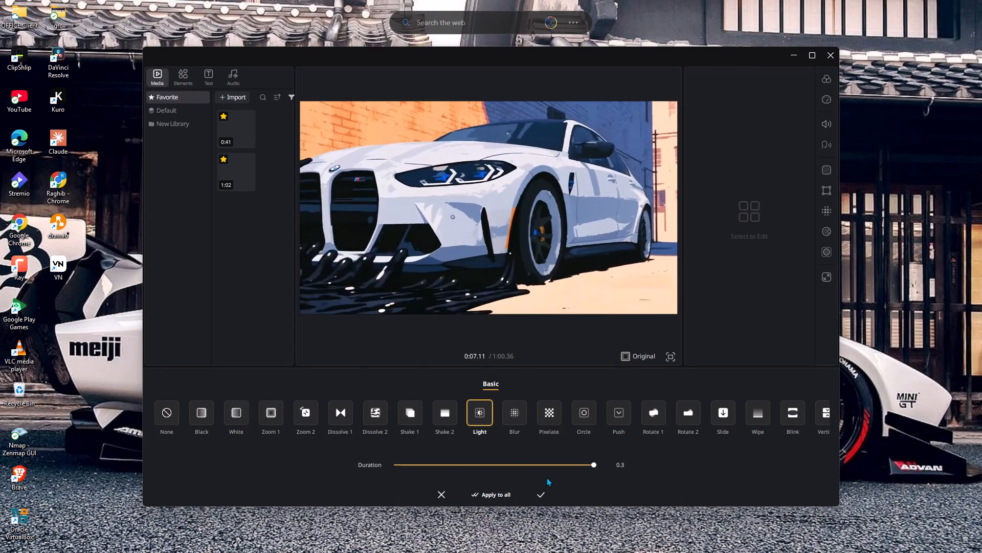
click(547, 477)
click(550, 470)
click(546, 459)
click(545, 464)
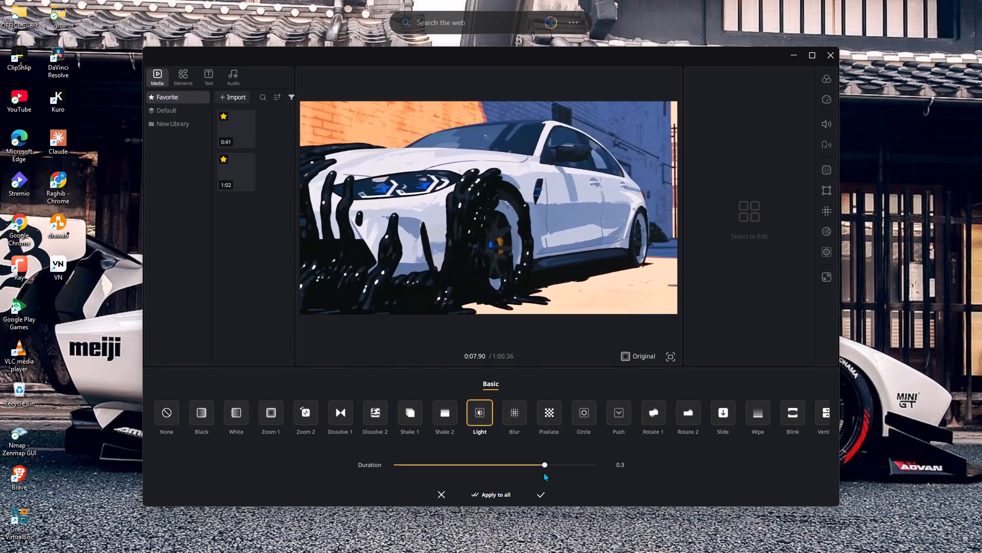
click(538, 492)
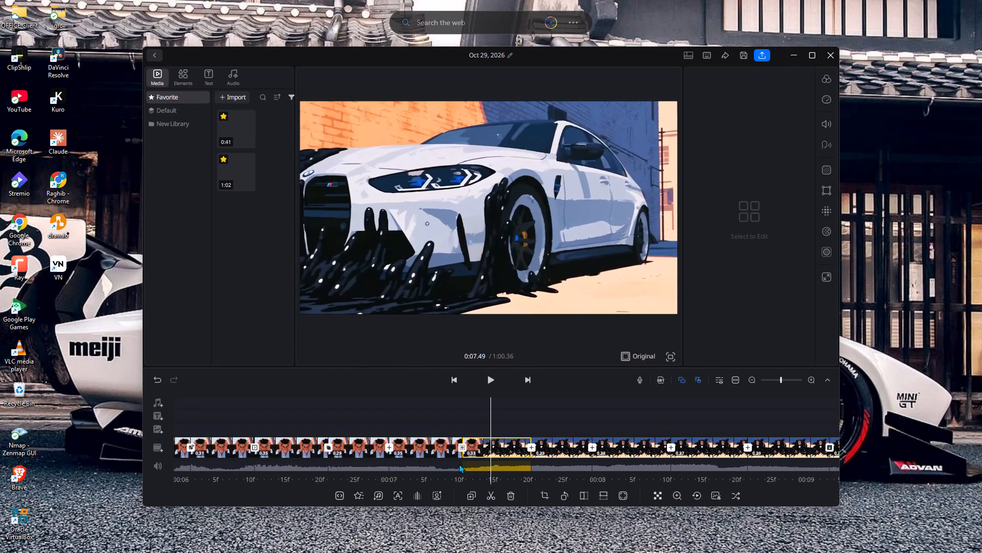
Add a Circle transition with a duration of 0.2 at the cut between the twenty-second and twenty-third clips, near 0:07.
click(388, 448)
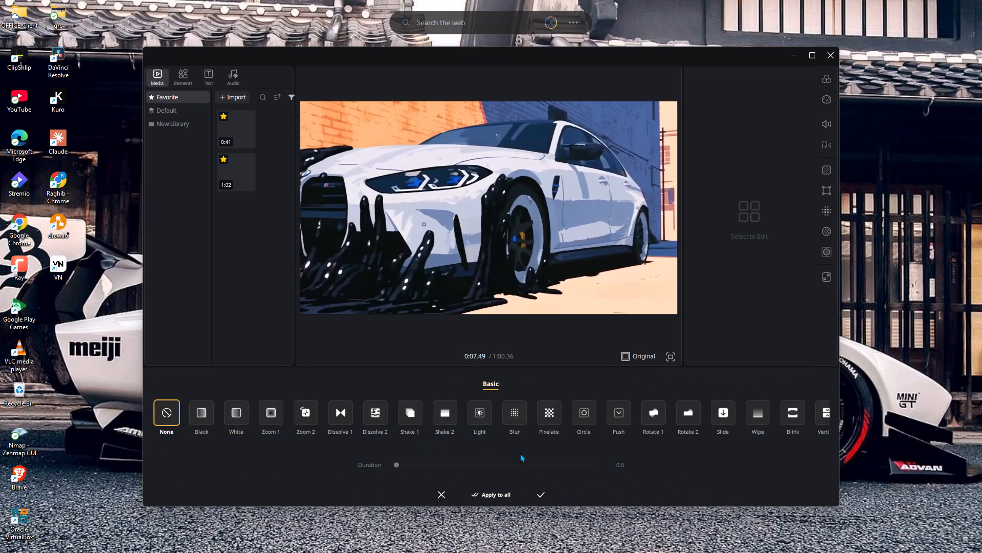
click(588, 415)
click(579, 465)
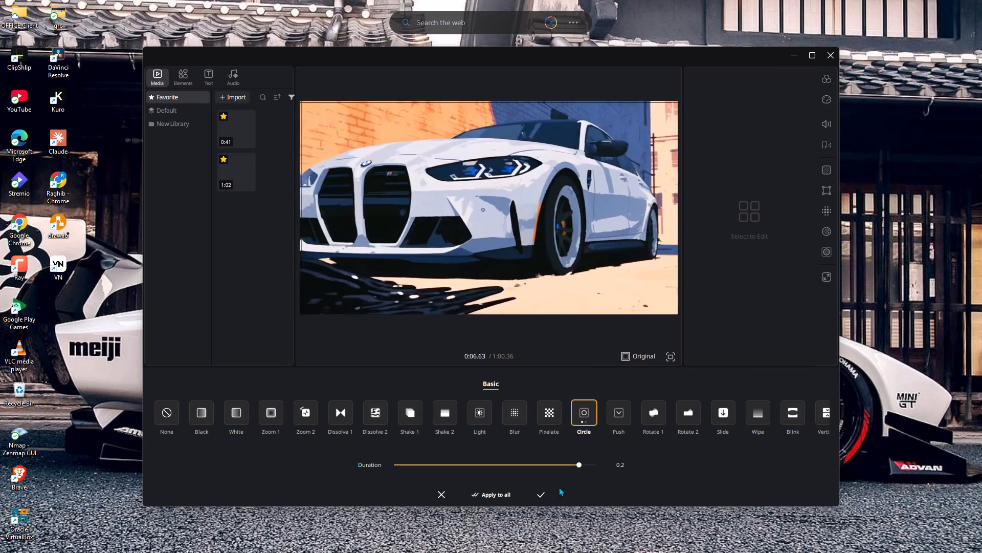
click(540, 492)
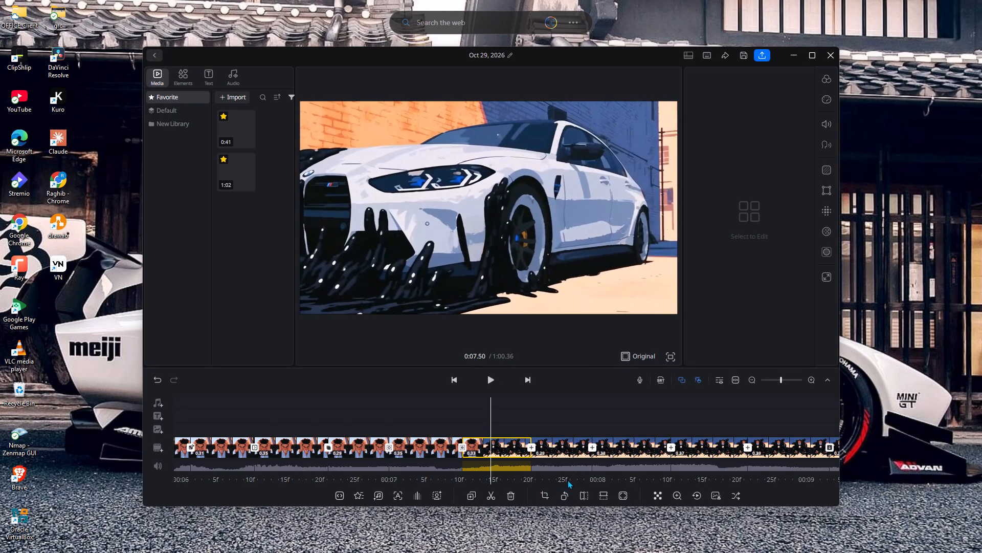
Add a Pixelate transition with a duration of 0.2 at the cut between the twenty-sixth and twenty-seventh clips.
click(671, 444)
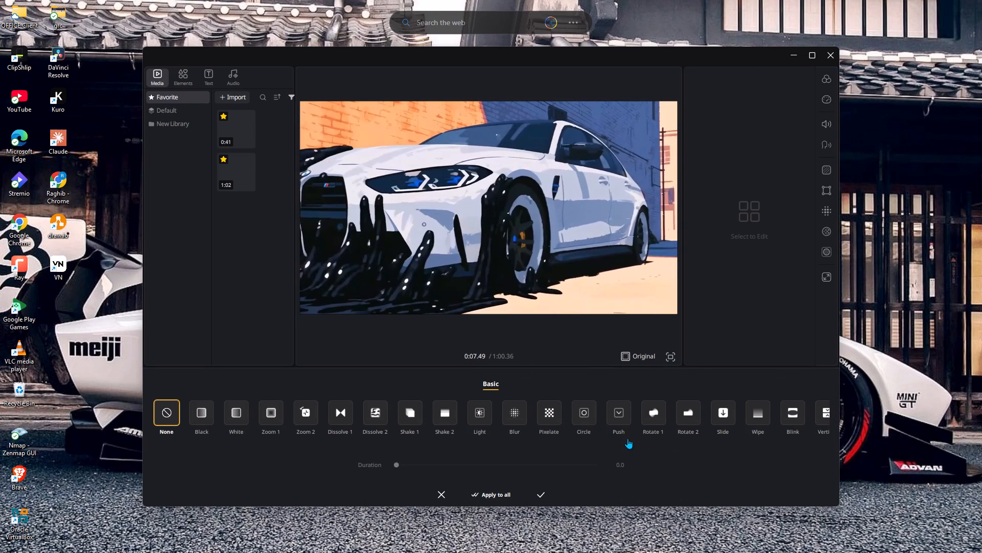
click(567, 424)
click(548, 424)
click(551, 468)
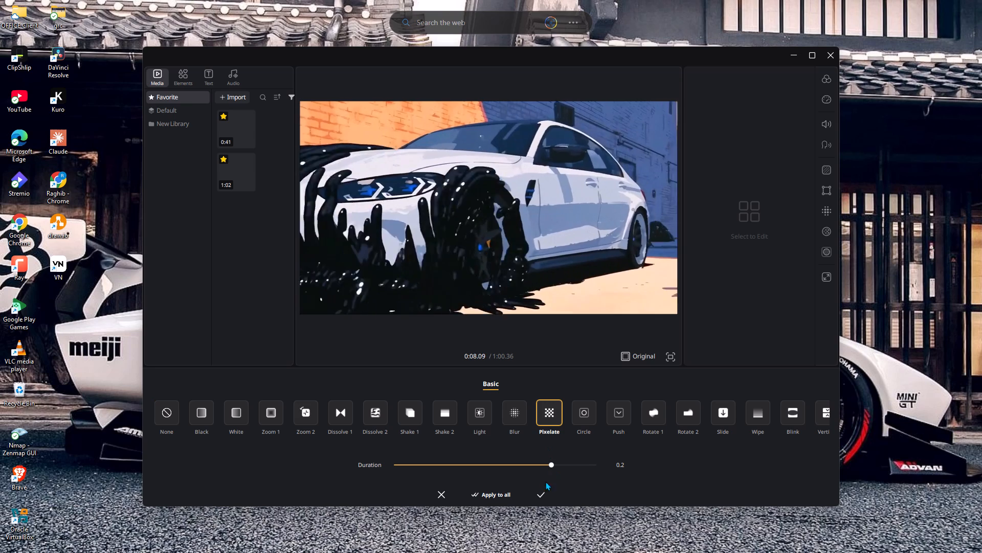
click(542, 495)
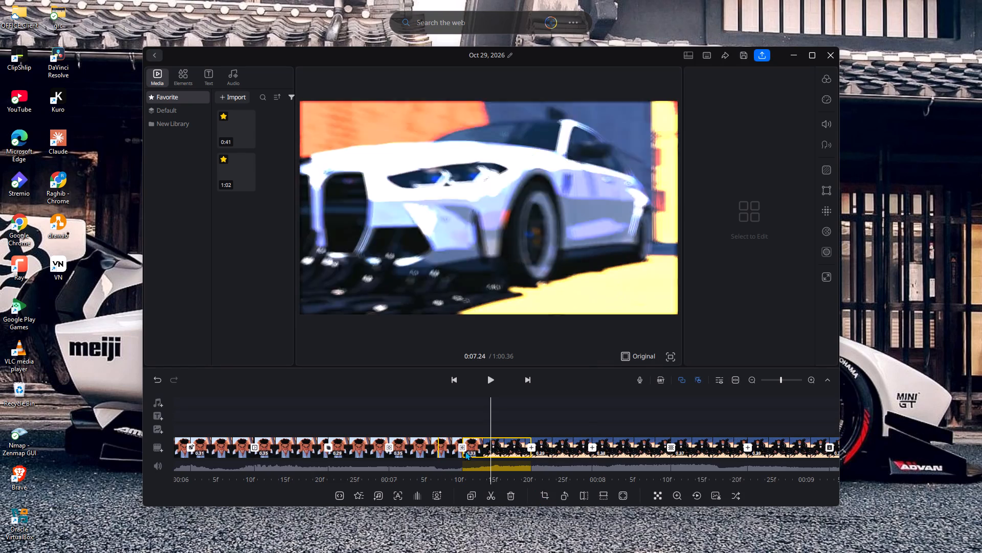
Add a Shake 2 transition with a duration of 0.2 at the cut between the twenty-fourth and twenty-fifth clips.
click(532, 448)
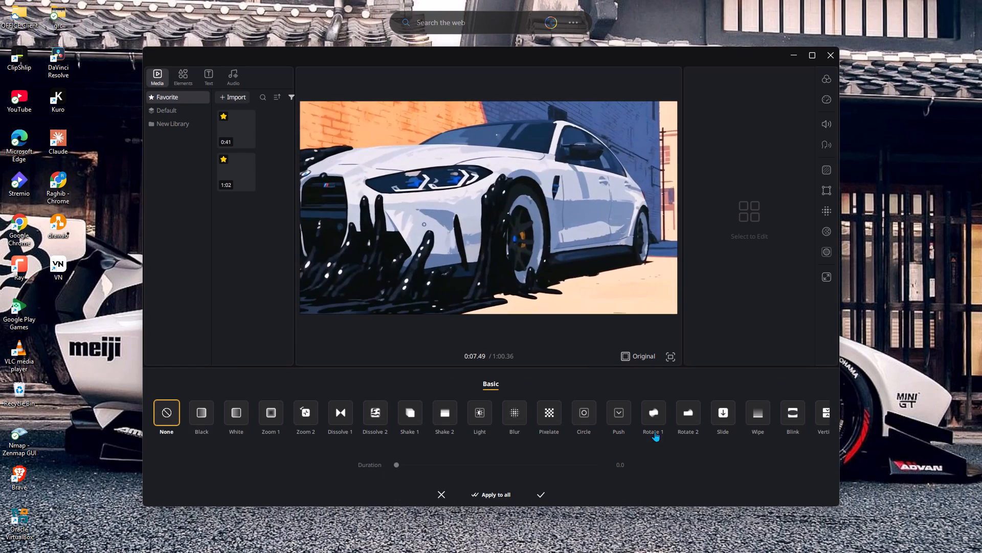
double_click(680, 421)
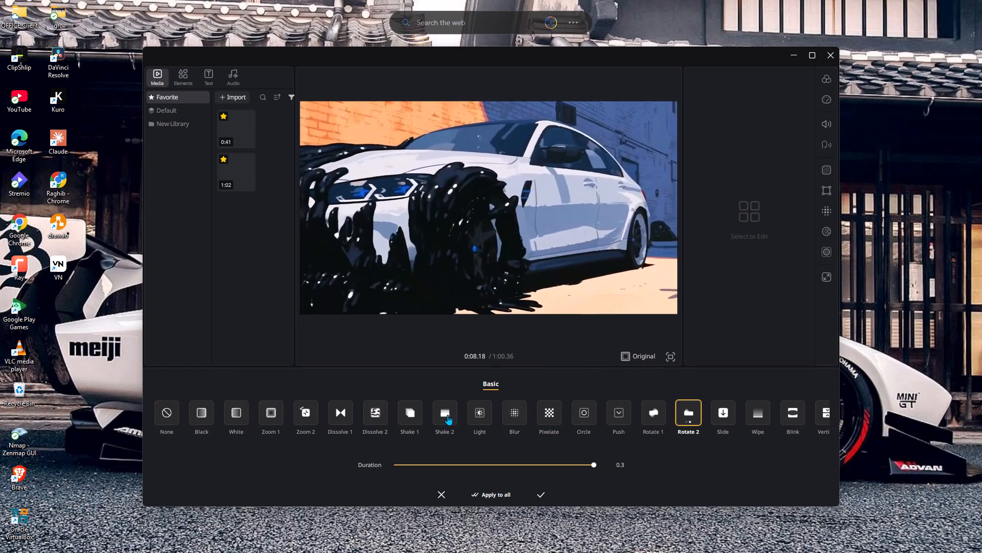
click(448, 415)
click(556, 468)
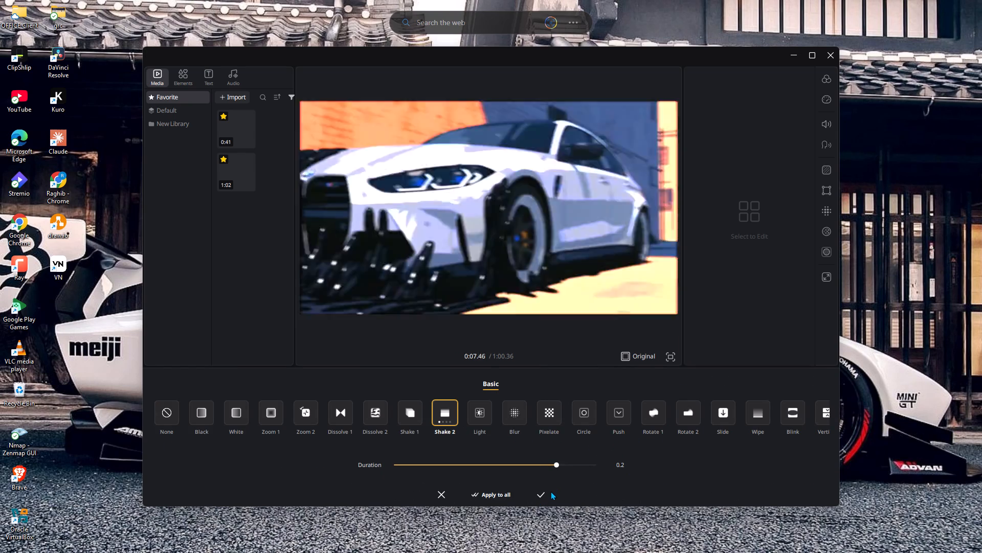
click(542, 491)
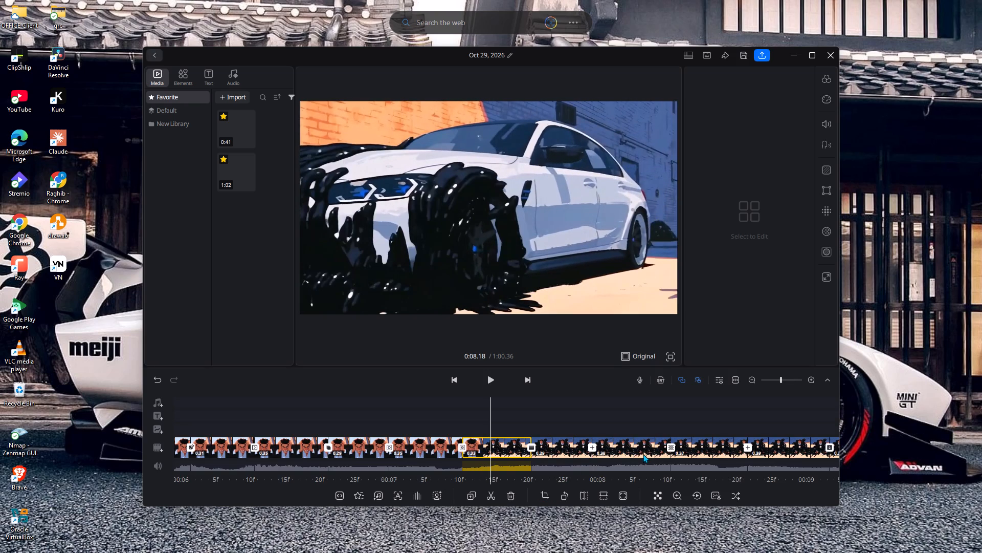
Add a Rotate 2 transition with a duration of 0.3 at the cut between the twenty-seventh and twenty-eighth clips.
click(746, 446)
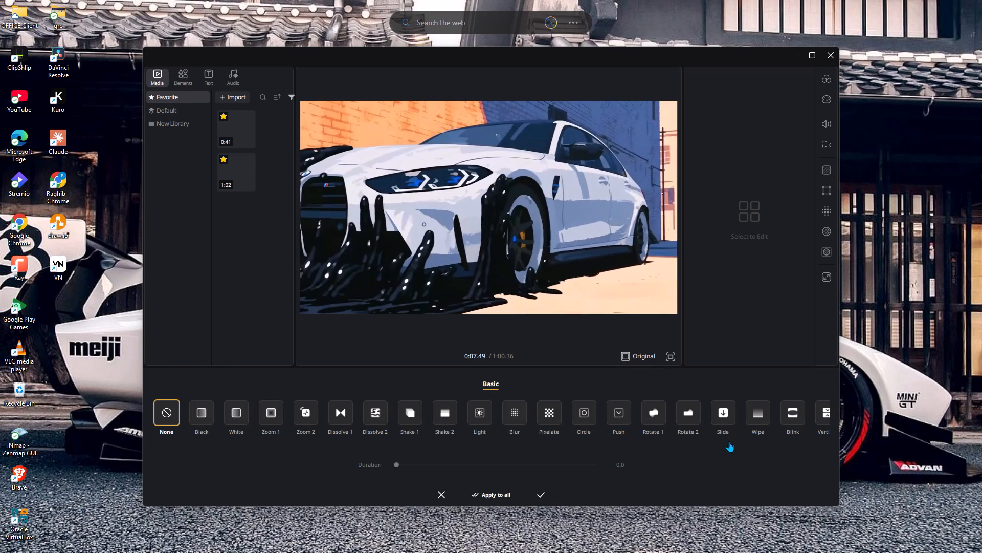
click(684, 412)
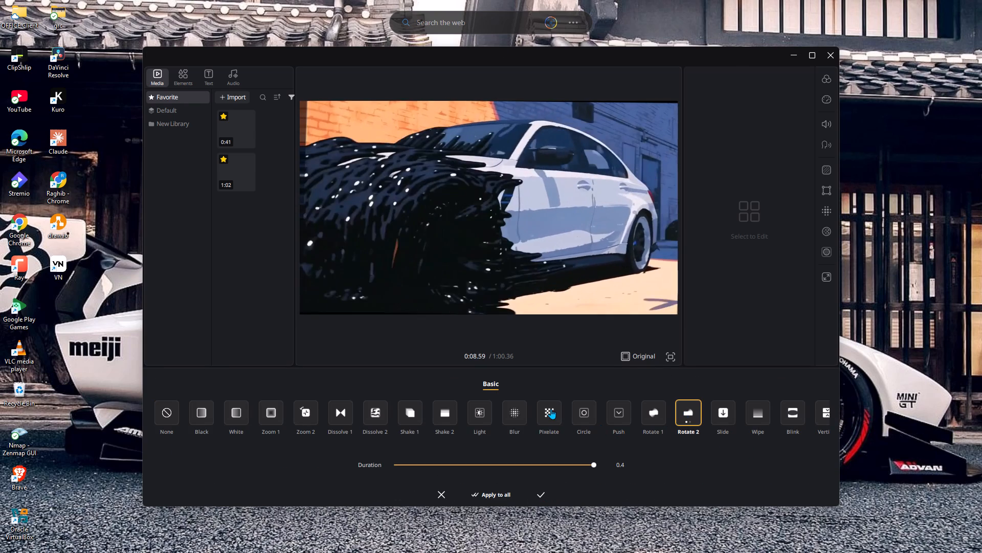
click(561, 468)
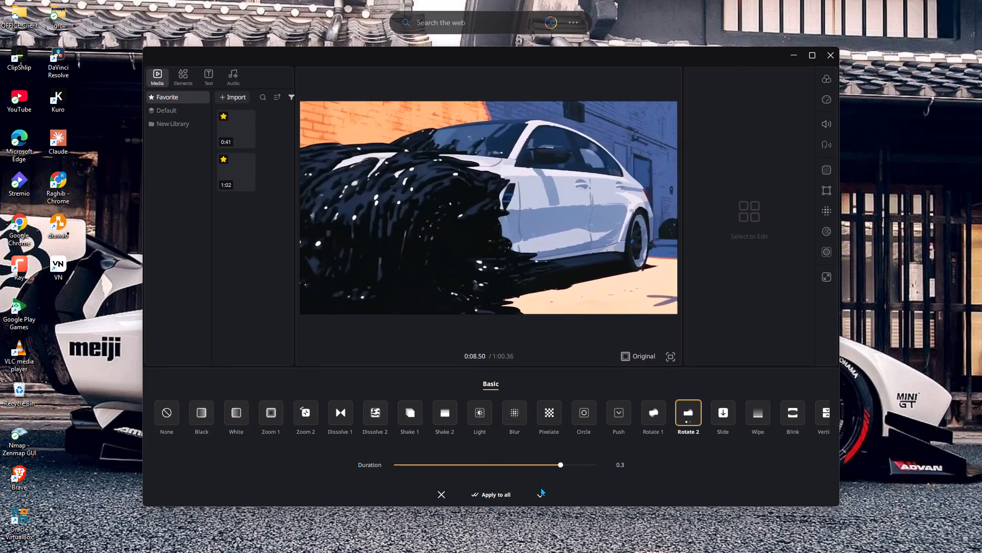
click(540, 487)
Add a Rotate 2 transition in its second variant at the cut between the twenty-ninth and thirtieth clips and shorten its duration.
drag(722, 421, 555, 420)
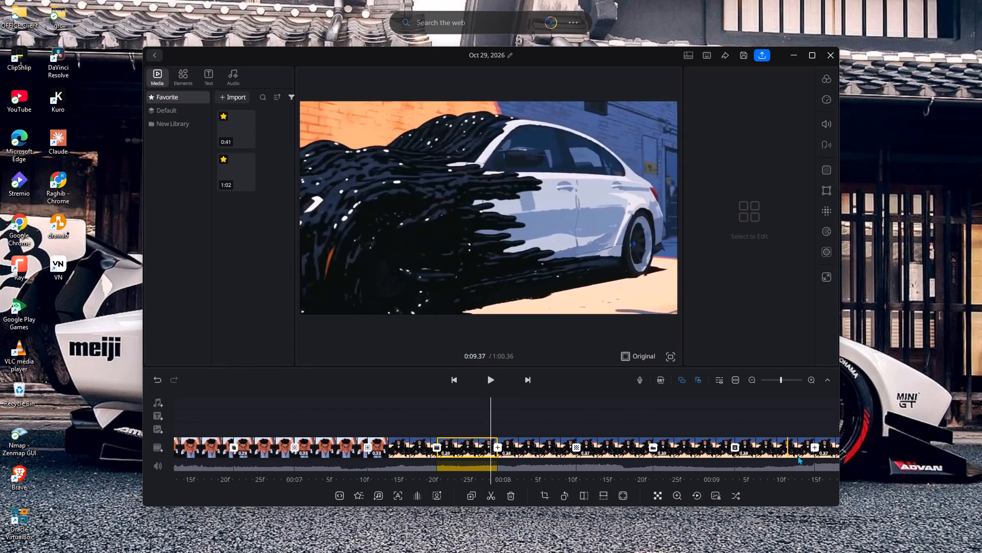
click(817, 444)
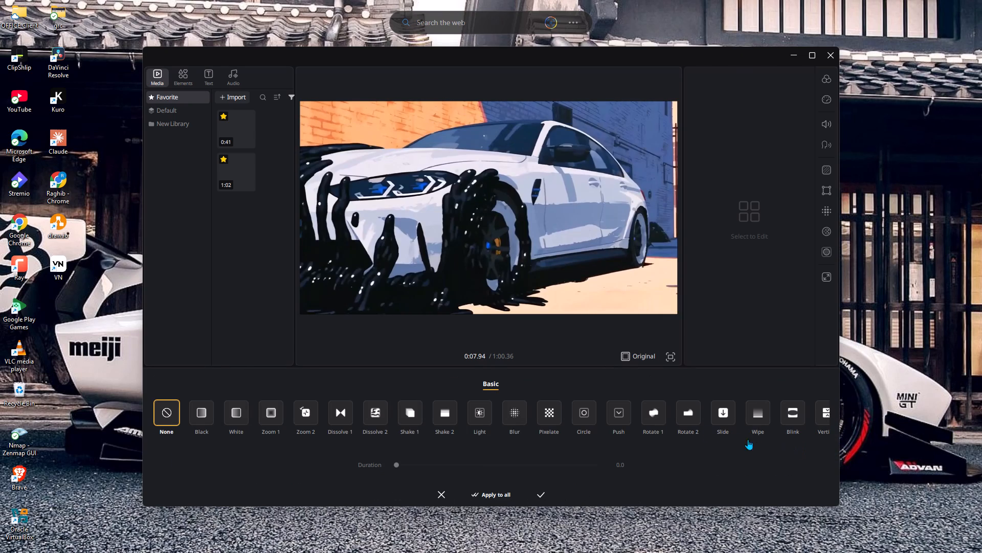
click(675, 422)
click(688, 416)
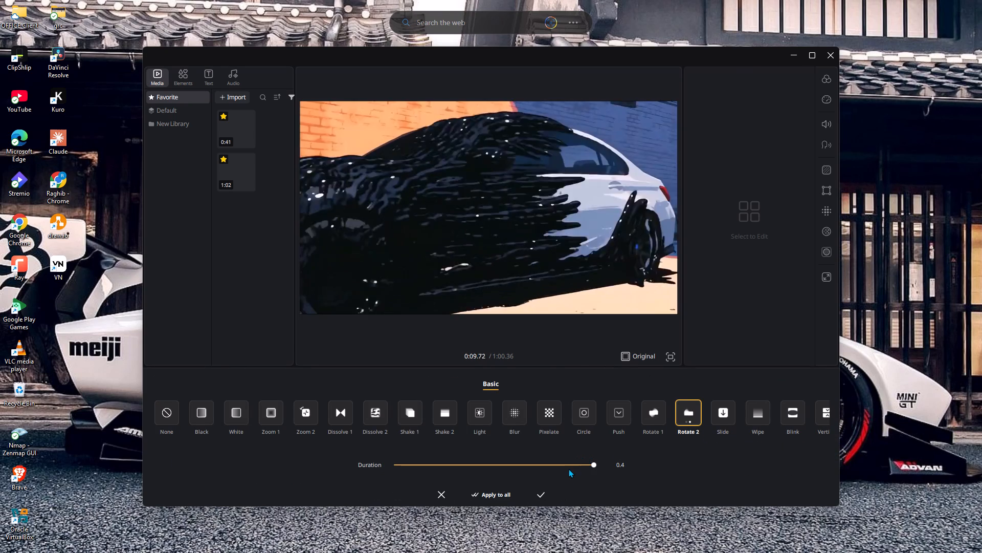
click(568, 469)
click(542, 496)
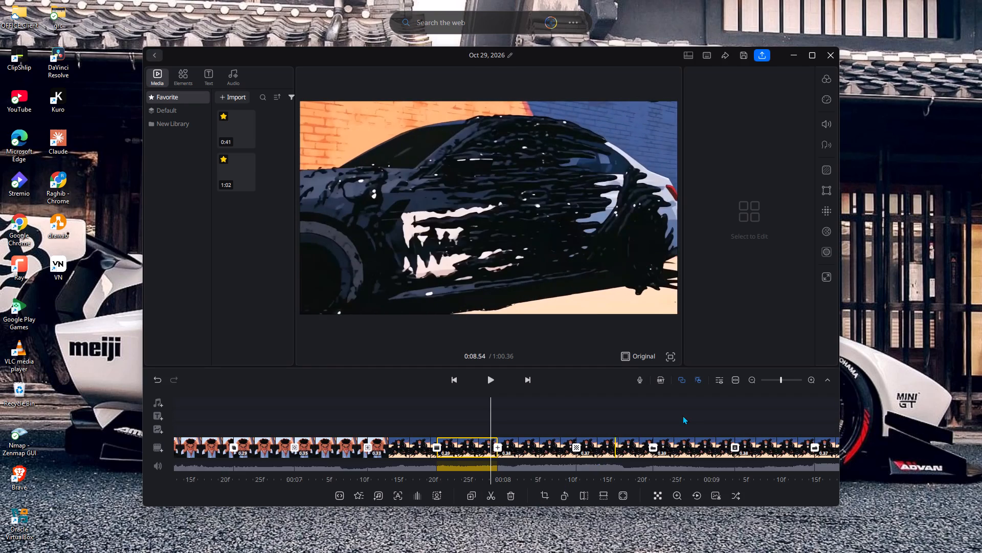
Add a Shake 2 transition at the cut between the thirtieth and thirty-first clips, just before 0:10, and adjust its duration.
drag(698, 410, 324, 434)
drag(539, 415, 540, 414)
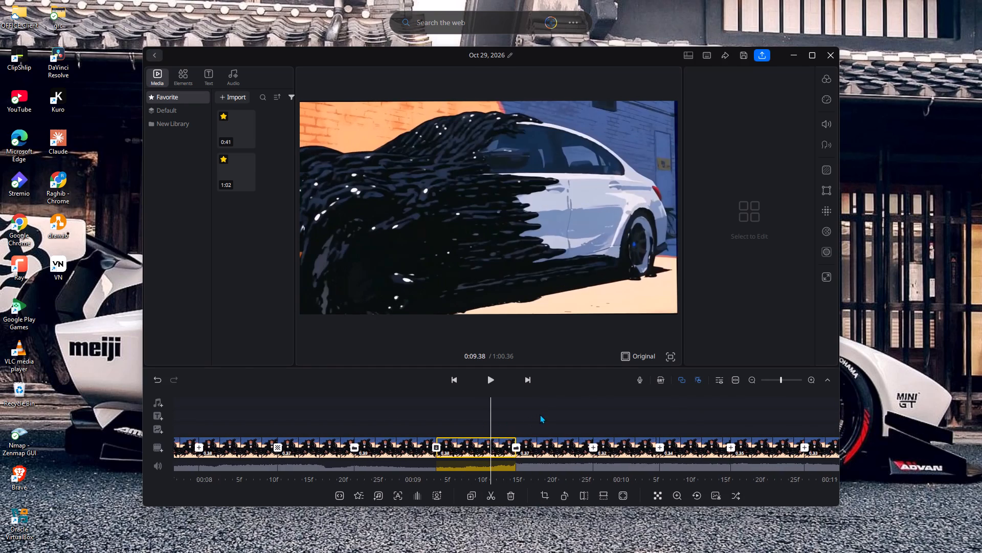
drag(540, 414, 279, 413)
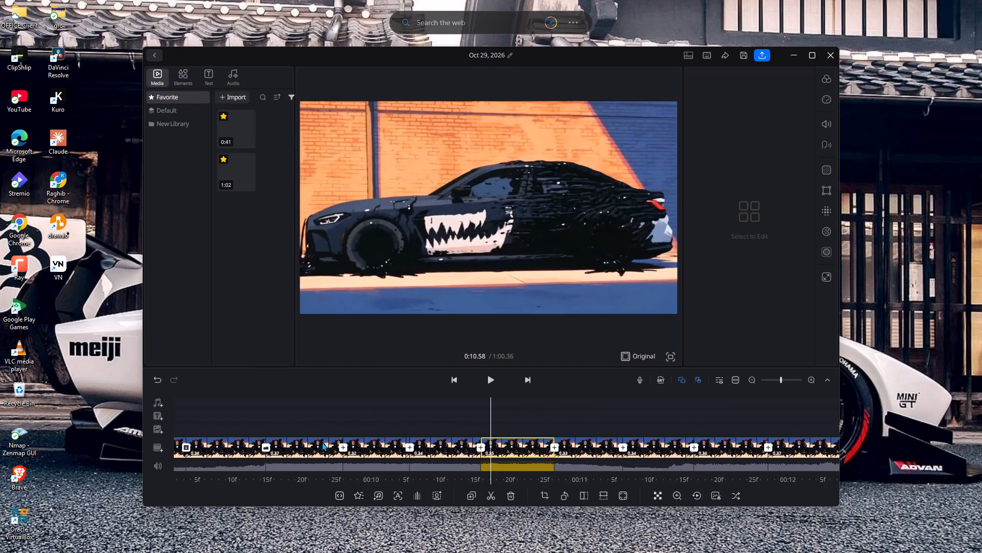
click(343, 446)
click(439, 416)
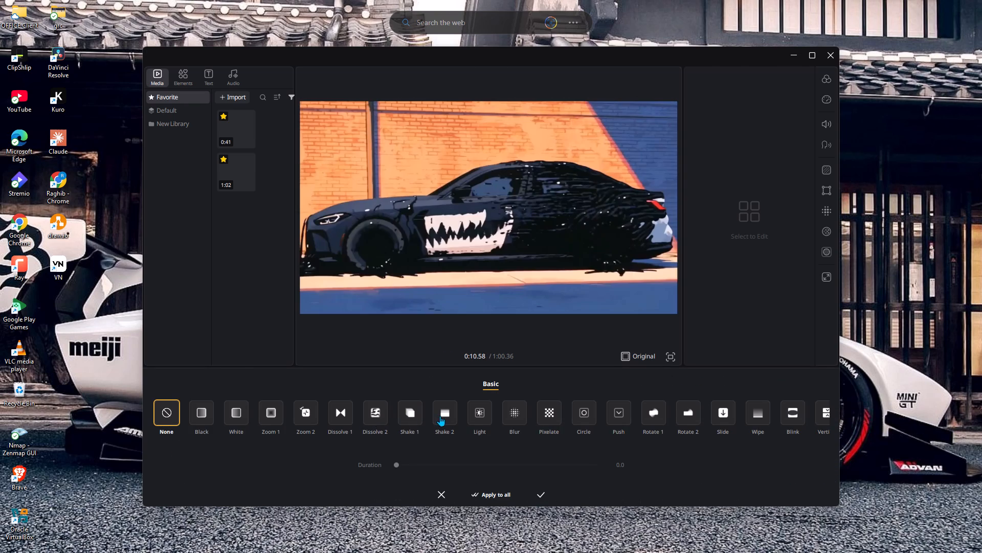
click(538, 467)
click(541, 494)
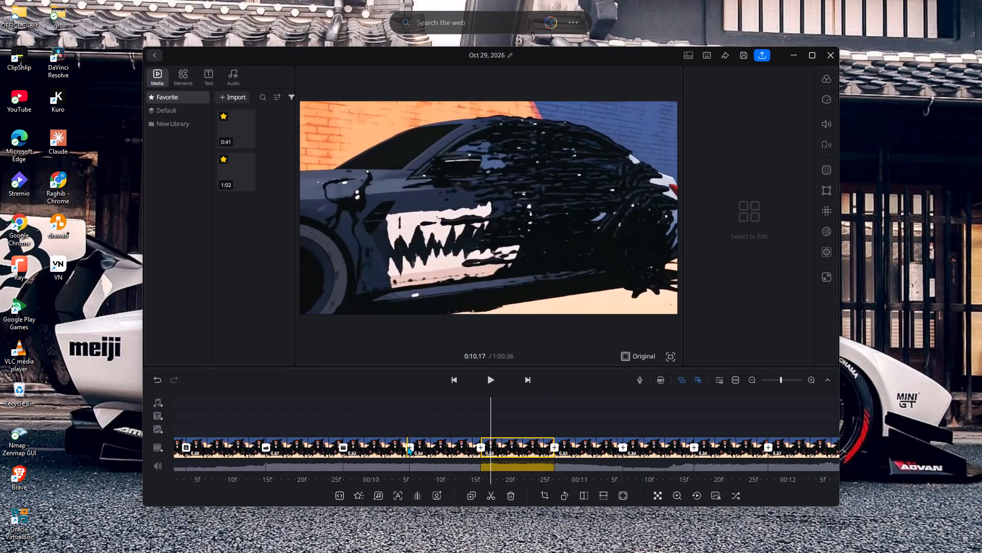
Add a Pixelate transition with a duration of 0.2 at the cut just after 0:10, at about 0:10.2.
click(407, 446)
click(545, 424)
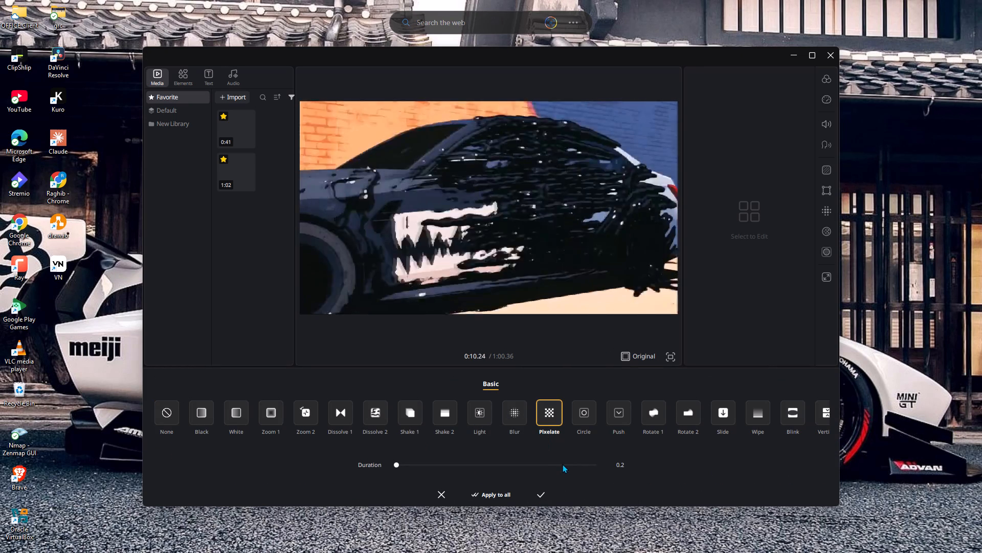
click(562, 464)
click(541, 492)
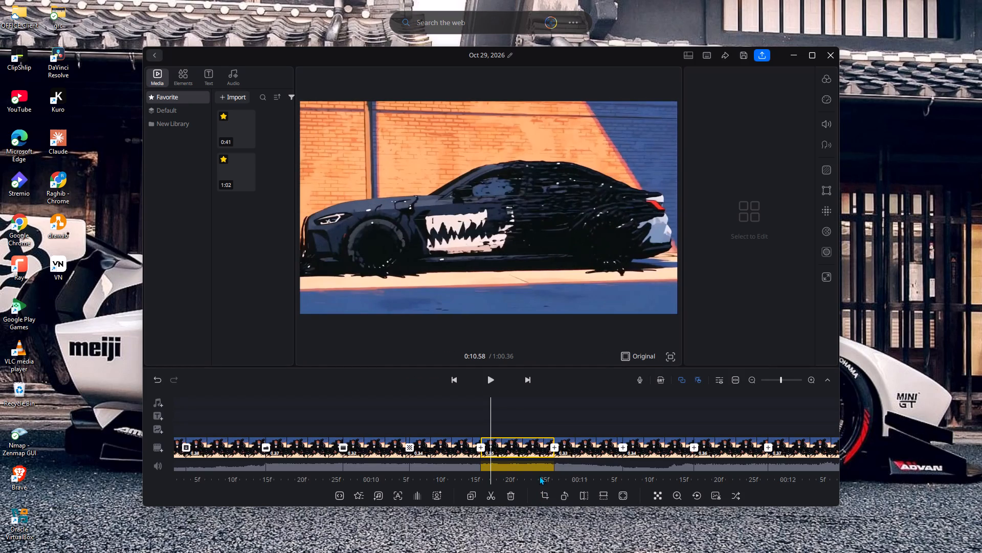
Add a Pixelate transition with a duration of 0.2 at the cut at about 0:10.9, just before 0:11.
click(555, 445)
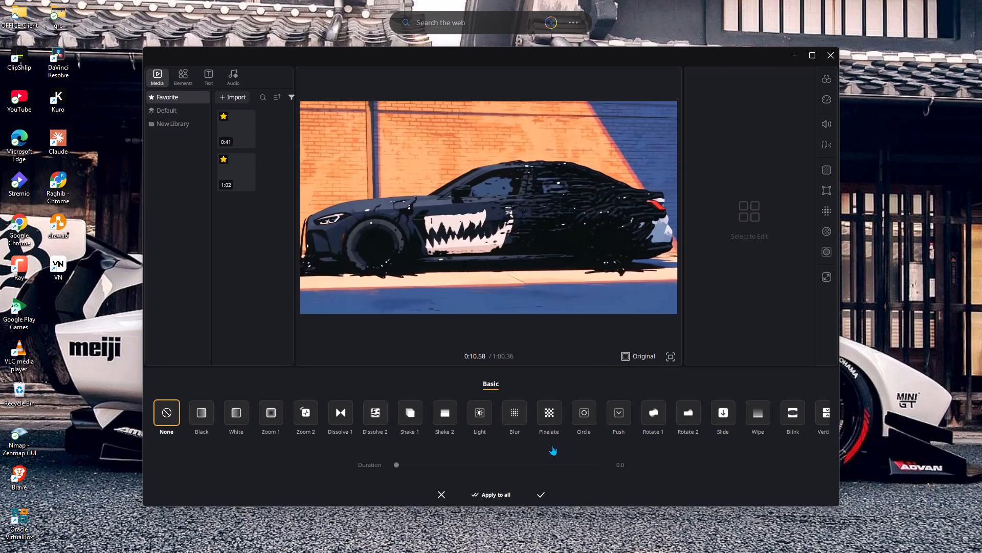
click(545, 410)
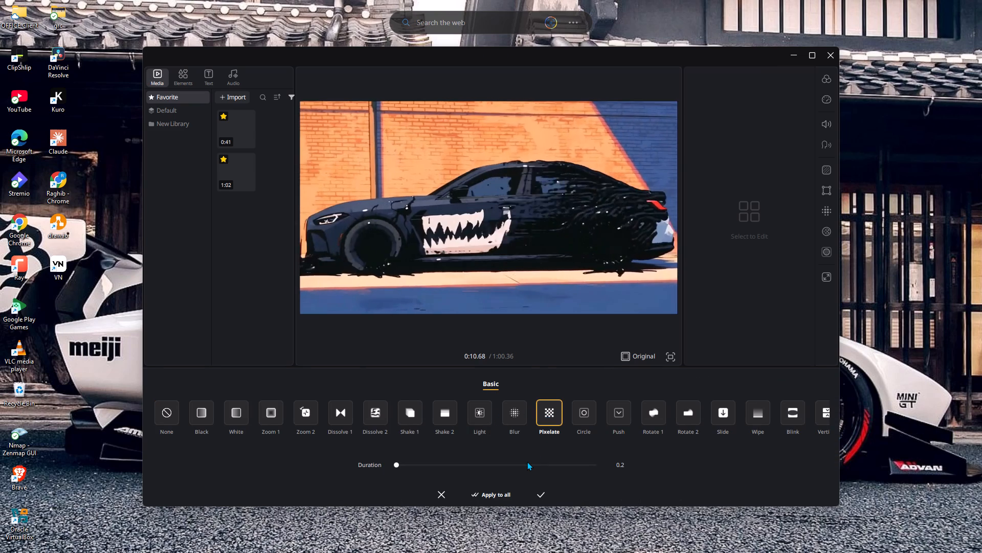
click(526, 462)
click(539, 494)
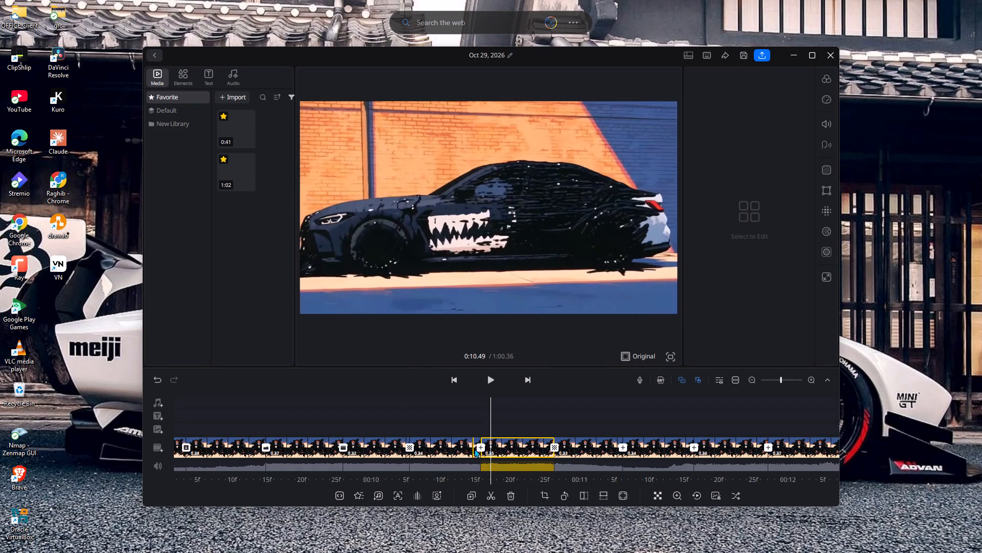
Add a Zoom 2 transition at the cut at about 0:10.5 and adjust its duration.
click(478, 449)
click(285, 421)
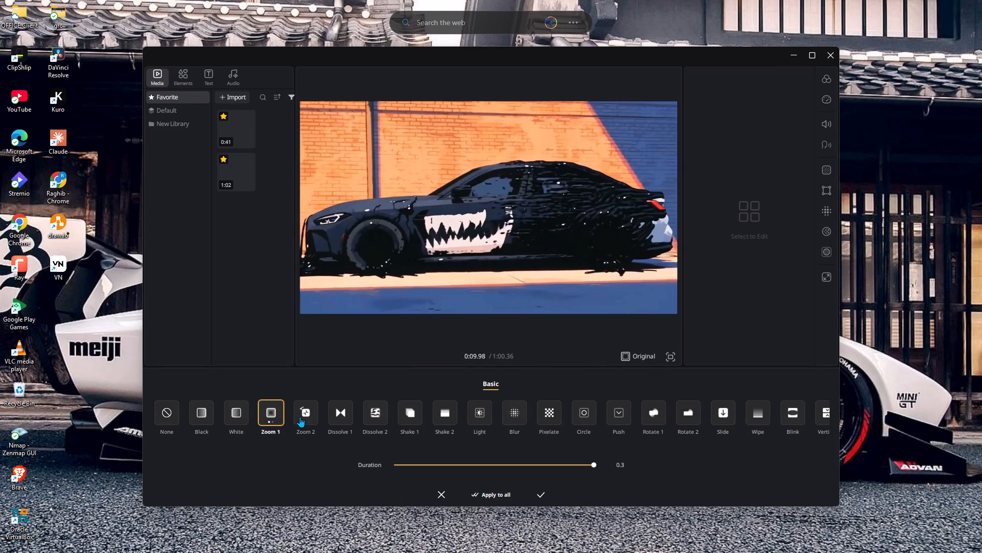
click(300, 417)
click(551, 468)
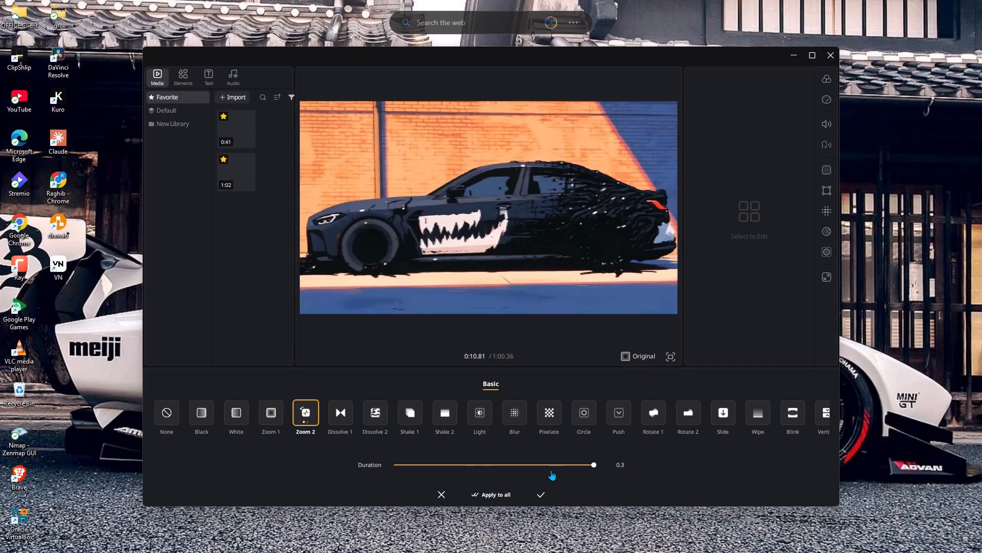
click(539, 498)
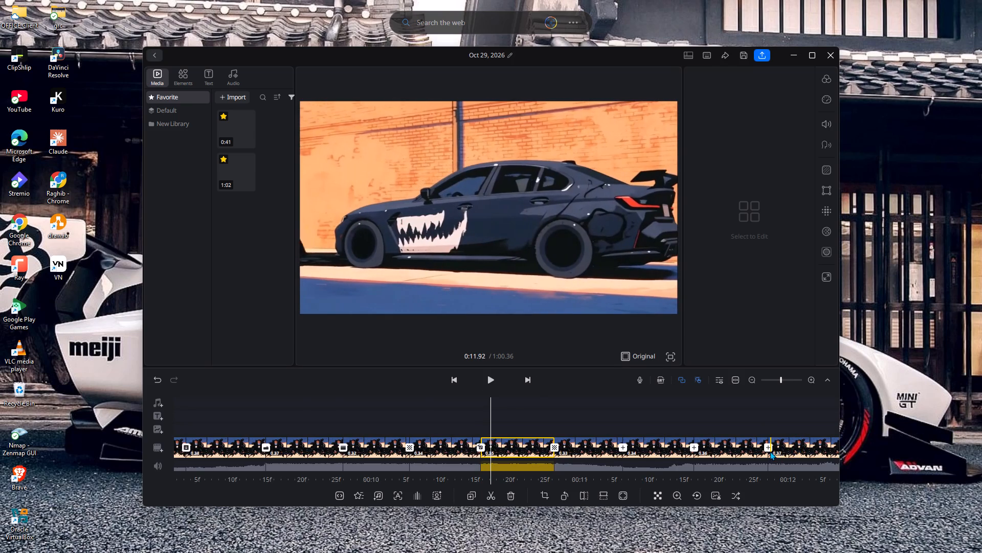
Add a Rotate 1 transition in its second variant with a duration of 0.3 at the cut at about 0:11.9.
click(769, 449)
click(637, 420)
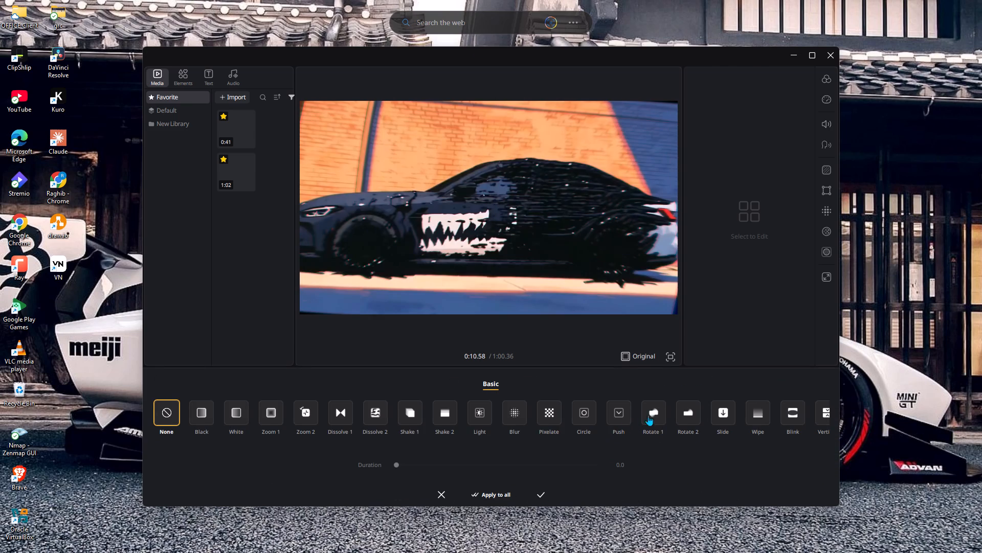
double_click(646, 418)
click(557, 460)
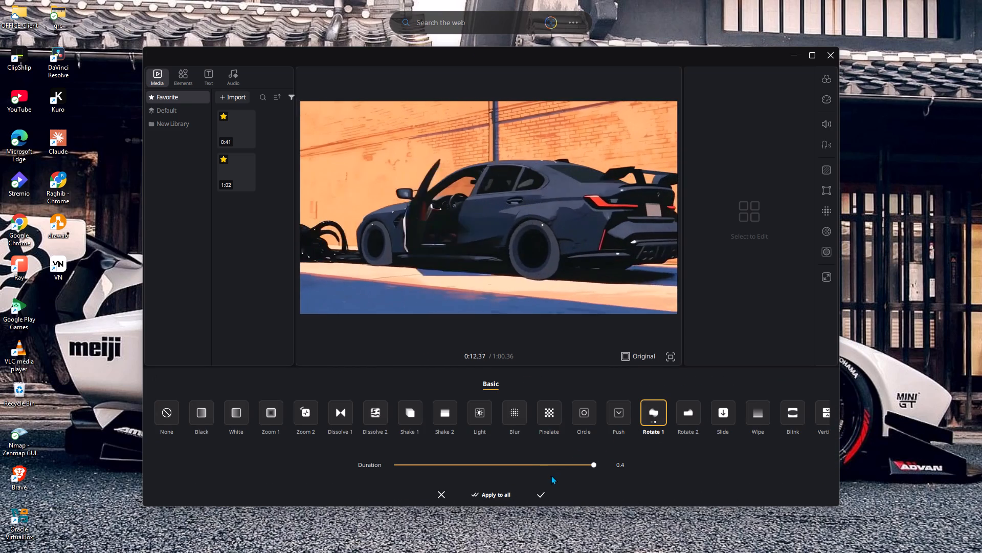
click(553, 458)
click(554, 464)
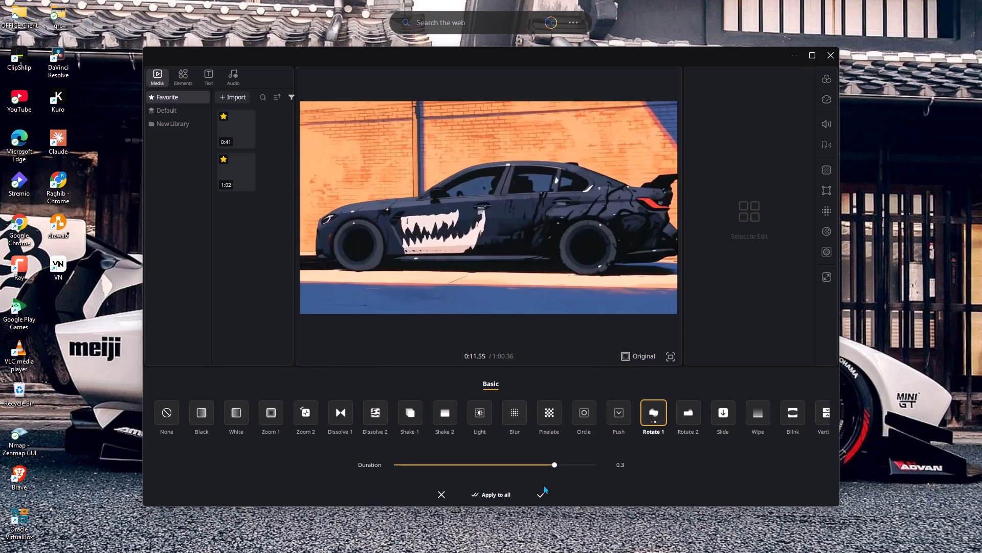
click(541, 491)
Add a Wipe transition in its third variant with a duration of 0.2 at the cut at about 0:11.5.
click(693, 450)
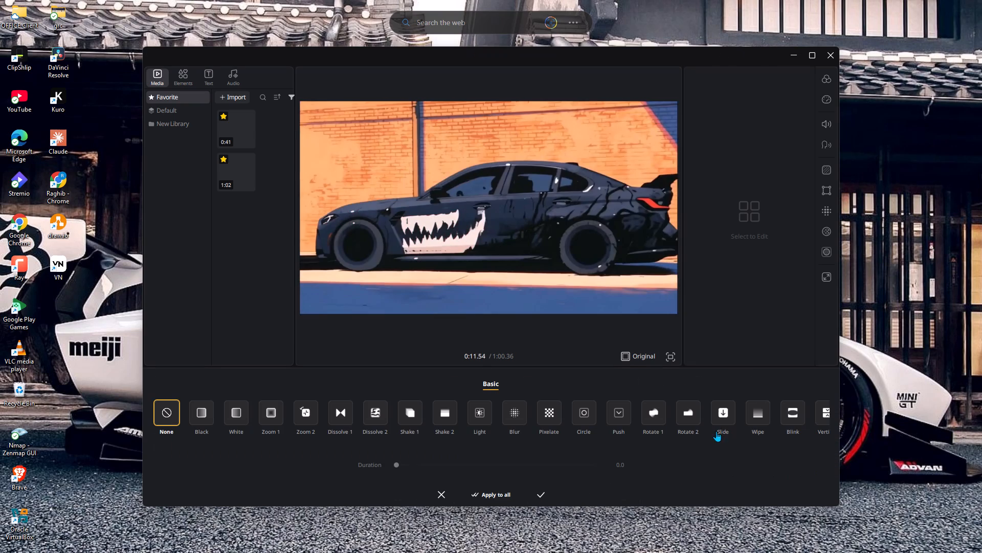
triple_click(745, 418)
click(565, 462)
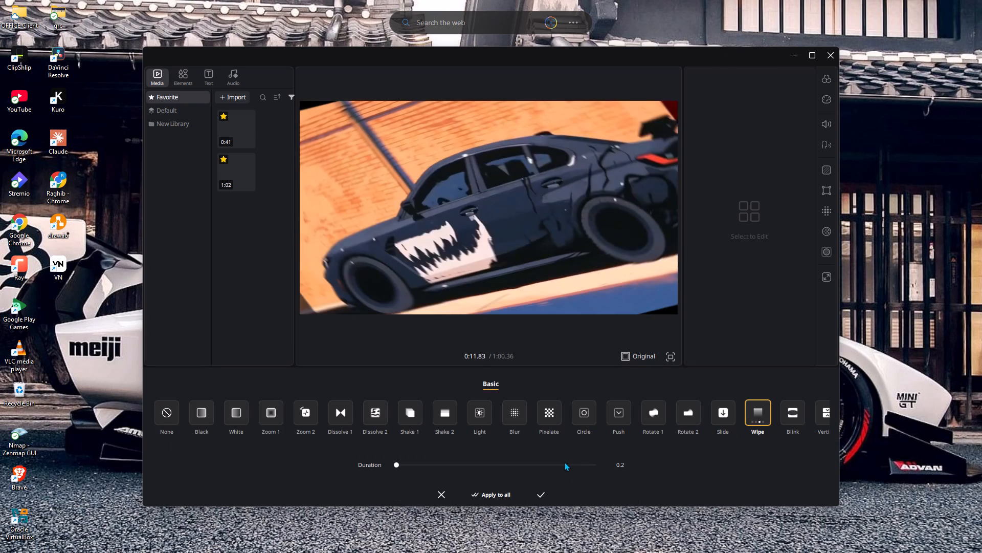
click(537, 492)
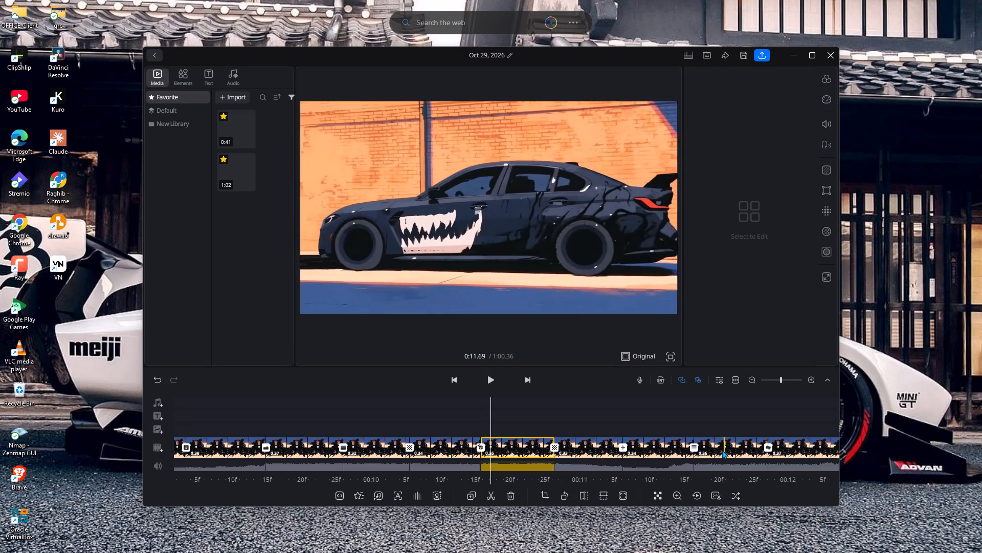
Add a Horizontal transition at the cut at about 0:11.2 and adjust its duration.
click(624, 451)
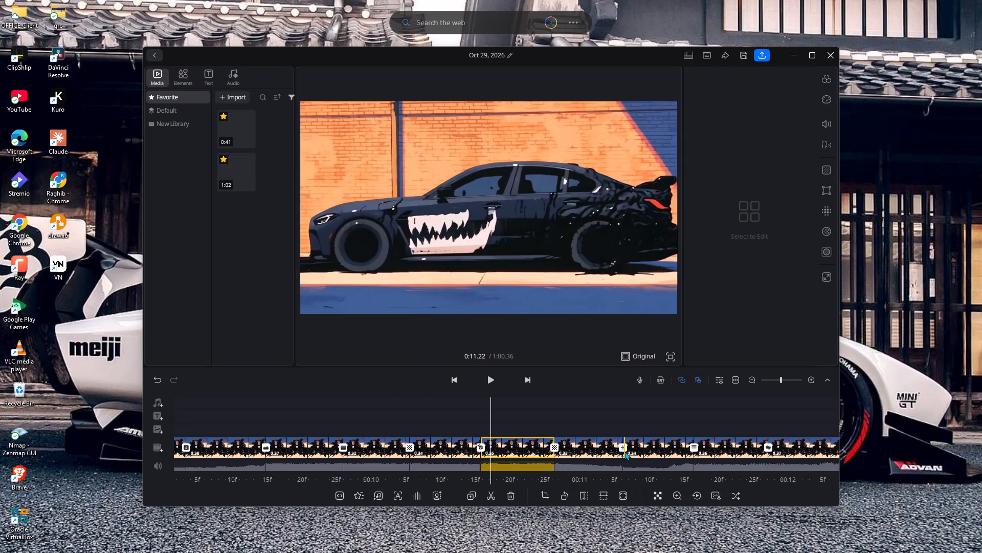
drag(762, 417, 558, 444)
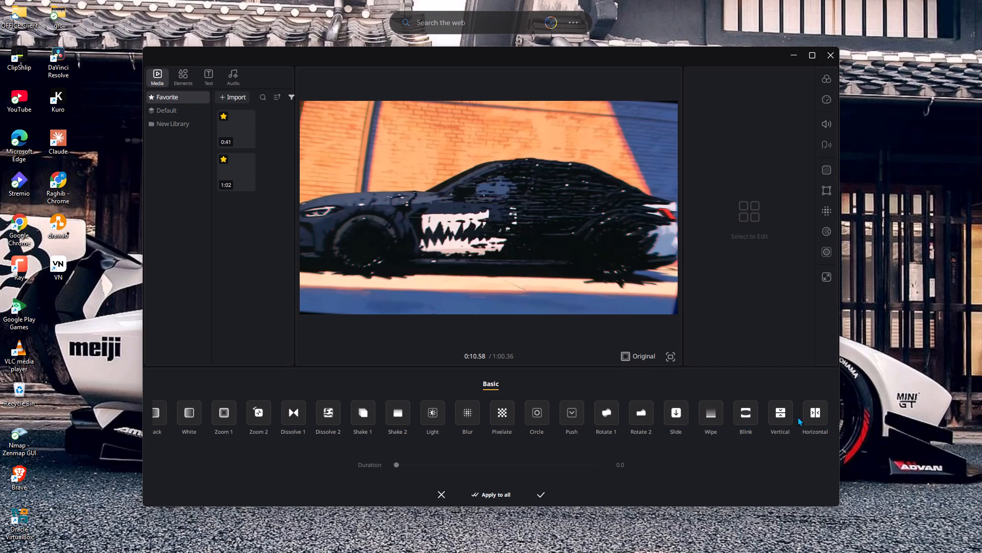
click(802, 417)
click(809, 417)
drag(802, 417, 653, 415)
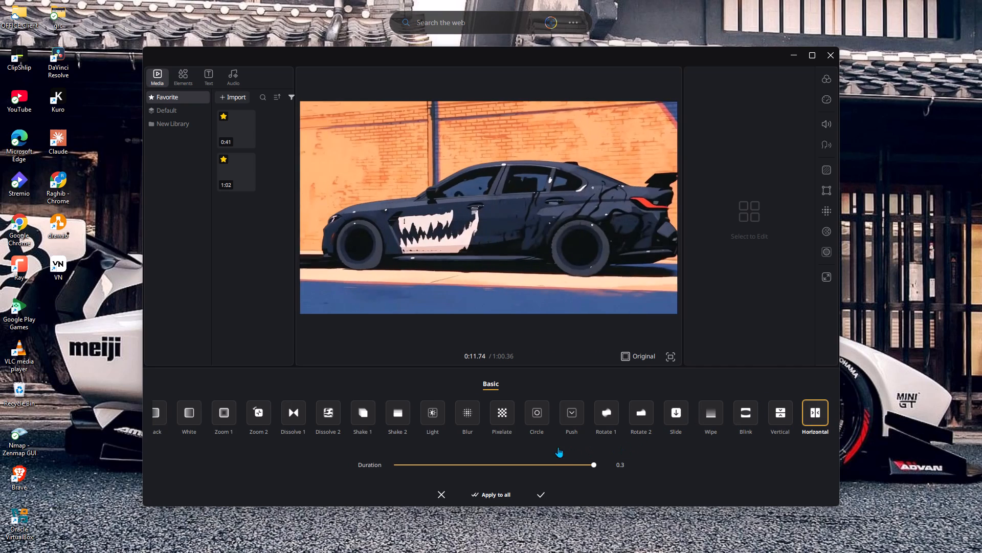
click(551, 465)
click(537, 493)
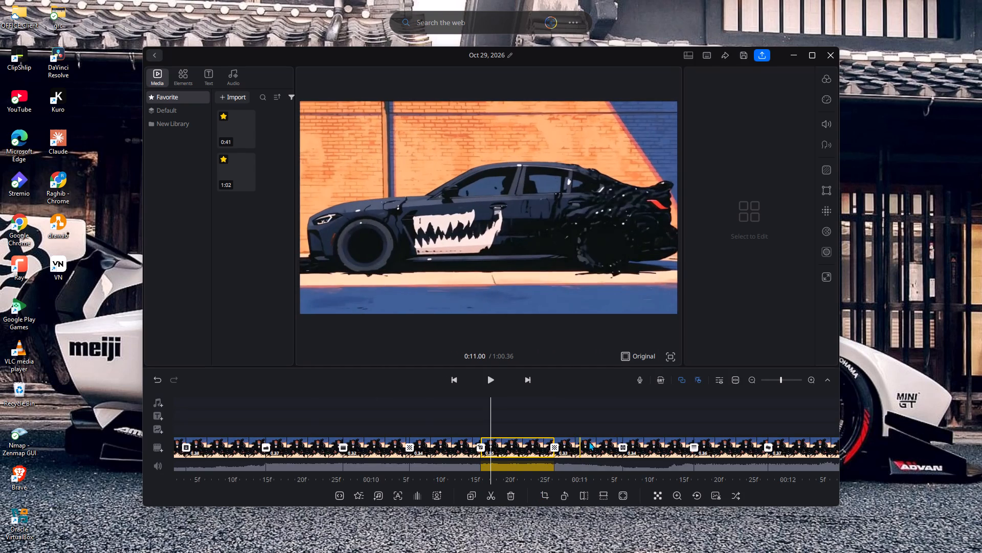
Add a Pixelate transition at the cut at about 0:14.2 and adjust its duration.
drag(716, 418, 443, 420)
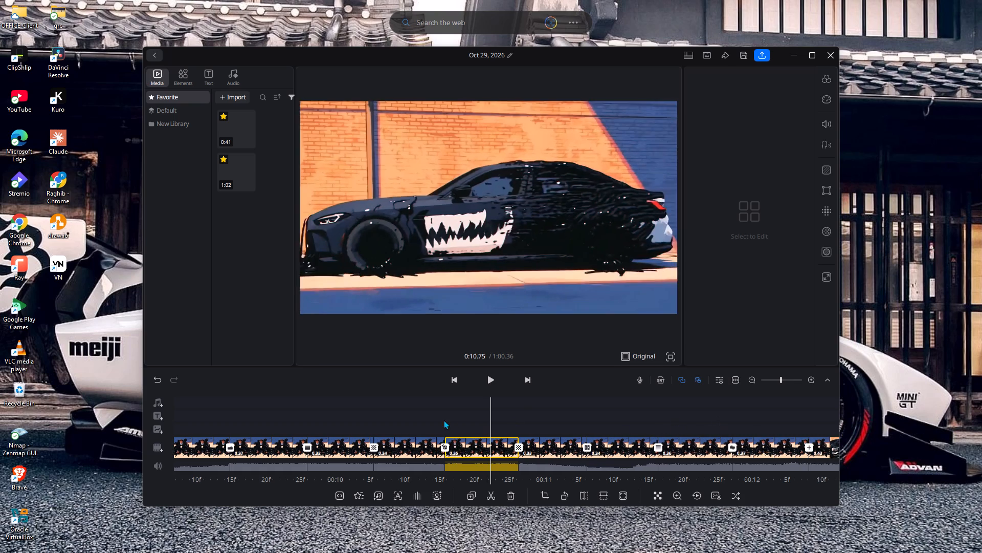
drag(443, 420, 438, 420)
drag(561, 443, 308, 444)
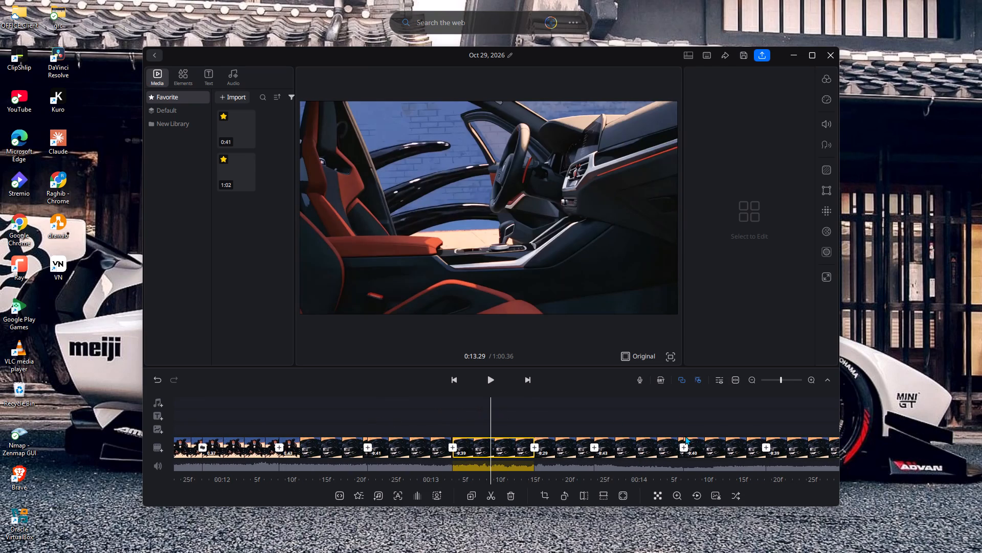
click(766, 446)
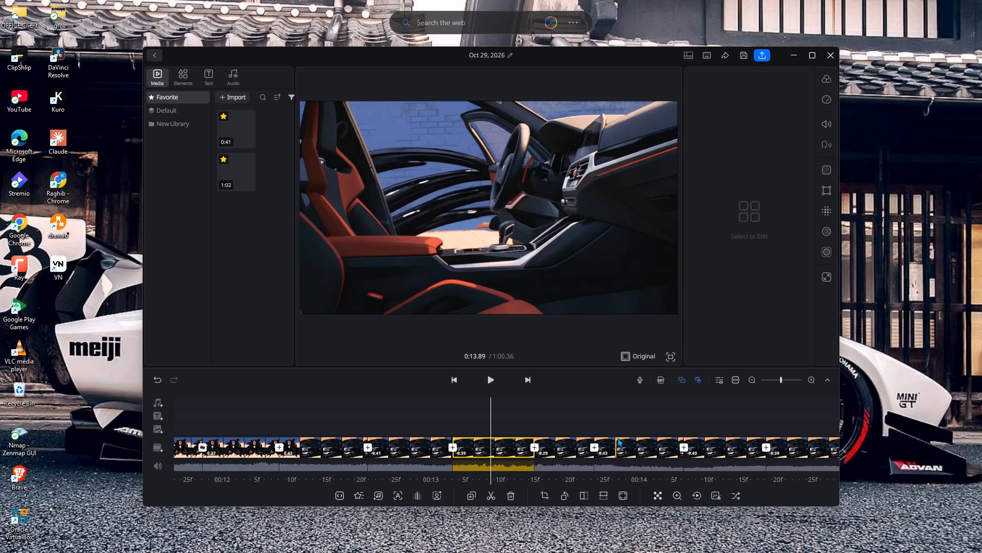
click(686, 447)
click(499, 417)
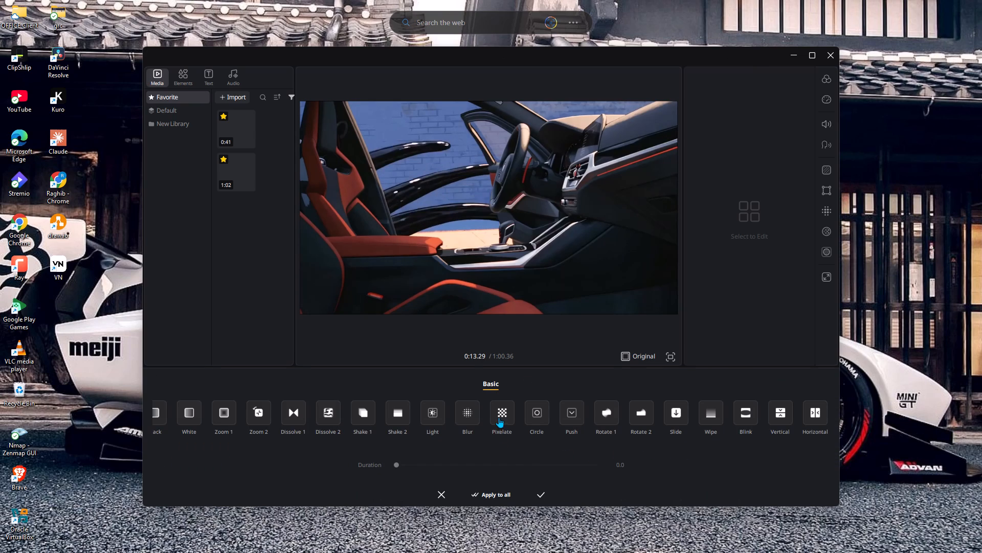
click(540, 465)
click(539, 493)
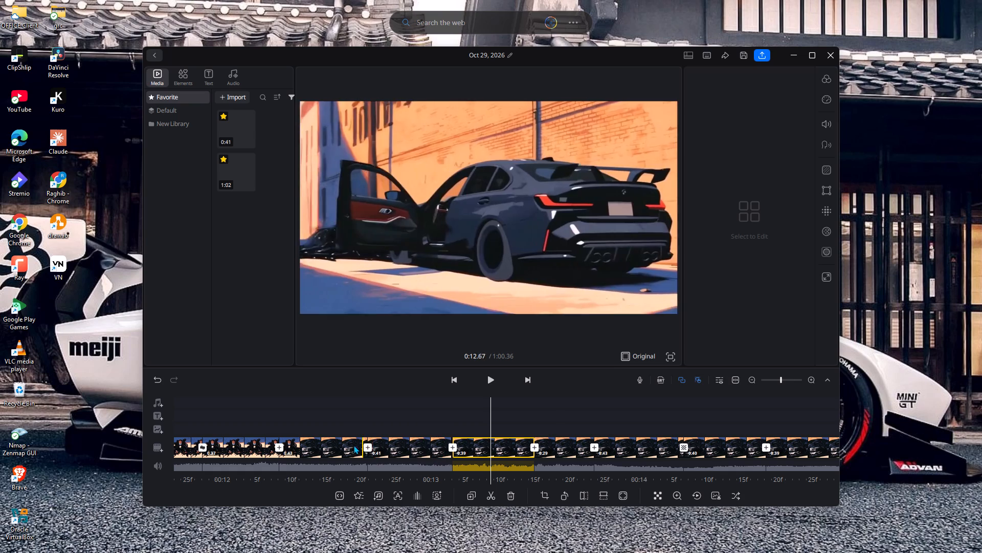
Add a Shake 1 transition with a duration of 0.3 at the cut at about 0:12.3.
click(281, 449)
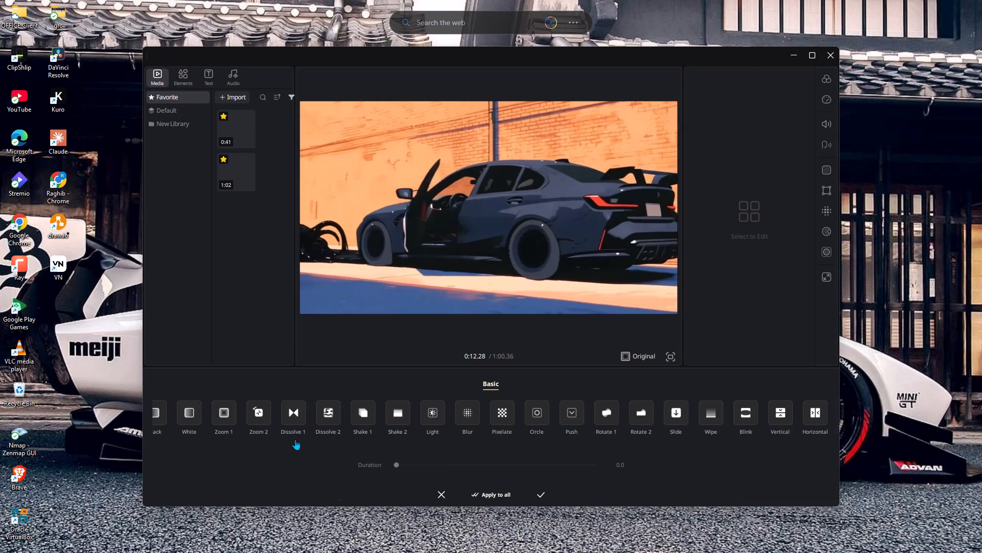
click(355, 418)
click(538, 461)
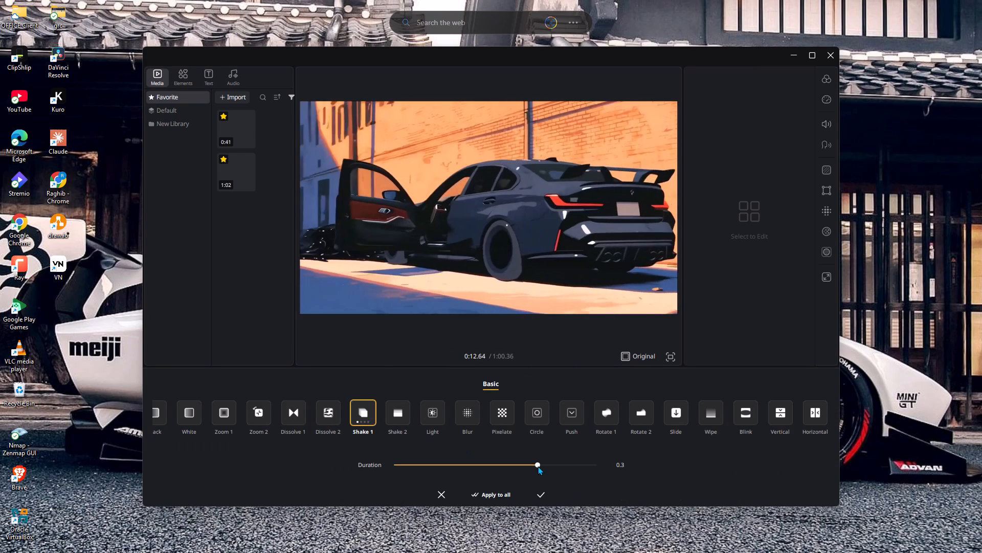
click(546, 493)
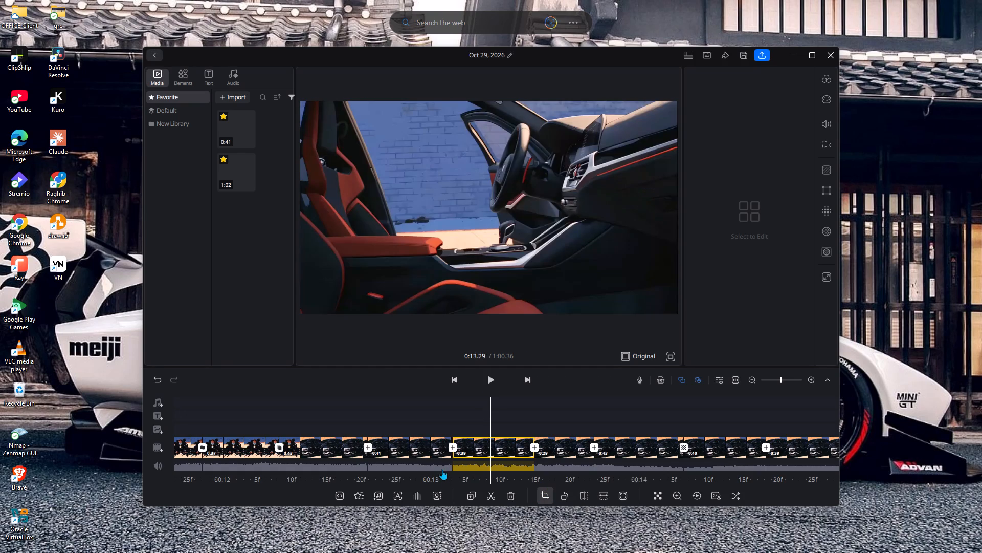
Add a Circle transition with a duration of 0.2 at the cut at about 0:13.1.
click(450, 450)
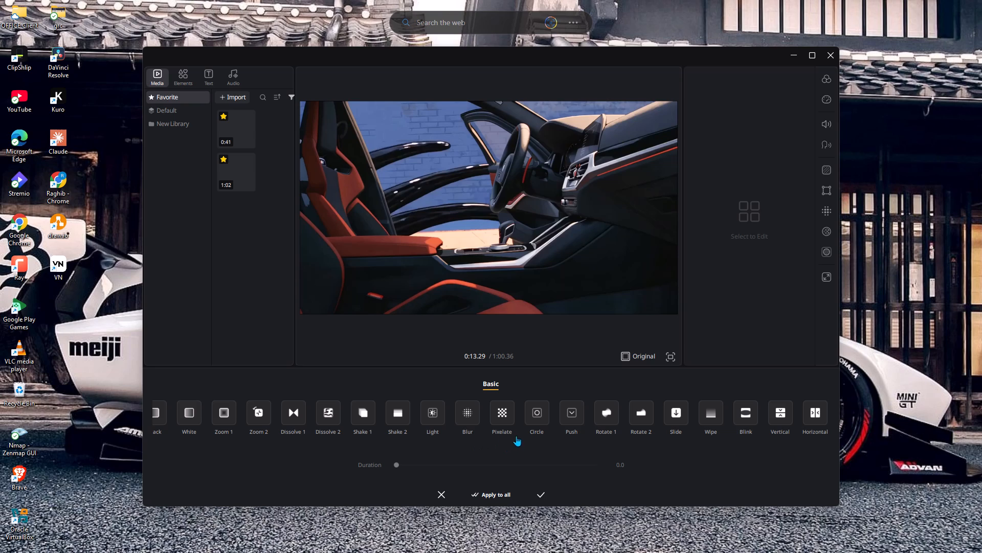
click(539, 410)
click(547, 465)
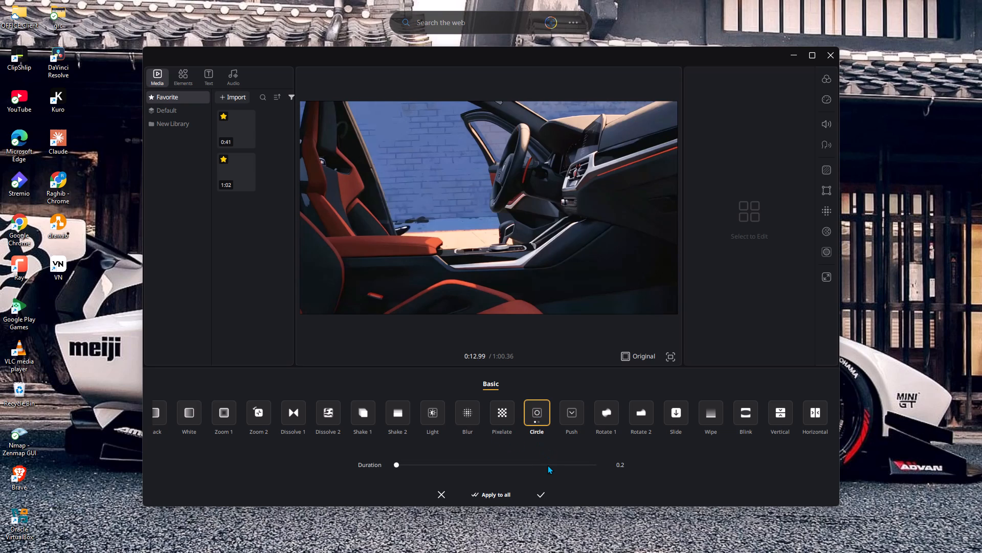
click(541, 496)
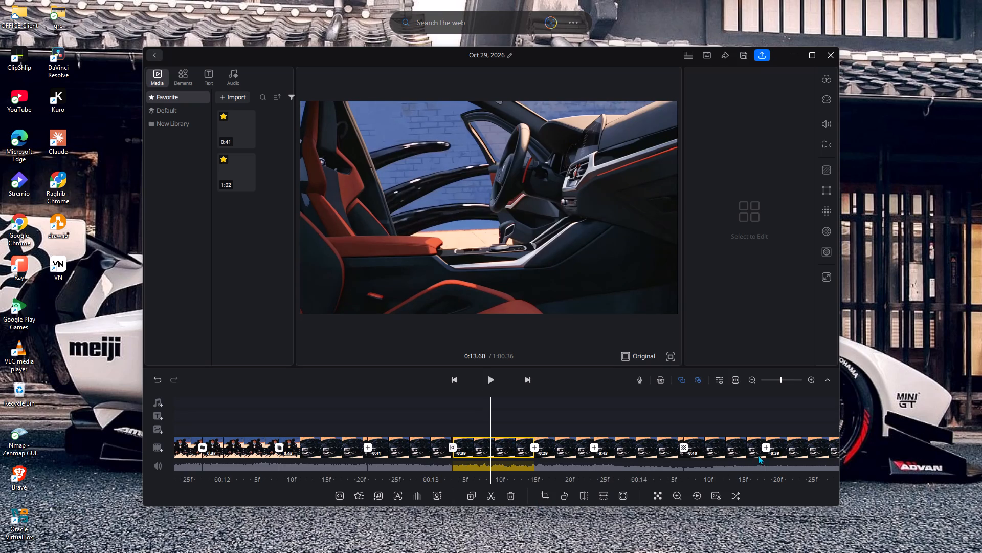
Add a Wipe transition with a duration of 0.2 at the cut at about 0:14.6.
click(763, 444)
double_click(717, 420)
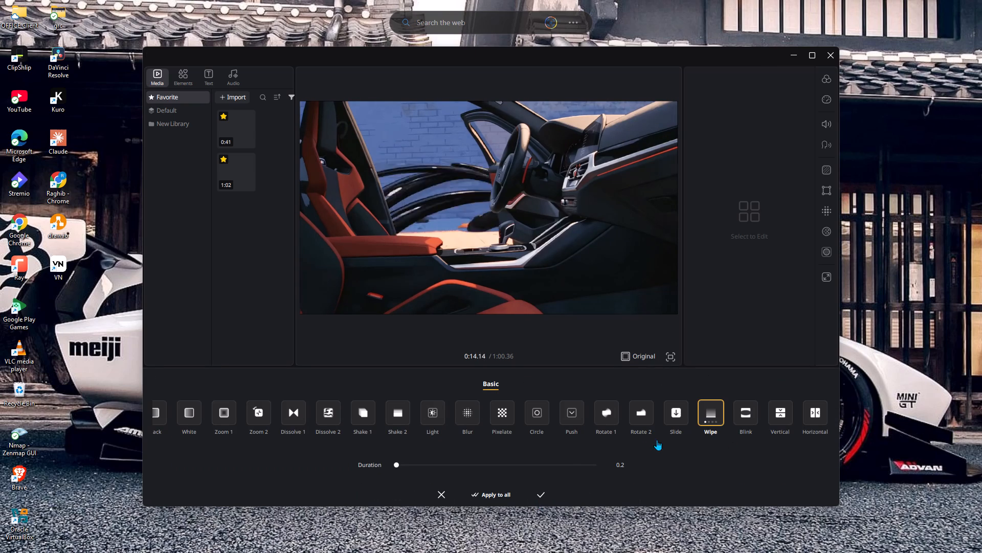
click(572, 464)
click(538, 497)
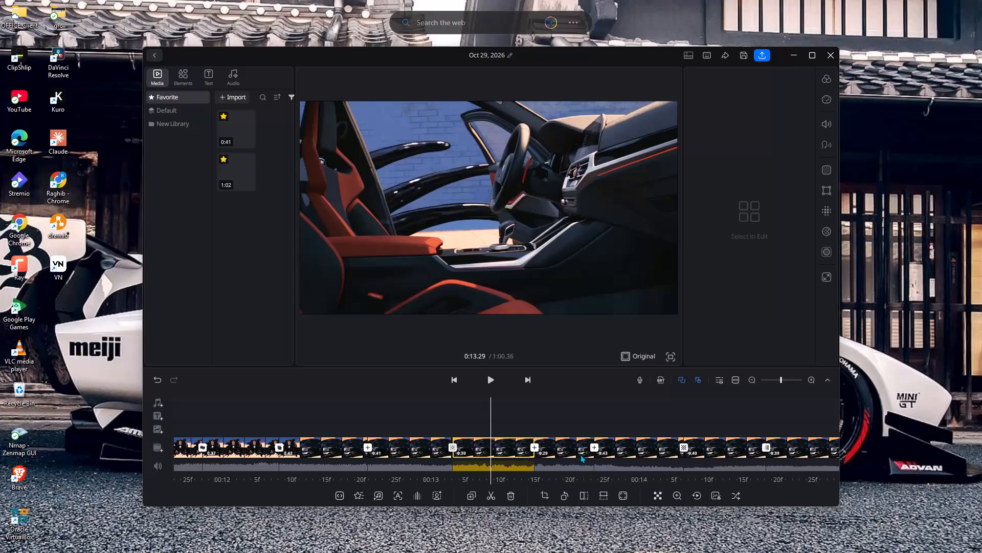
Add a Rotate 1 transition in its second variant with a duration of 0.2 at the cut at about 0:13.8.
click(593, 442)
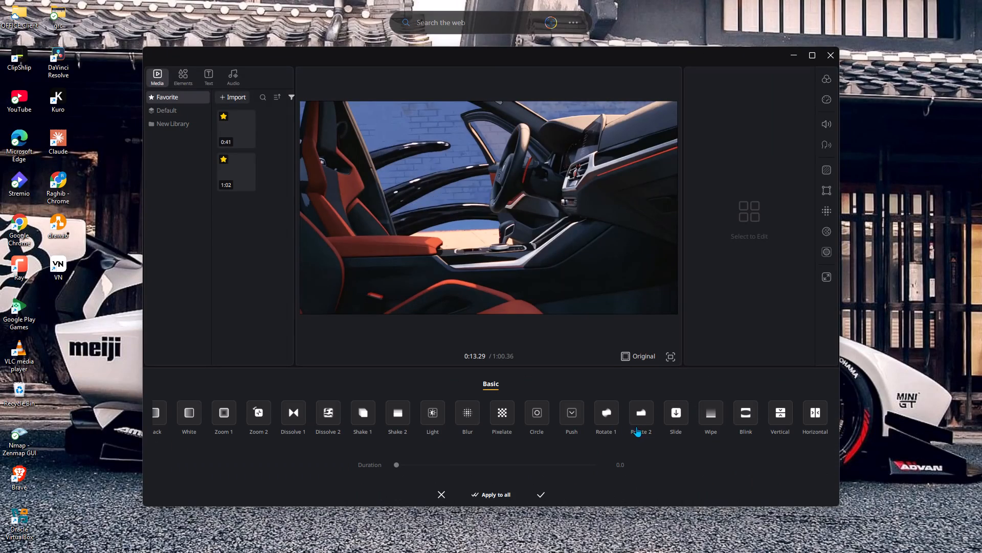
double_click(602, 420)
click(560, 462)
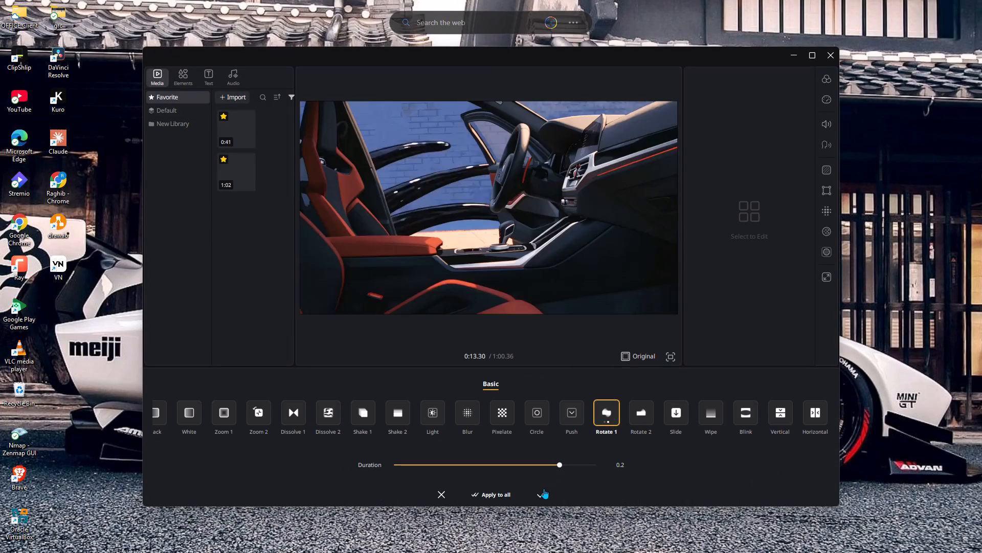
click(543, 491)
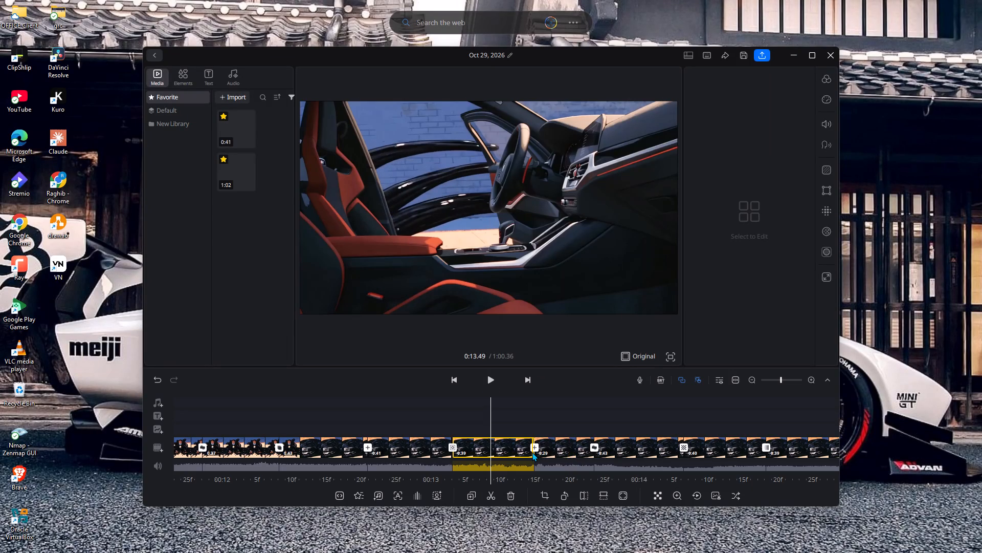
Add a Shake 1 transition at the cut at about 0:13.5 and adjust its duration to below the maximum.
click(534, 449)
double_click(373, 417)
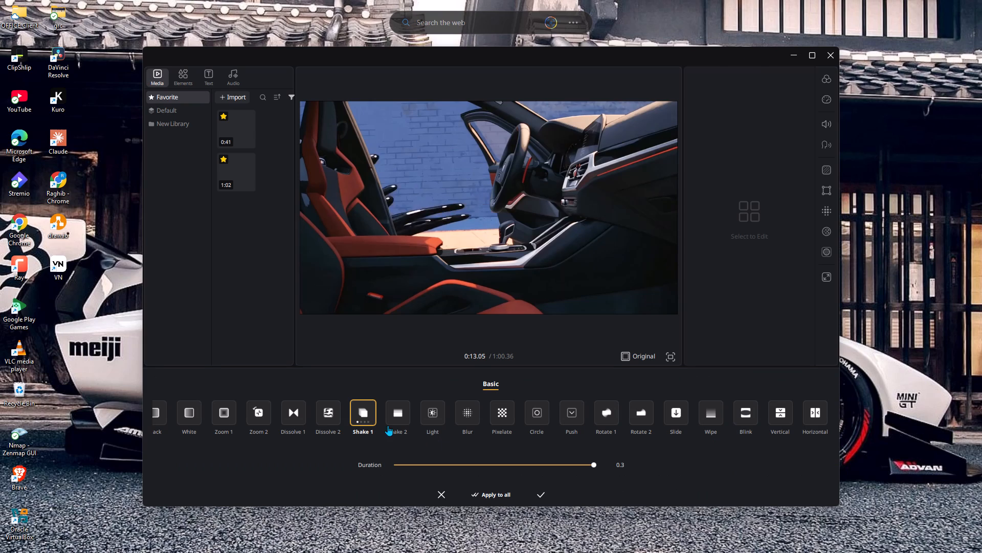
click(527, 466)
click(540, 496)
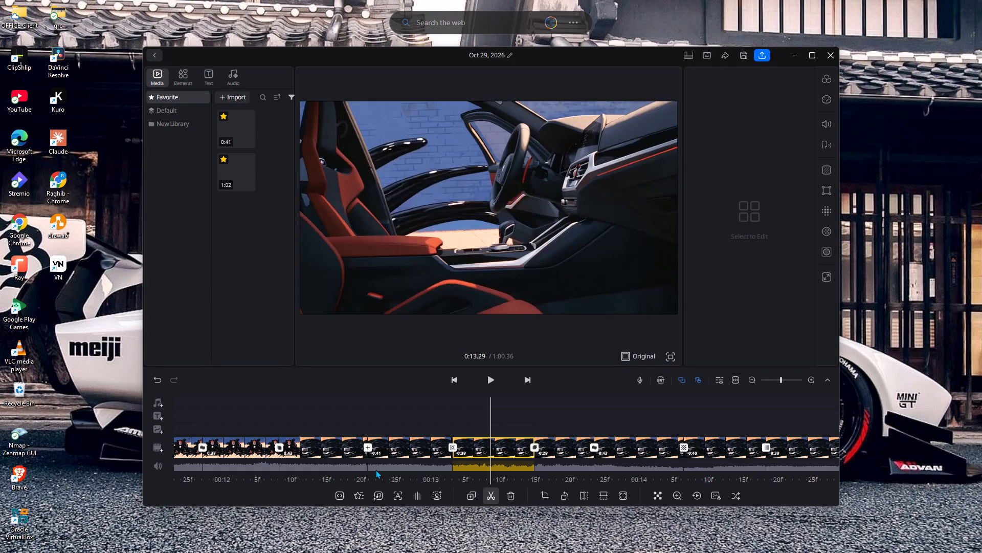
Add a Horizontal transition with a duration of 0.4 at the cut at about 0:12.7.
click(367, 448)
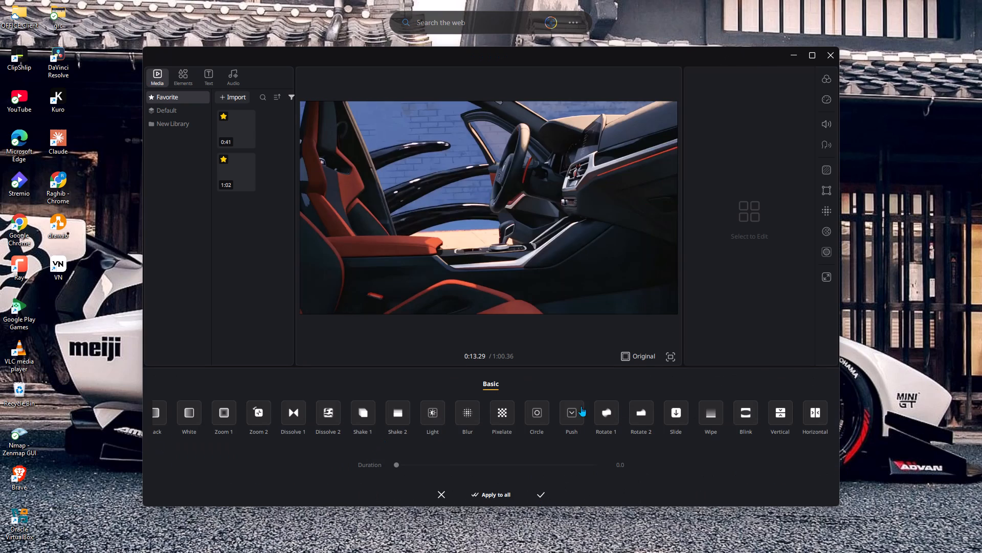
click(811, 408)
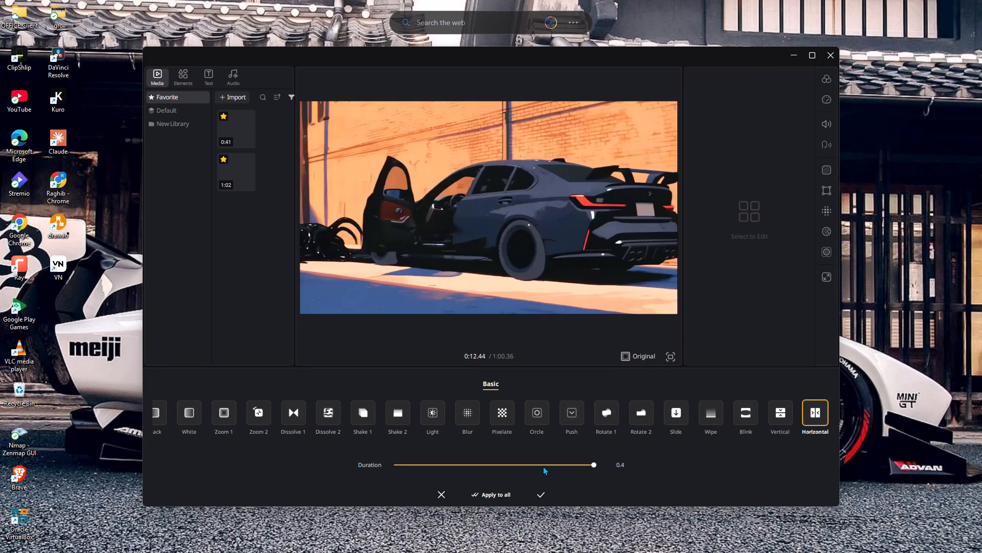
click(538, 459)
click(549, 461)
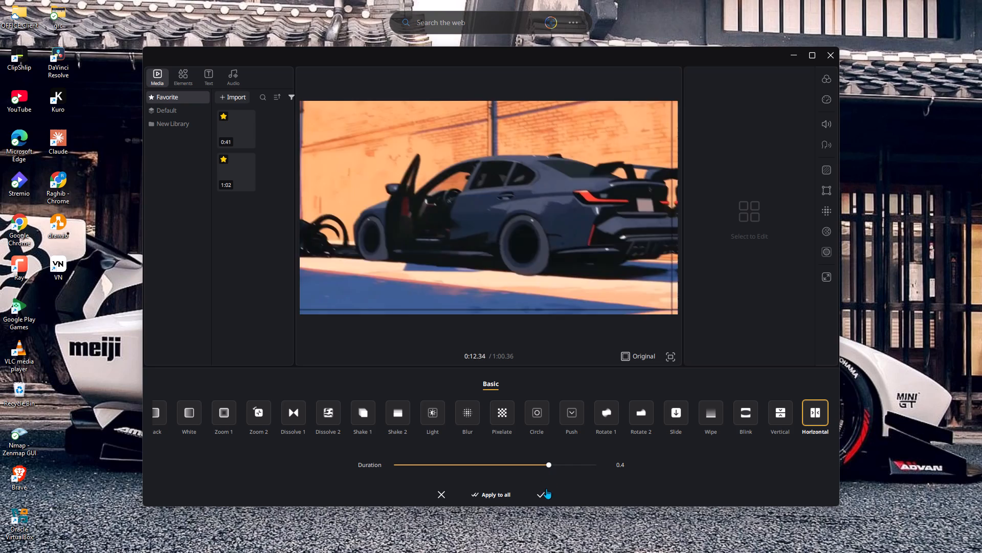
click(541, 493)
Add a Shake 2 transition with a duration of 0.4 at the cut at about 0:15.5.
drag(697, 426, 451, 448)
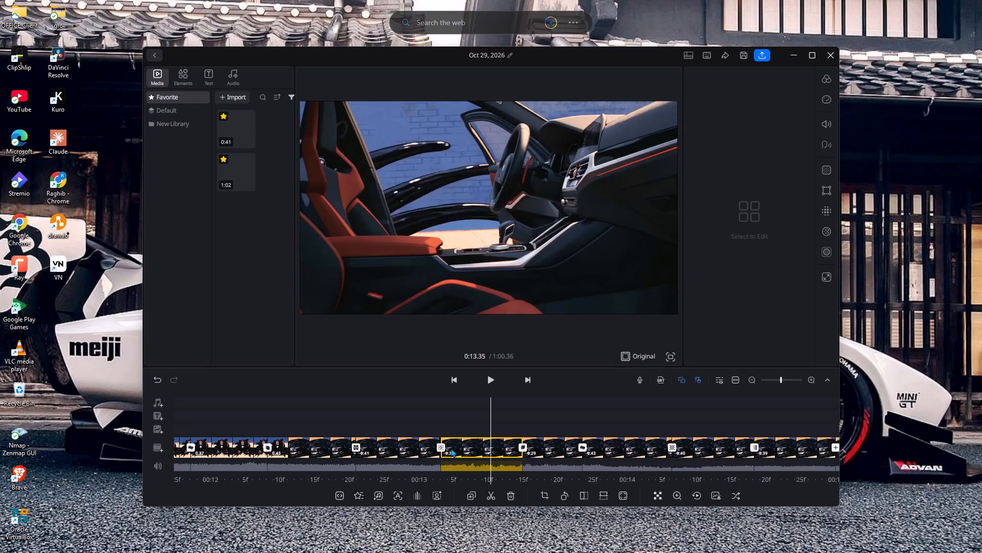
drag(451, 448, 389, 449)
drag(674, 414, 297, 425)
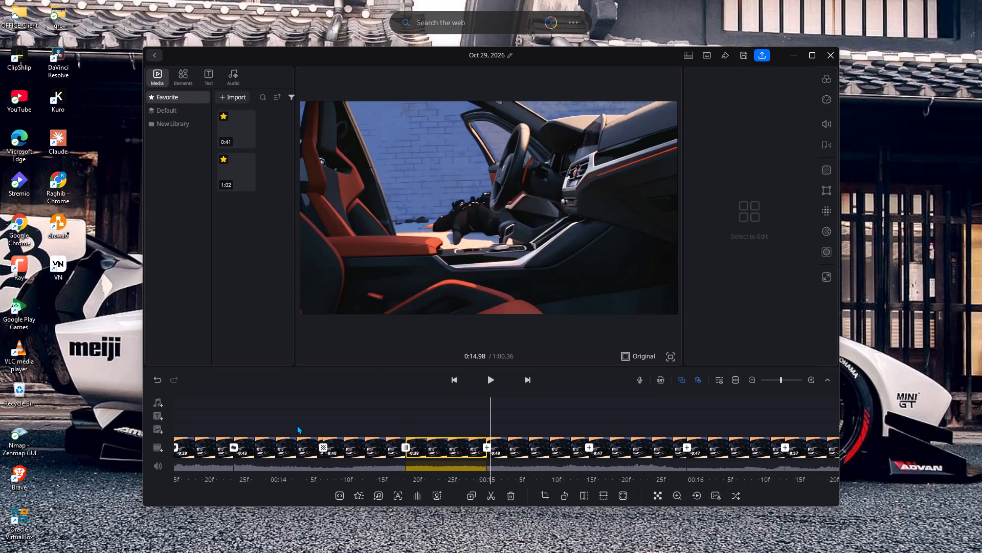
drag(297, 425, 243, 425)
click(266, 449)
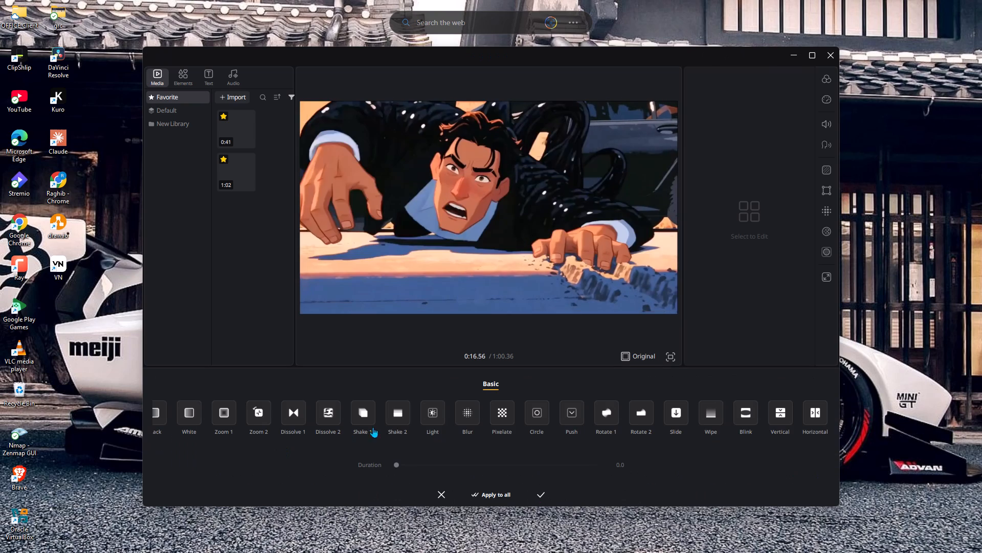
click(394, 422)
click(540, 470)
click(551, 465)
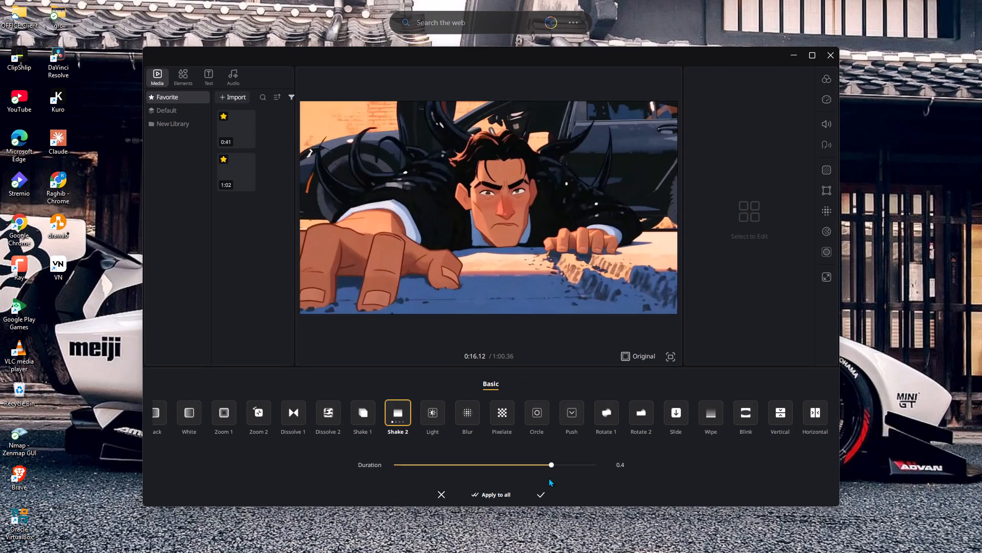
click(541, 492)
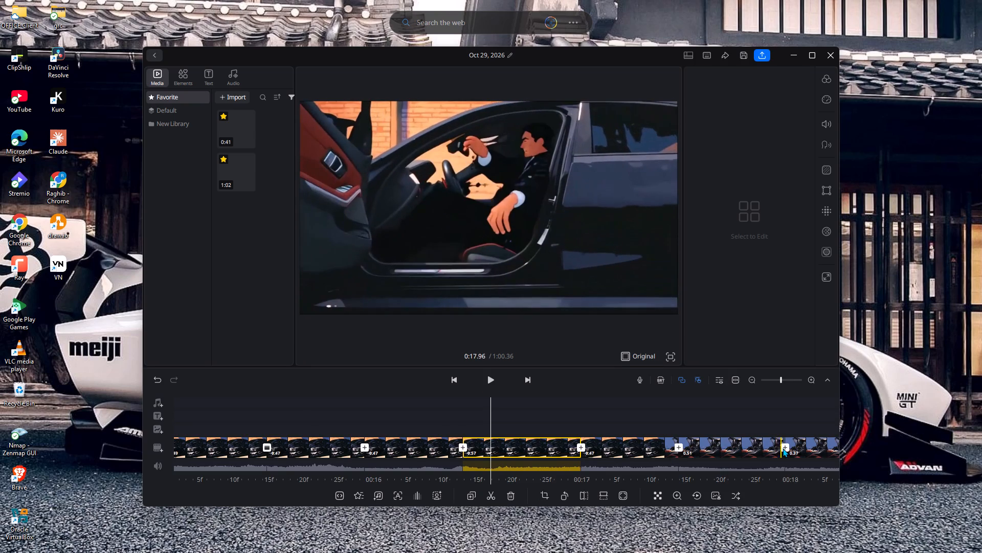
Add a Rotate 2 transition at the cut at about 0:18.0 and adjust its duration to below the maximum.
click(783, 448)
click(656, 435)
double_click(653, 428)
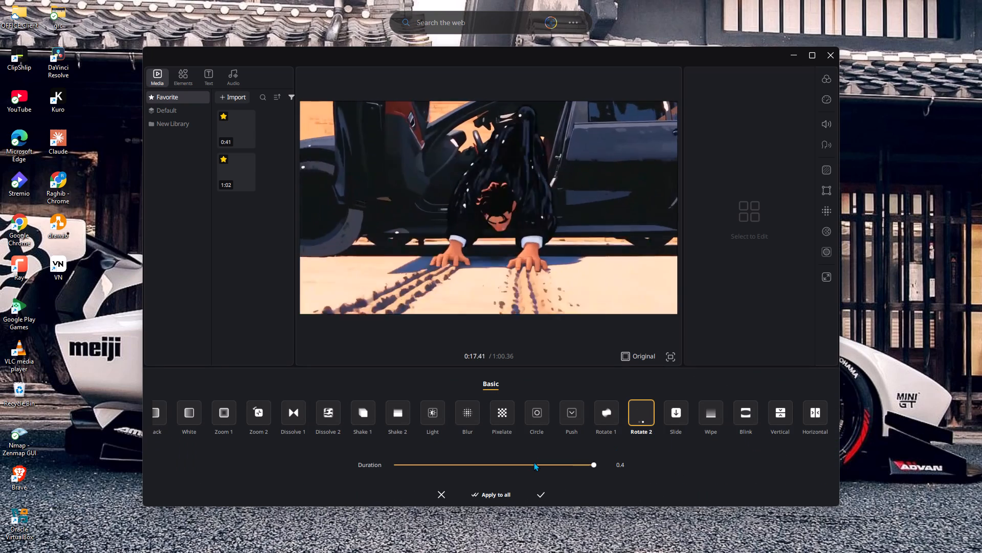
click(533, 462)
click(544, 493)
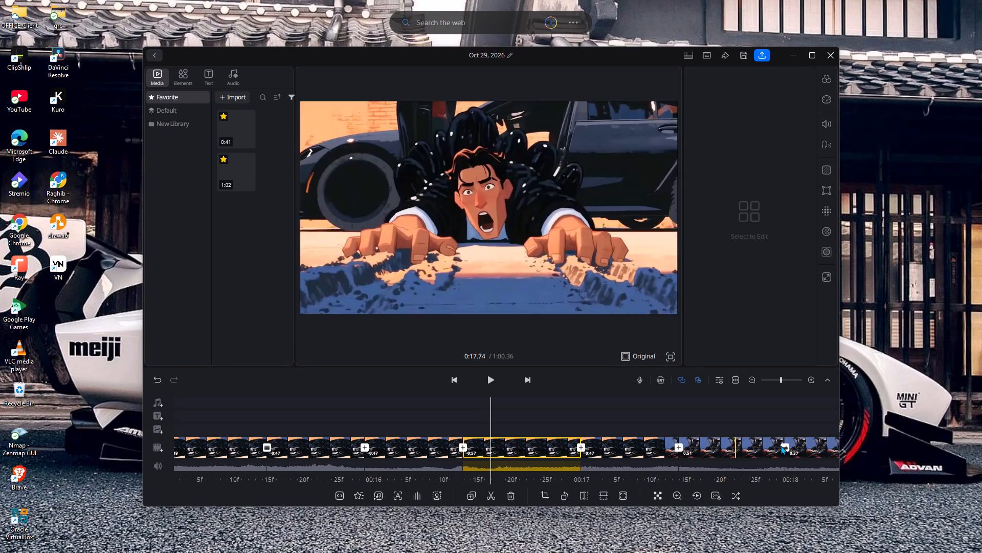
Add a Vertical transition with a duration of 0.4 at the cut at about 0:17.5.
click(678, 447)
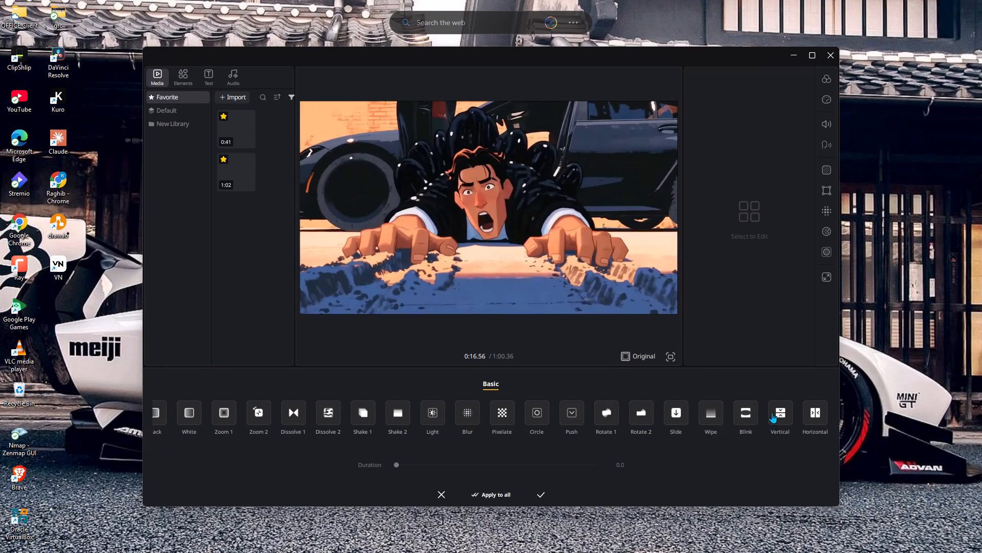
click(774, 413)
click(576, 461)
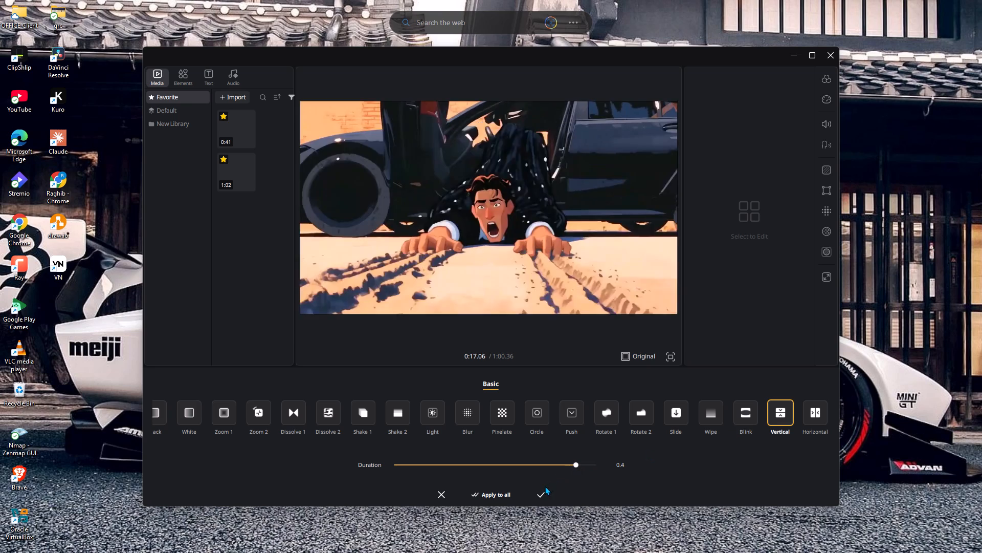
click(545, 485)
click(541, 492)
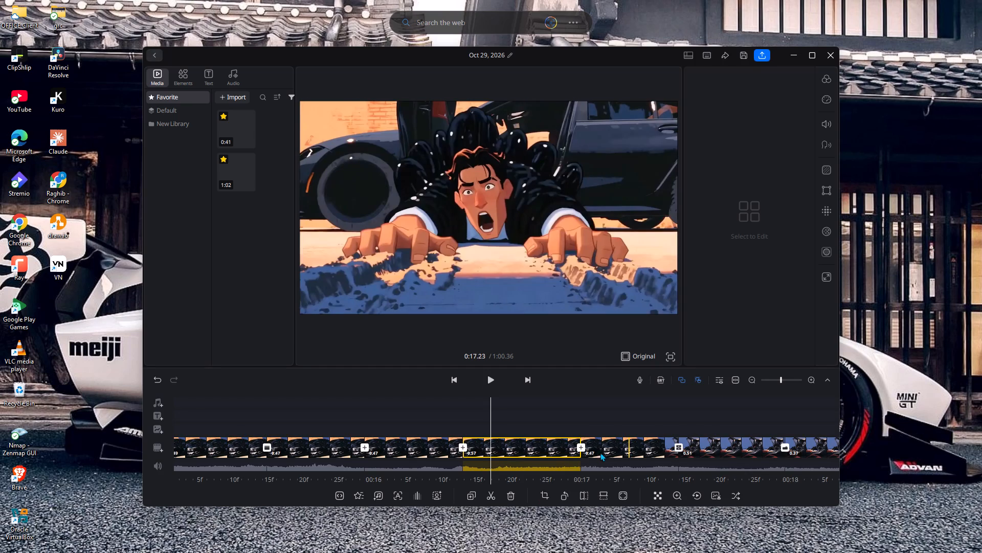
Add a Light transition with a duration of 0.4 at the cut at about 0:17.0.
click(581, 446)
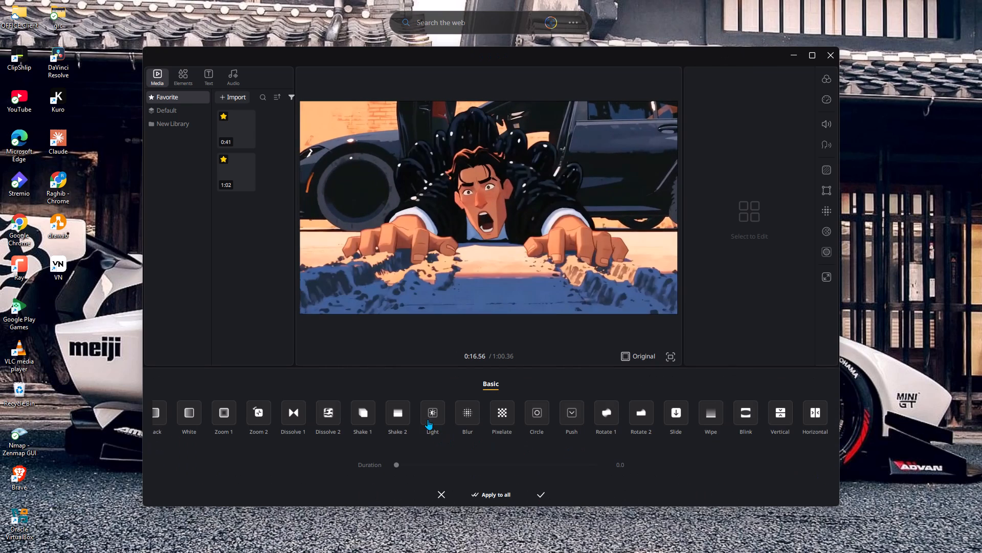
click(428, 419)
click(542, 471)
click(545, 465)
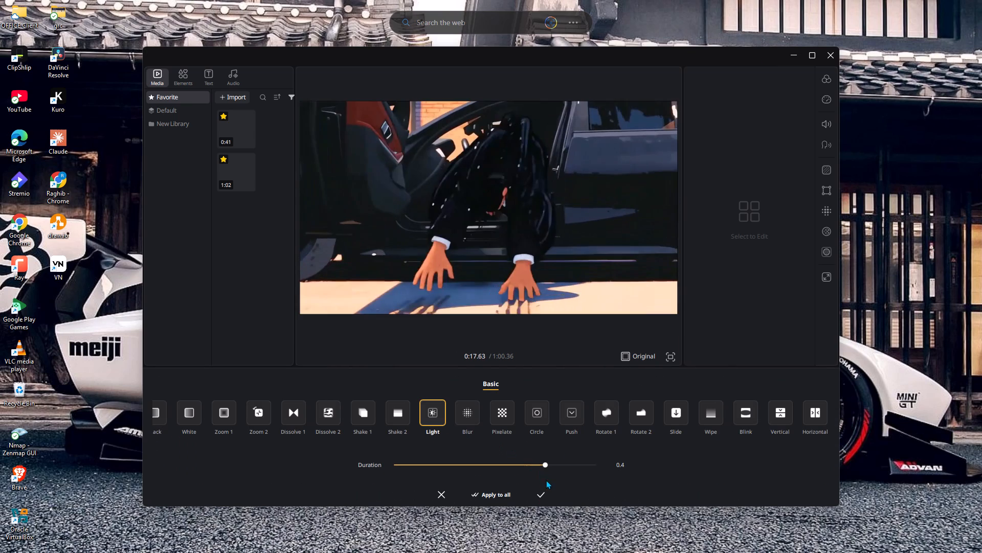
click(540, 489)
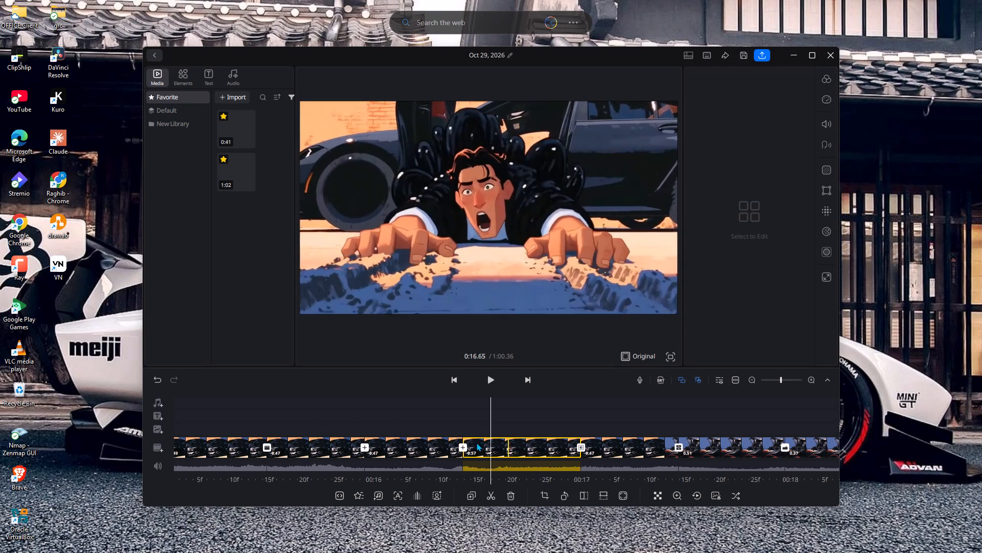
Add a Shake 1 transition at the cut at about 0:16.4 and adjust its duration to below the maximum.
click(466, 451)
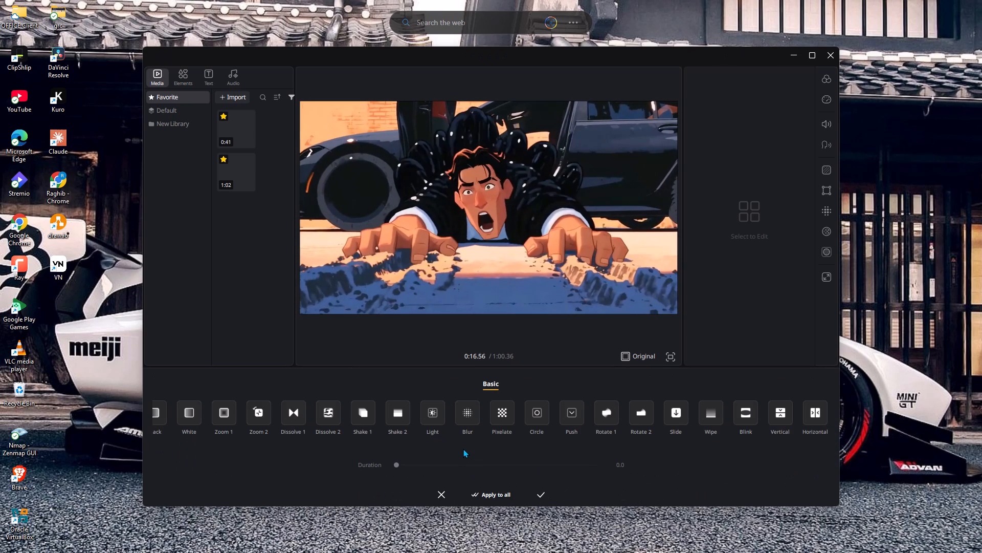
click(376, 423)
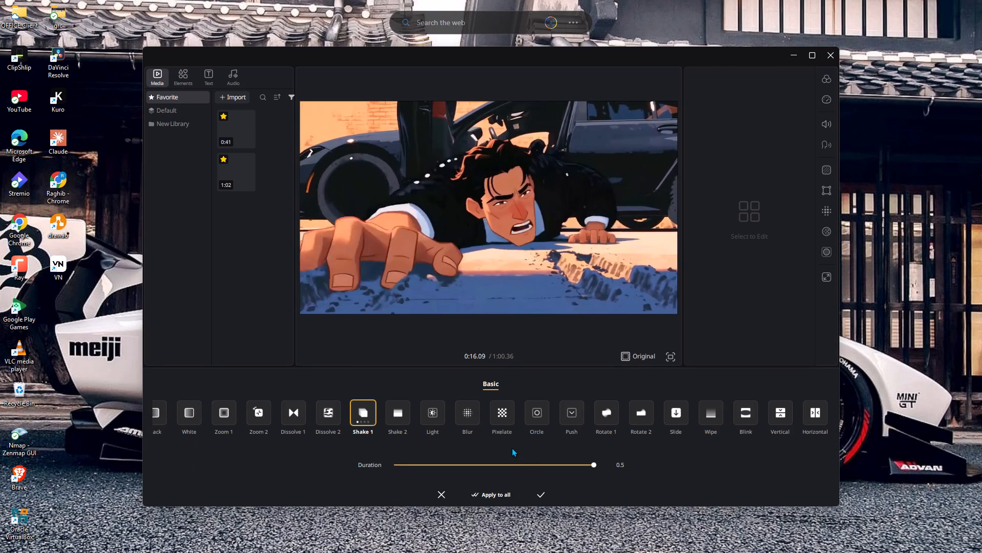
click(529, 463)
click(544, 493)
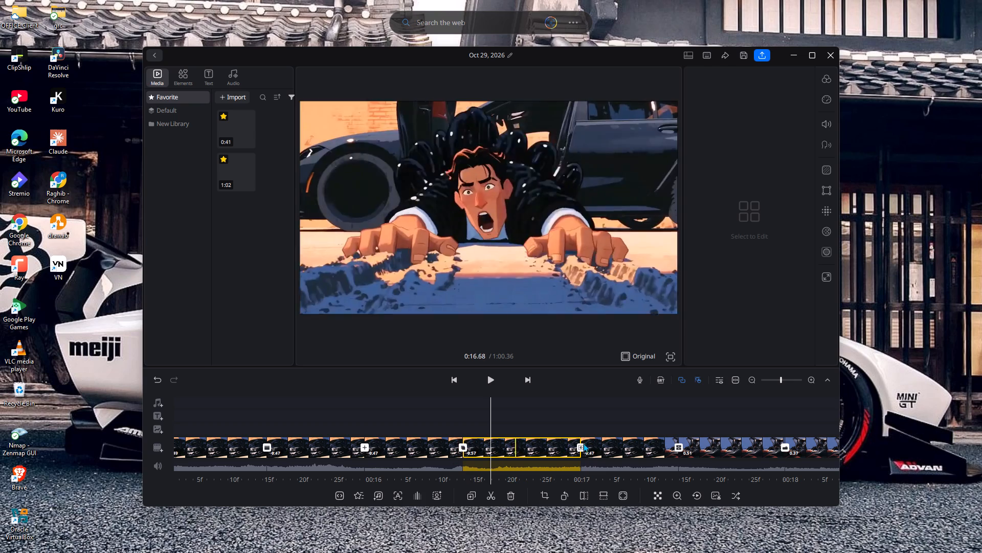
Add a Dissolve 2 transition with a duration of 0.2 at the cut at about 0:34.5.
drag(717, 409, 232, 408)
drag(679, 408, 0, 414)
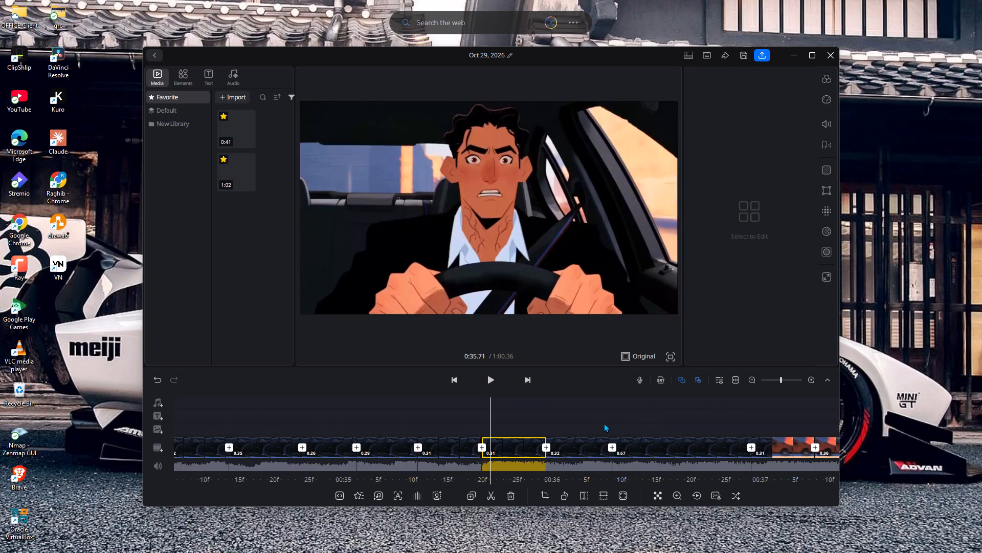
click(750, 445)
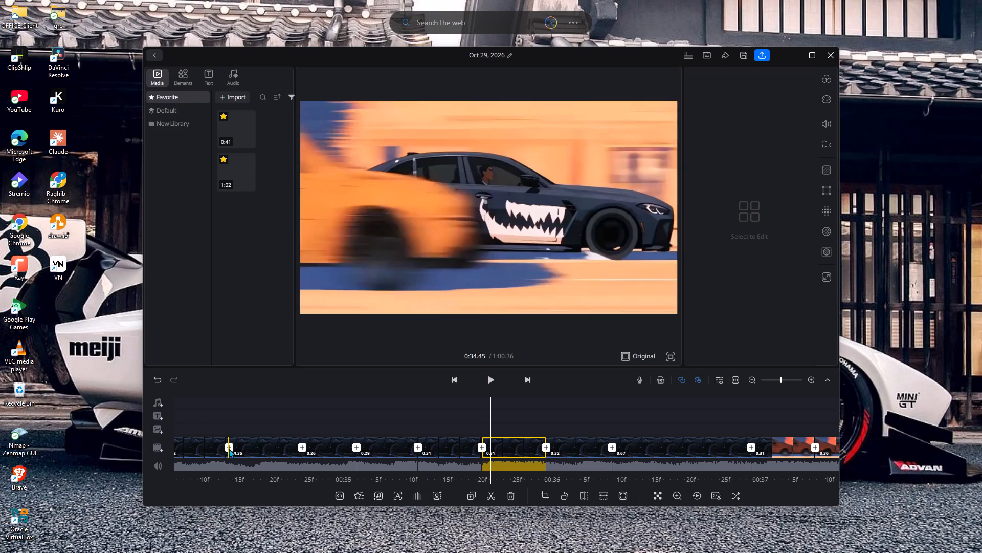
click(229, 448)
click(326, 419)
click(548, 463)
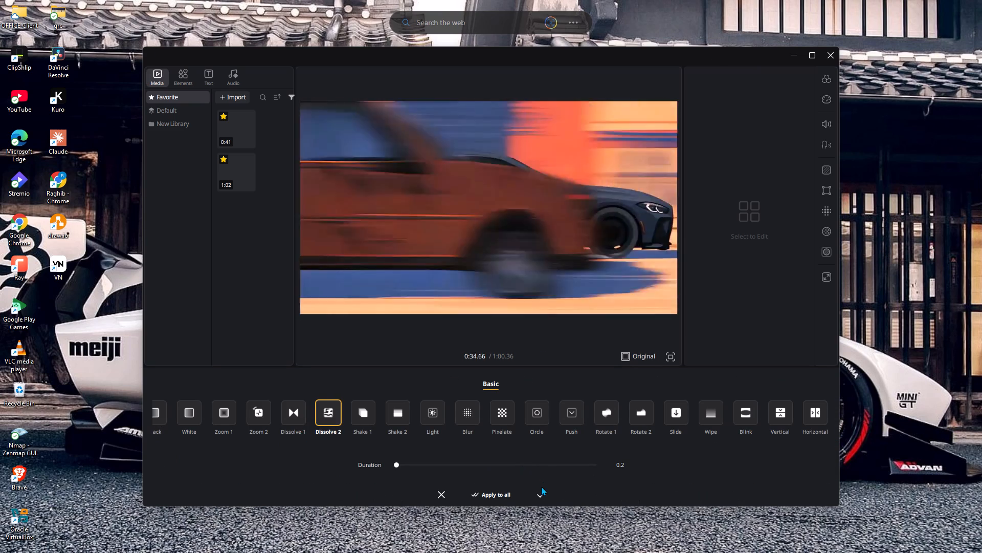
click(542, 495)
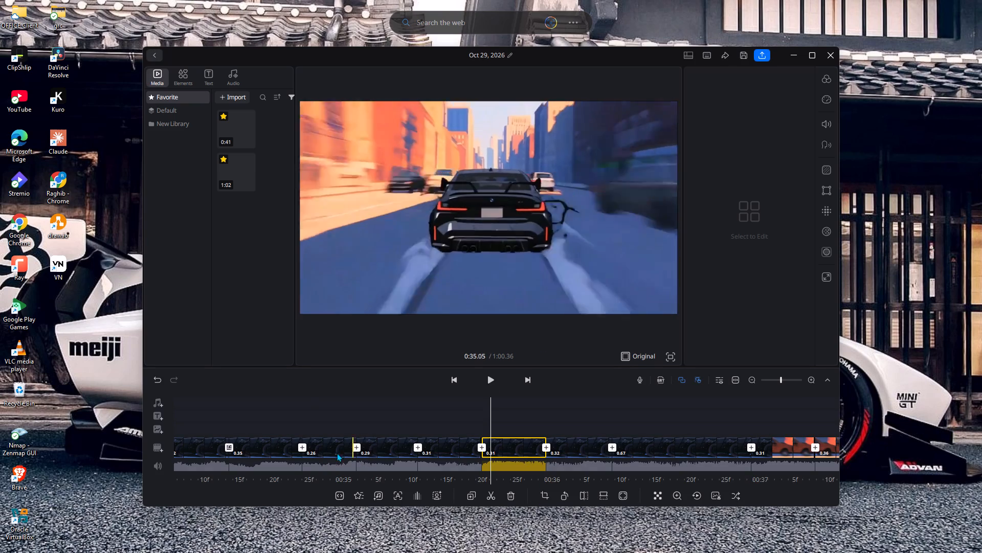
Add a Wipe transition with a duration of 0.2 at the cut at about 0:34.8.
click(304, 445)
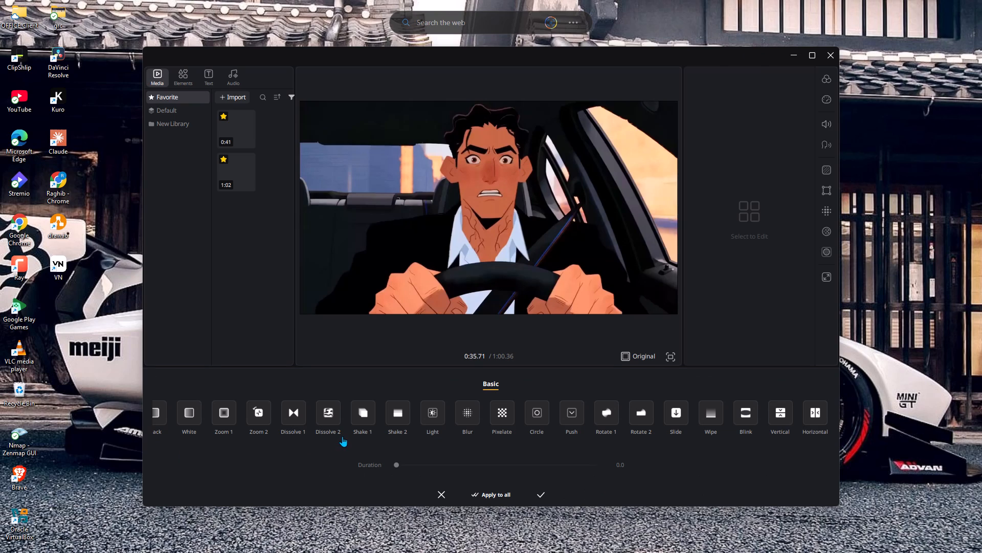
click(709, 419)
click(544, 466)
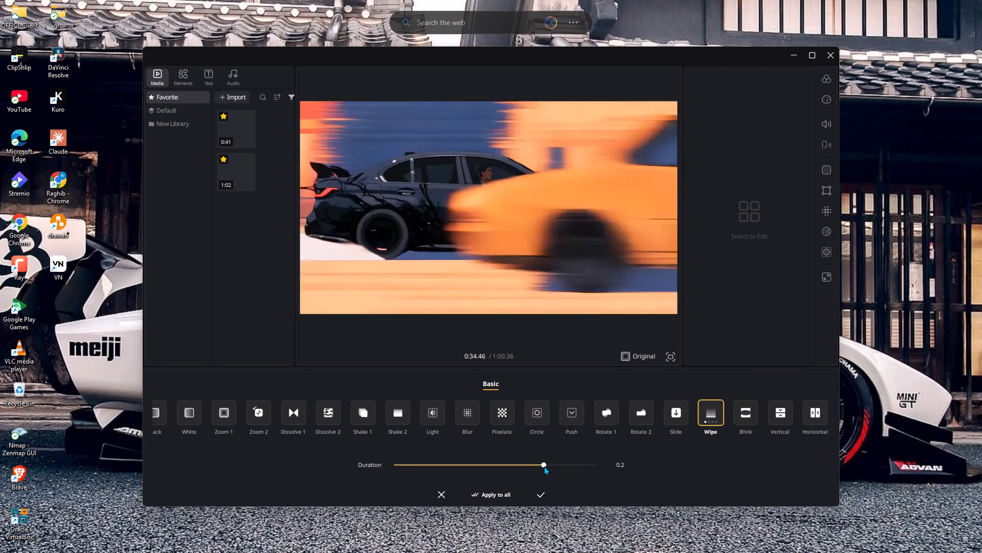
click(538, 493)
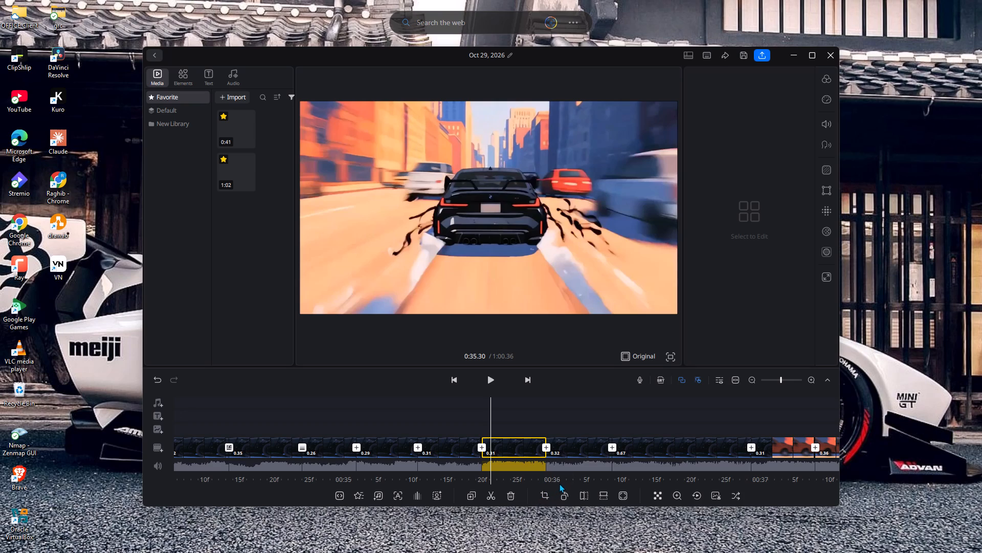
Add a Slide transition with a duration of 0.2 at the cut at about 0:36.3.
click(613, 448)
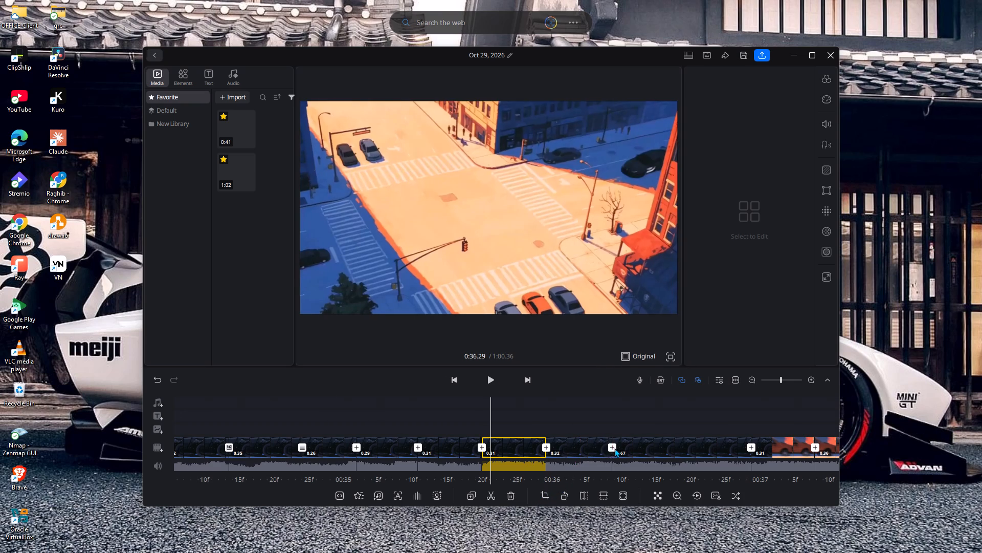
click(679, 411)
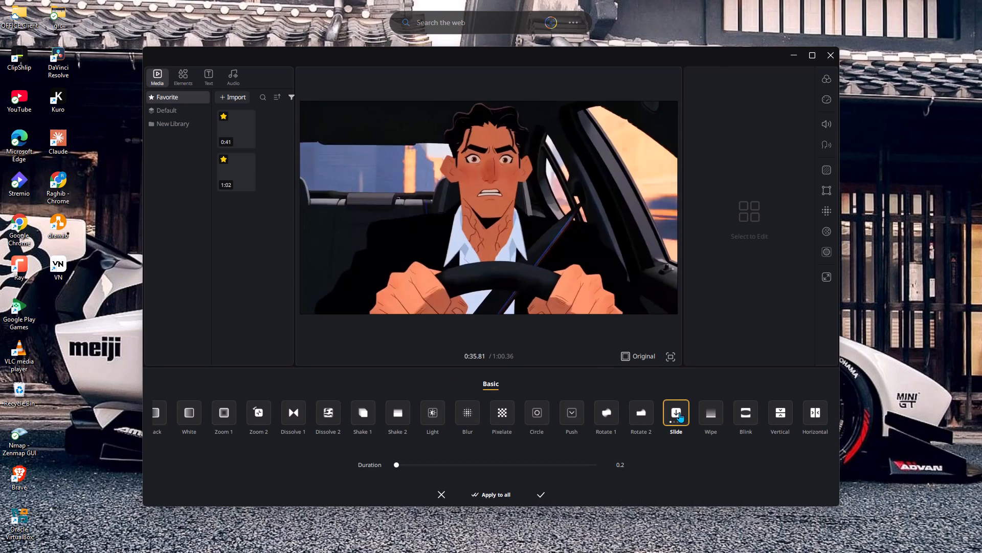
click(567, 464)
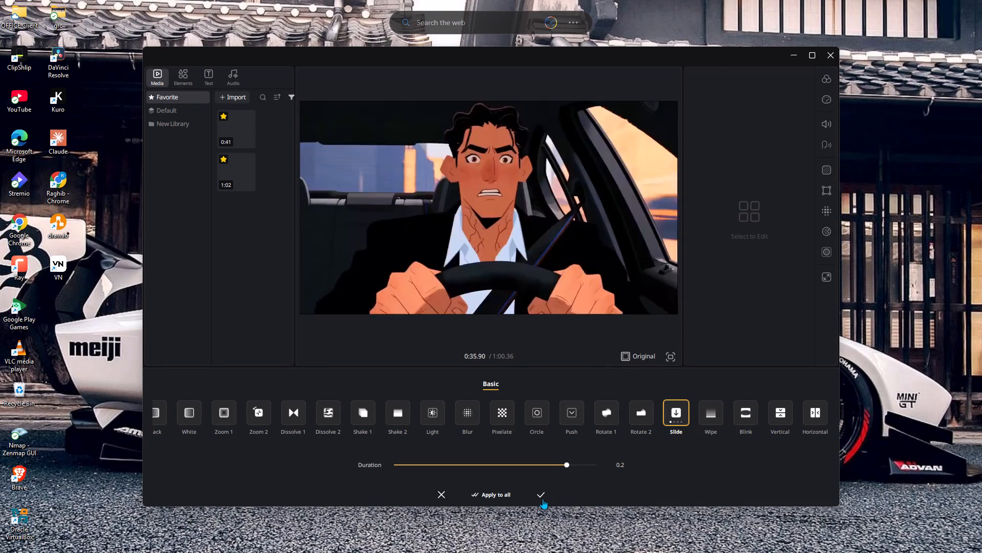
click(542, 495)
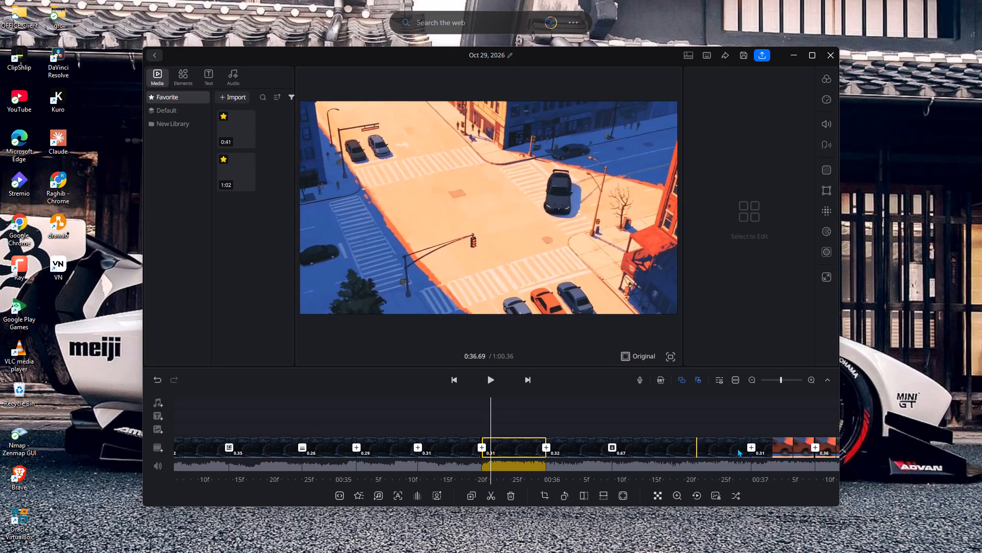
Add a Shake 2 transition with a duration of 0.3 at the cut at about 0:37.3.
click(815, 448)
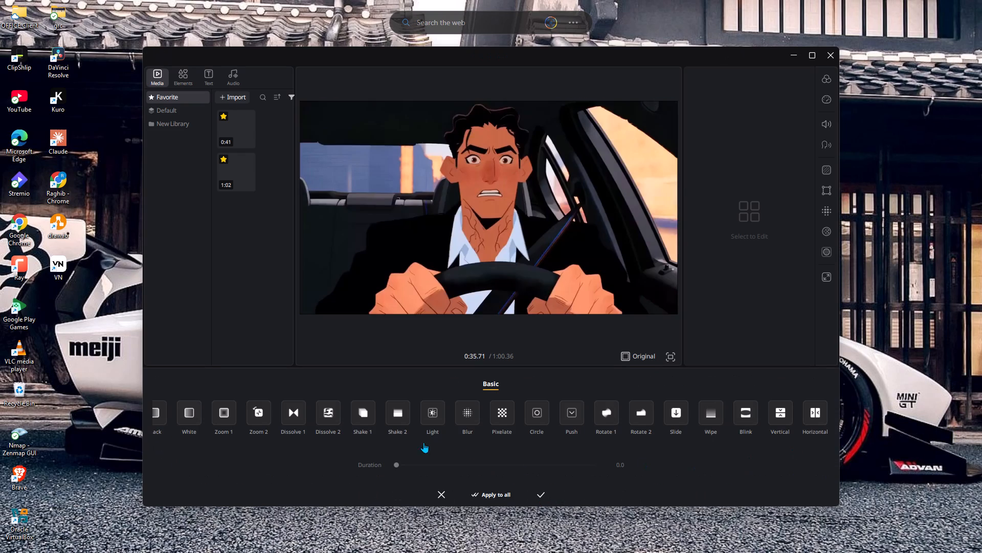
click(399, 420)
click(540, 464)
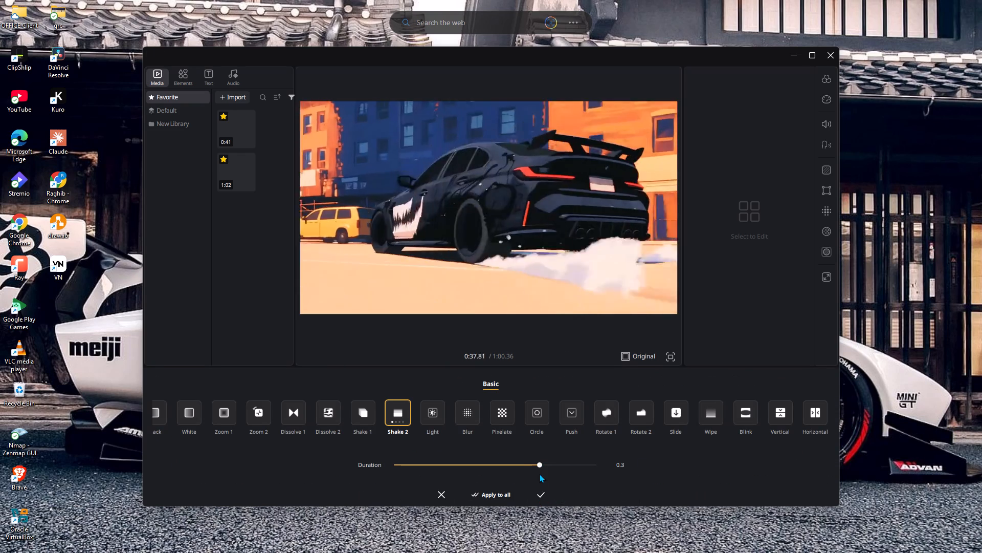
click(540, 493)
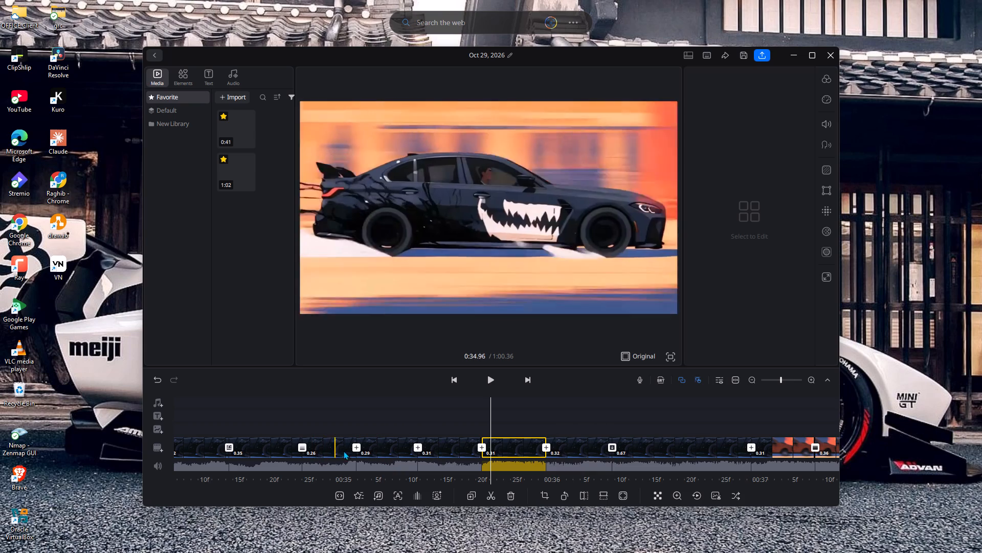
Add a Shake 2 transition with a duration of 0.2 at the cut at about 0:35.1.
click(359, 448)
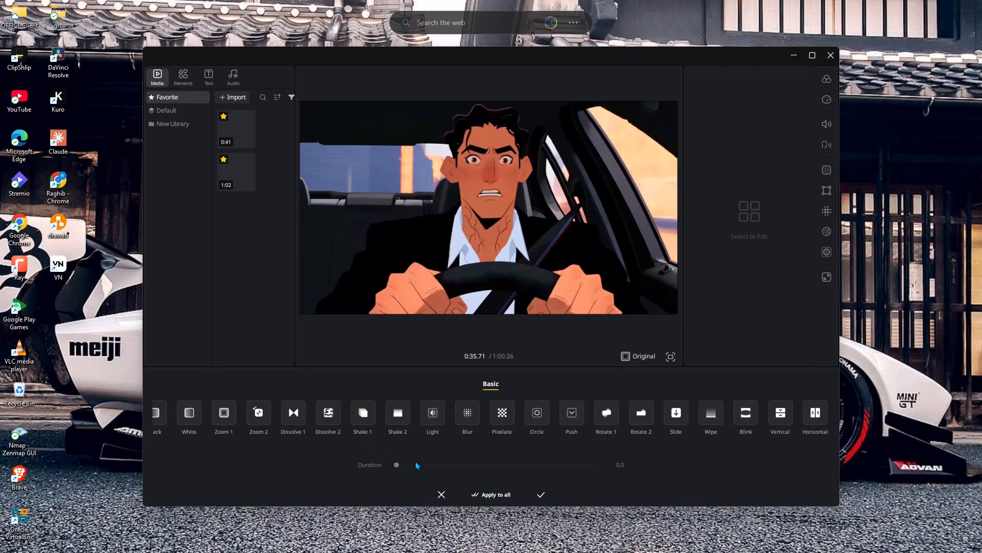
click(399, 419)
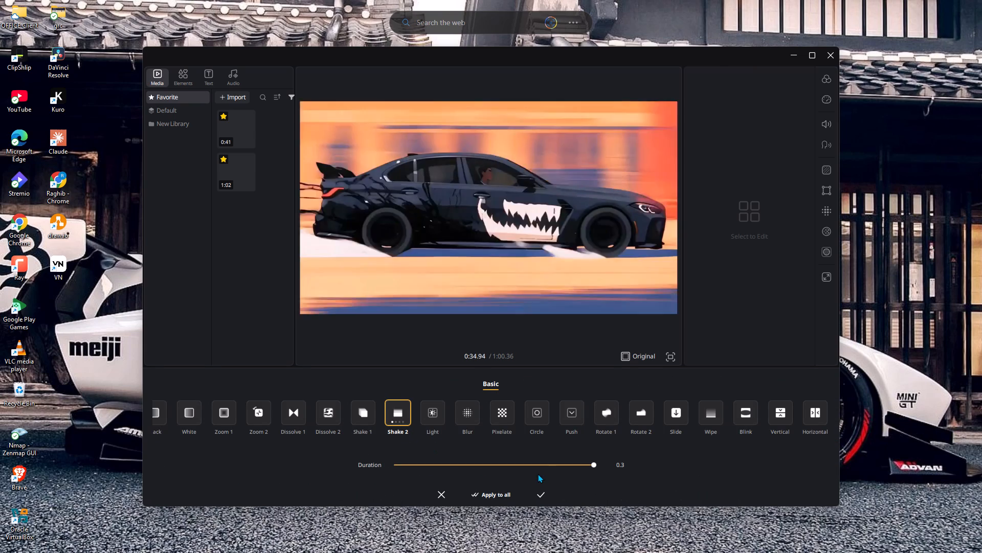
click(548, 460)
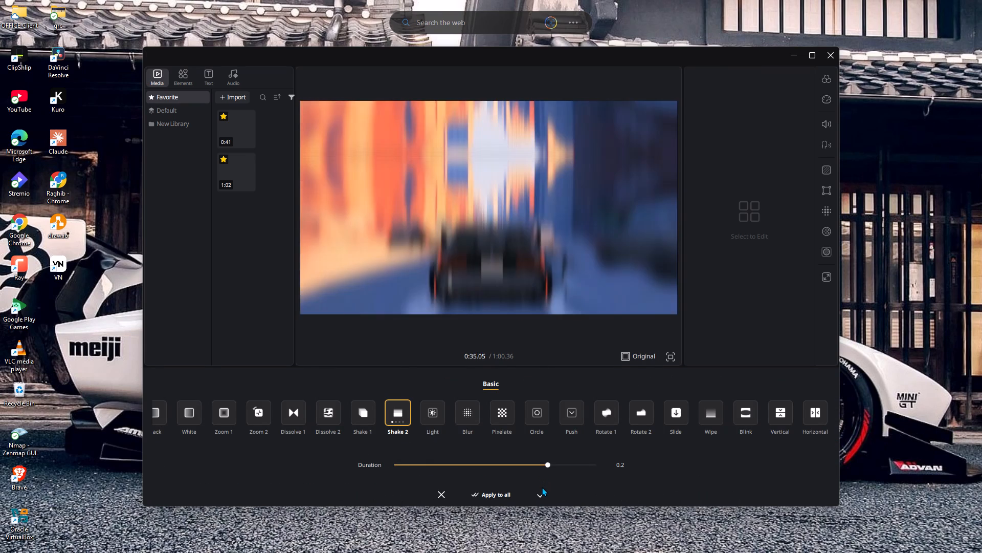
click(542, 494)
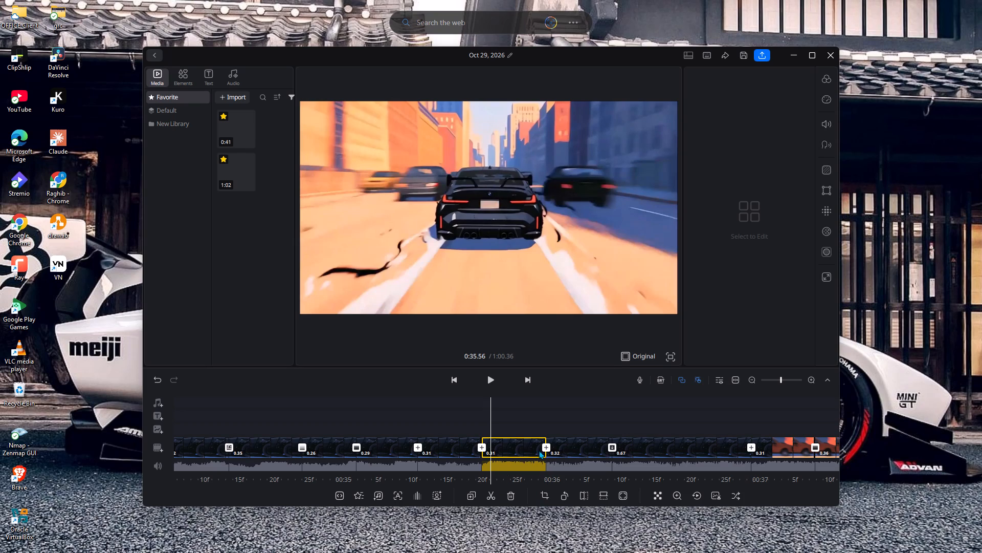
Add a Blur transition with a duration of 0.2 at the cut at about 0:36.0.
click(548, 451)
click(462, 421)
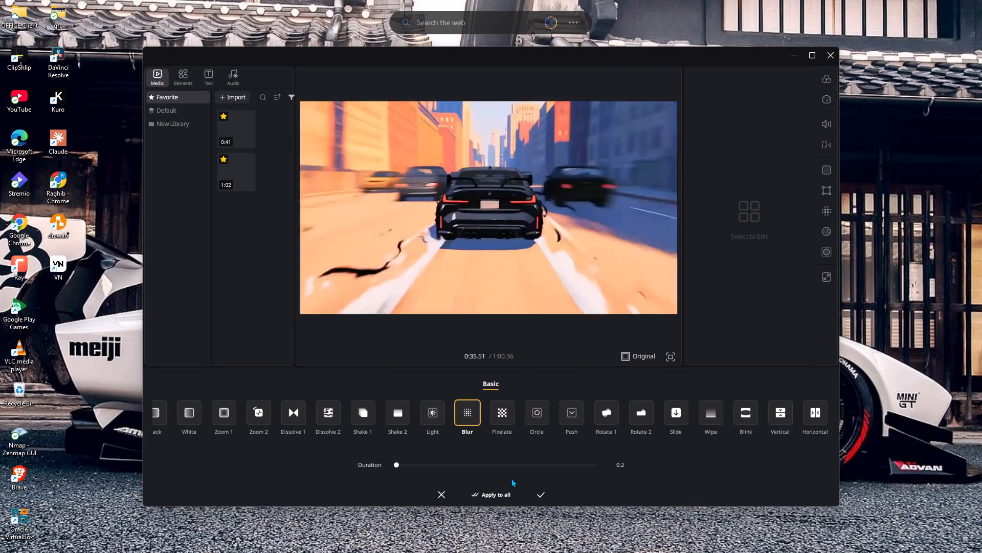
click(548, 467)
click(539, 492)
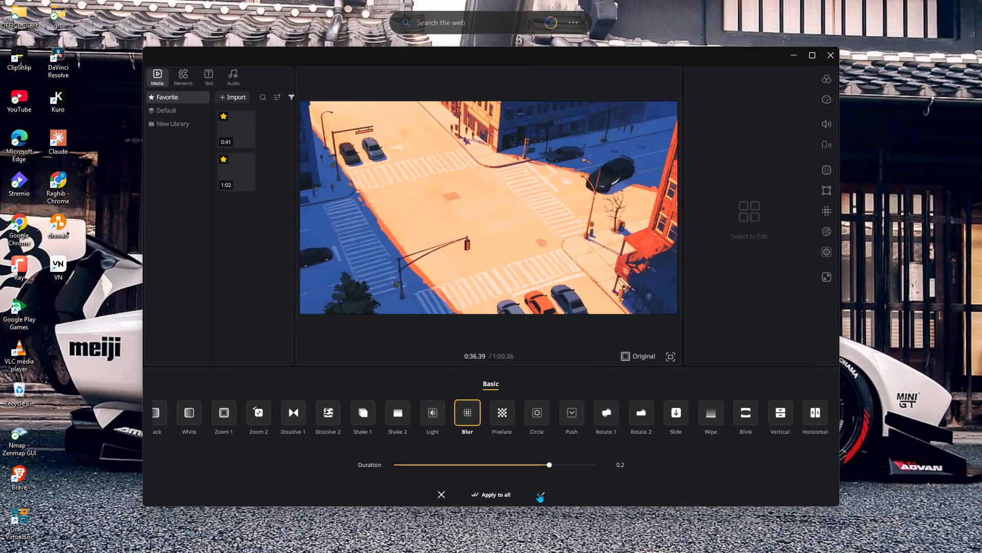
Add a Rotate 1 transition with a duration of 0.2 at the cut at about 0:35.4.
click(416, 449)
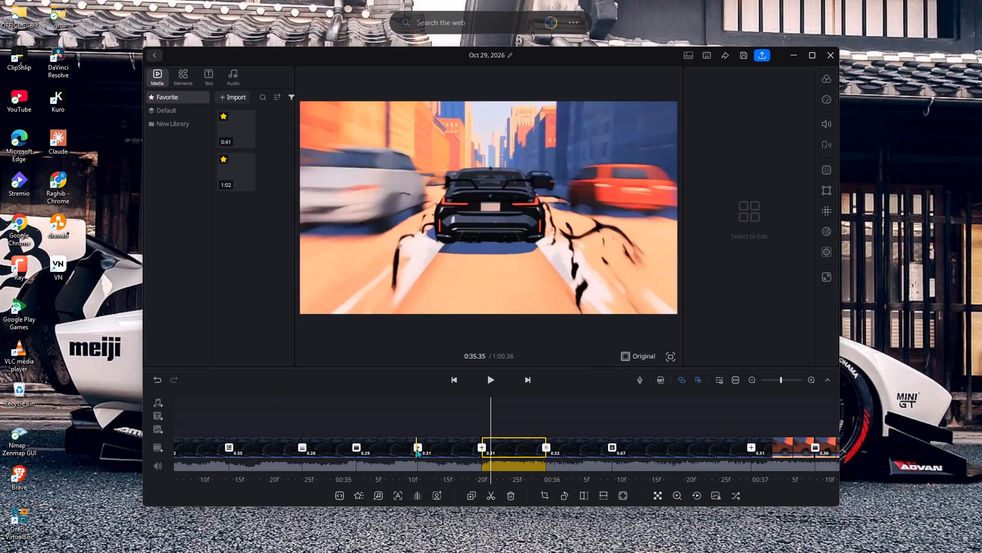
click(596, 412)
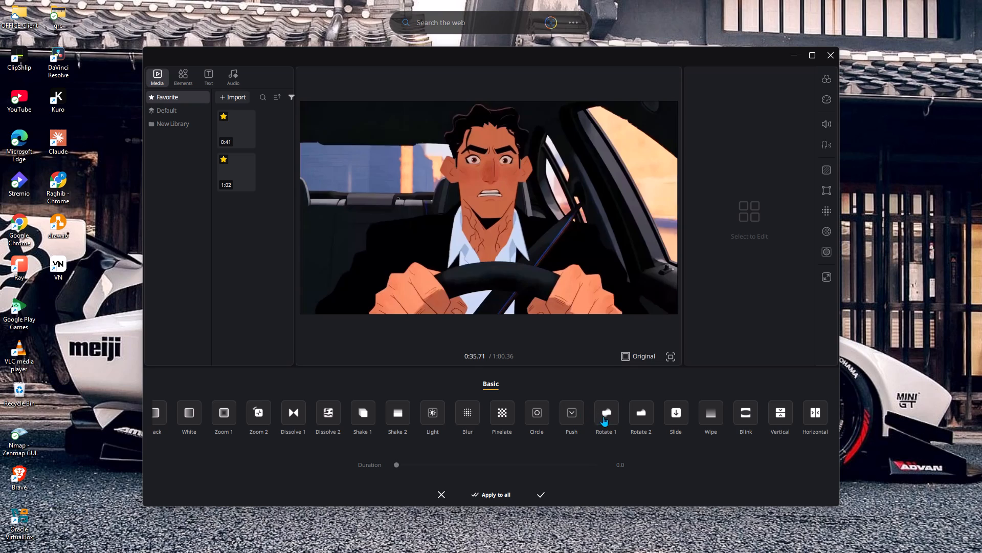
click(604, 416)
click(534, 457)
click(547, 469)
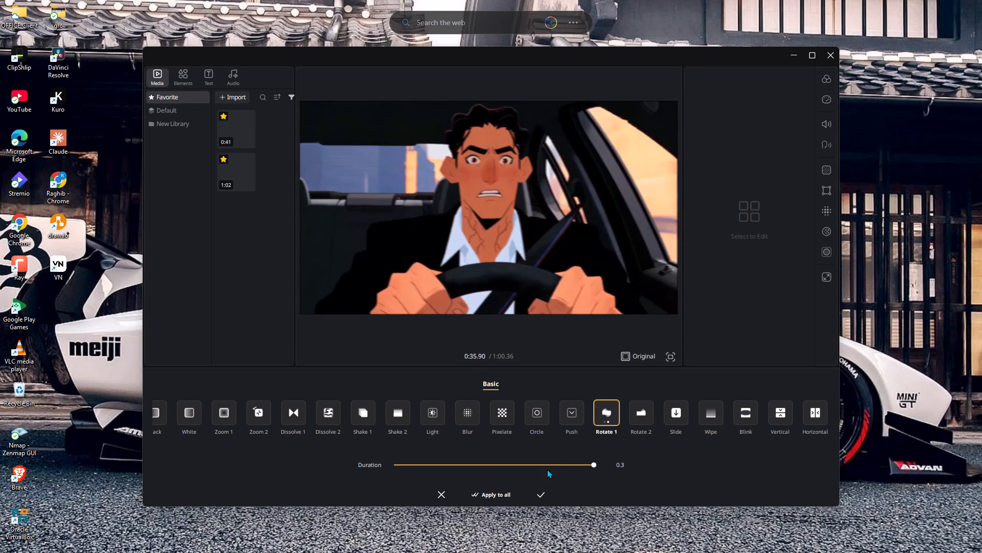
click(546, 491)
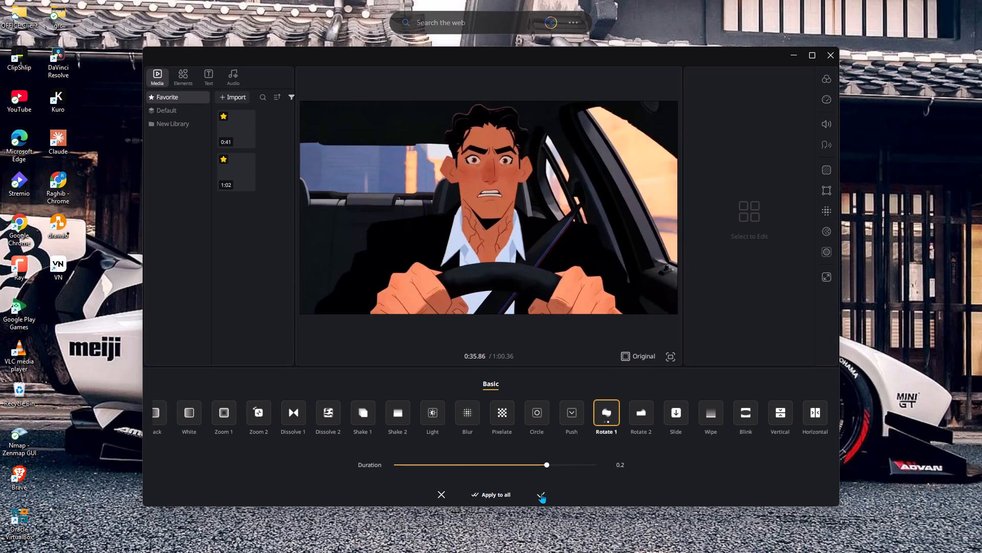
click(540, 494)
Add a Rotate 2 transition with a duration of 0.3 at the cut at about 0:37.0.
drag(622, 425, 371, 437)
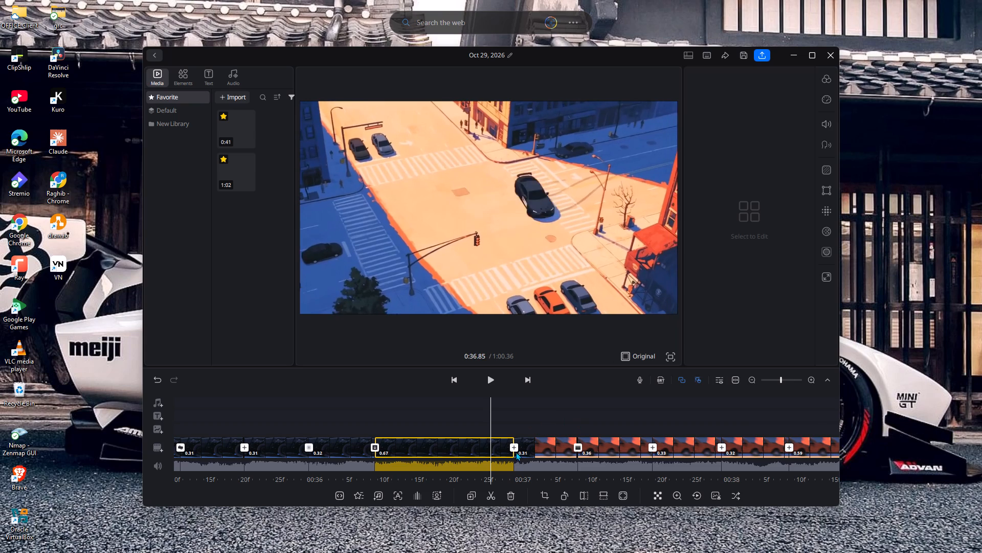
click(516, 450)
click(623, 431)
click(643, 424)
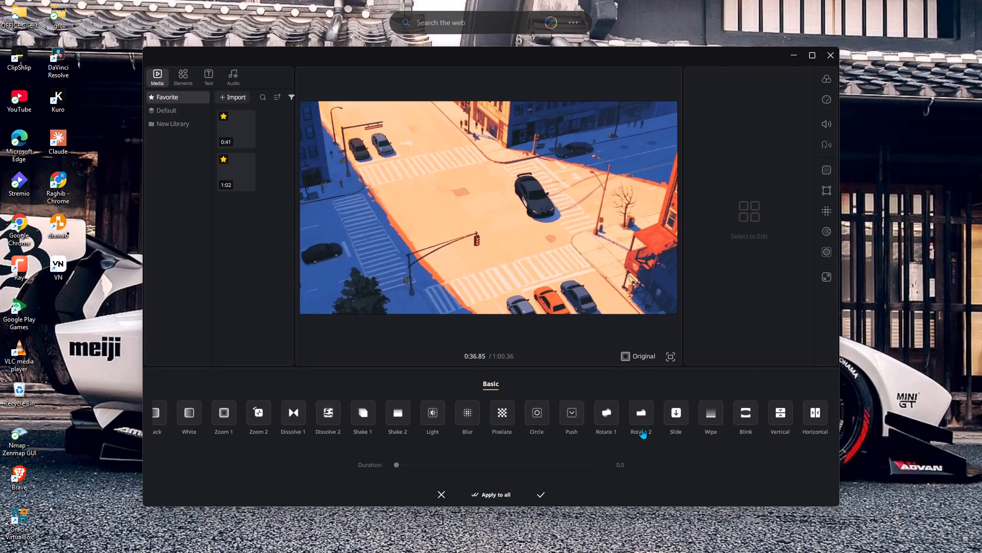
double_click(632, 425)
click(540, 469)
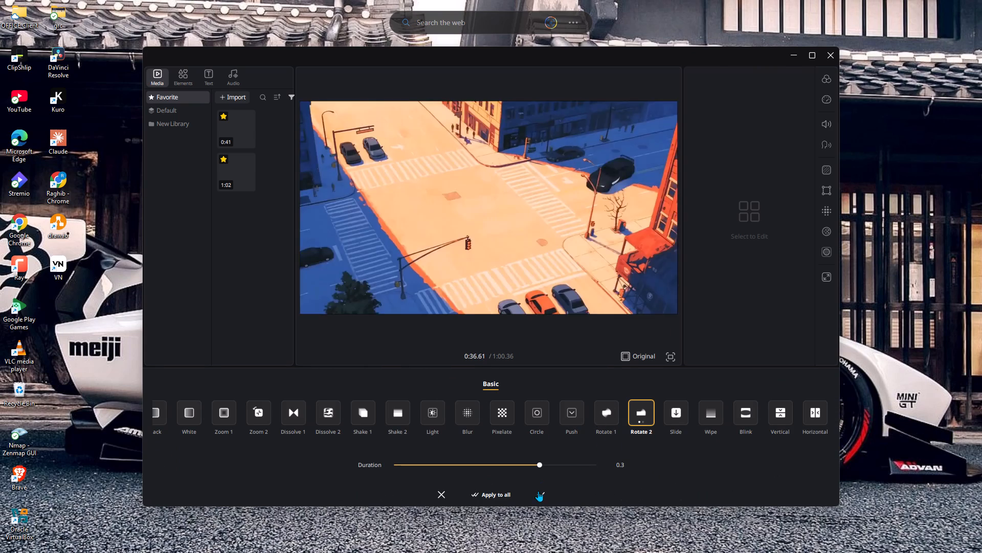
click(539, 494)
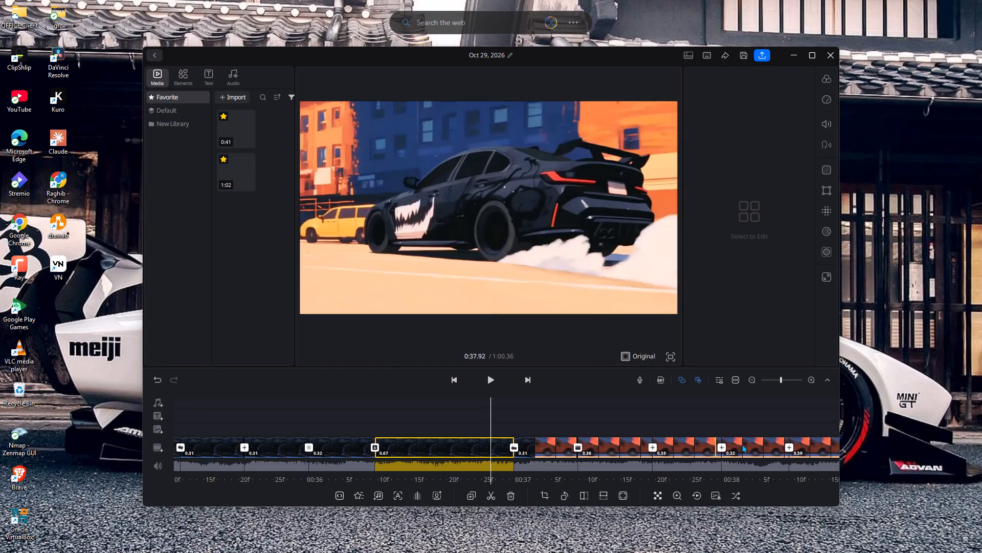
Add a Dissolve 1 transition with a duration of 0.2 at the cut at about 0:38.3.
click(787, 446)
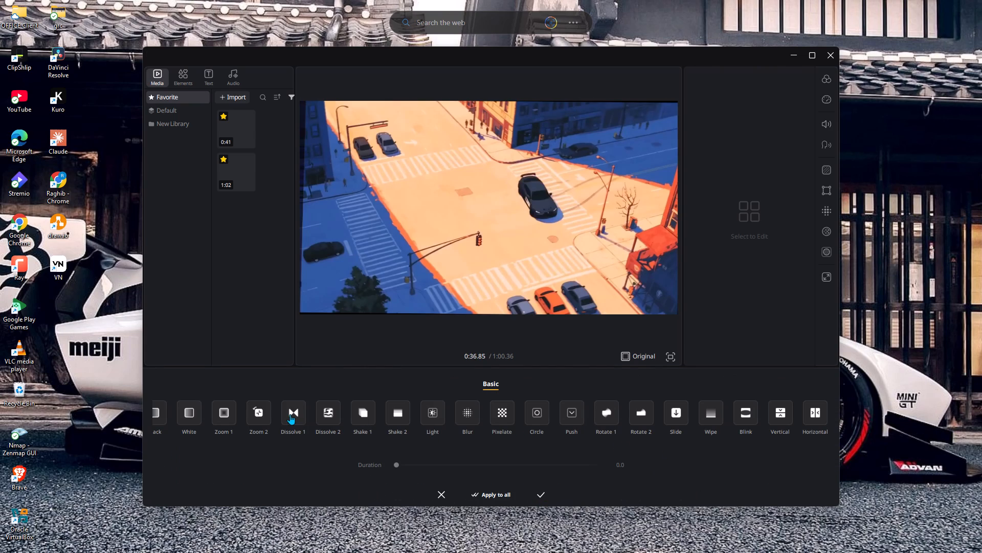
click(287, 415)
click(538, 466)
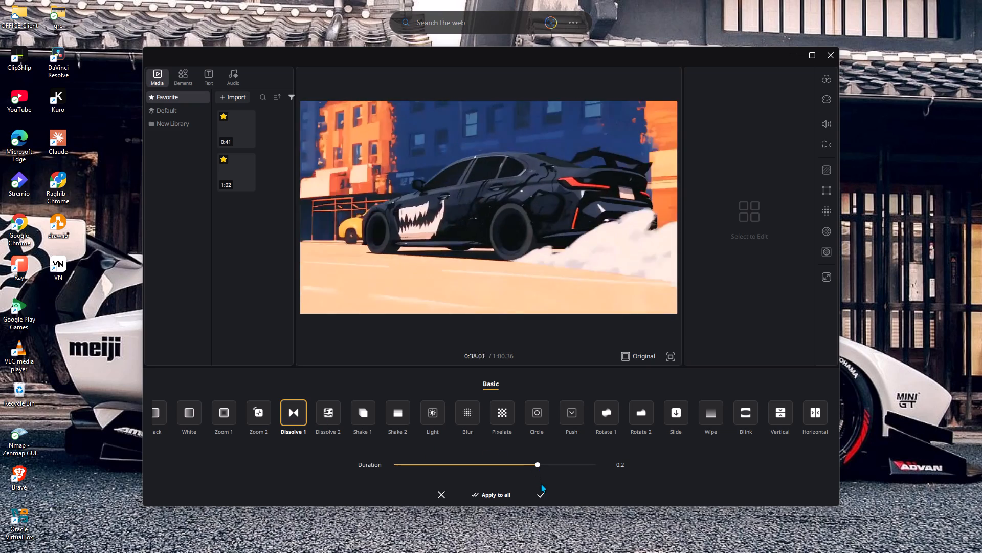
click(541, 492)
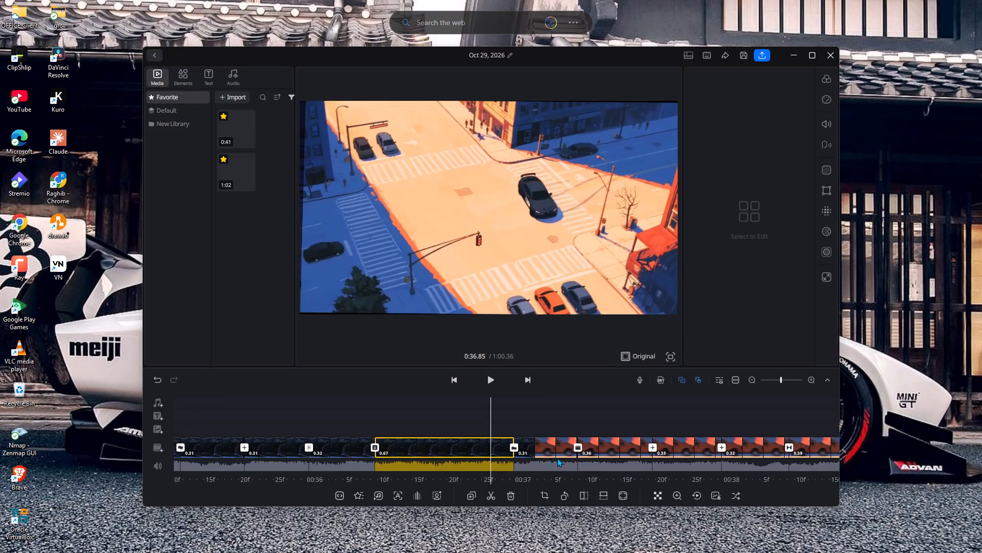
Add a Shake 1 transition with a duration of 0.3 at the cut at about 0:37.6.
click(656, 445)
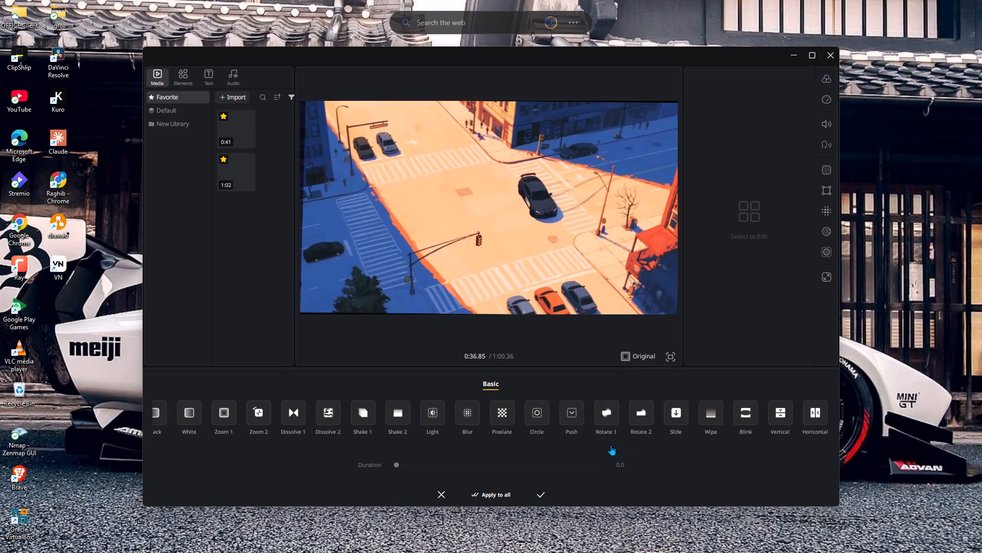
click(361, 422)
click(524, 460)
click(542, 494)
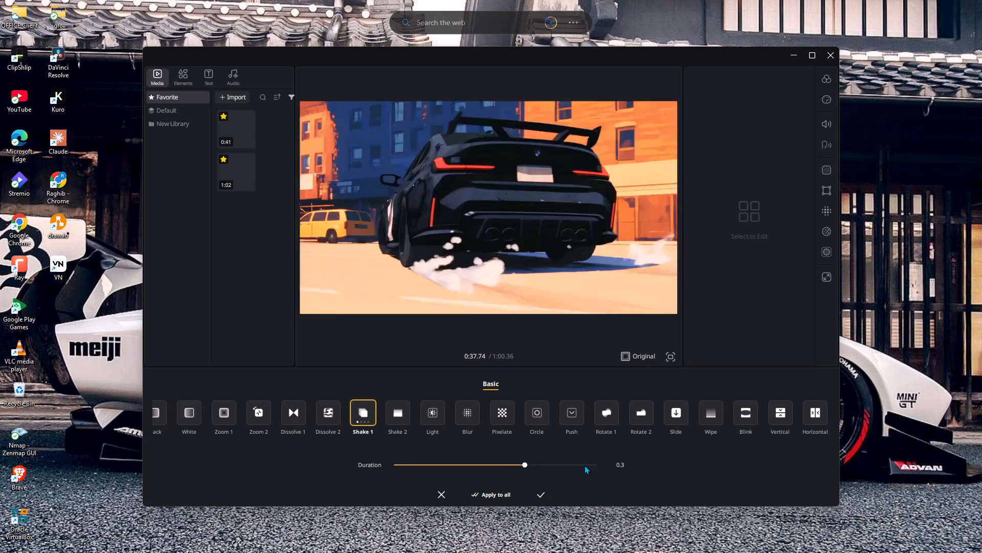
Add a White transition with a duration of 0.3 at the cut just before 0:38.
drag(634, 424, 293, 419)
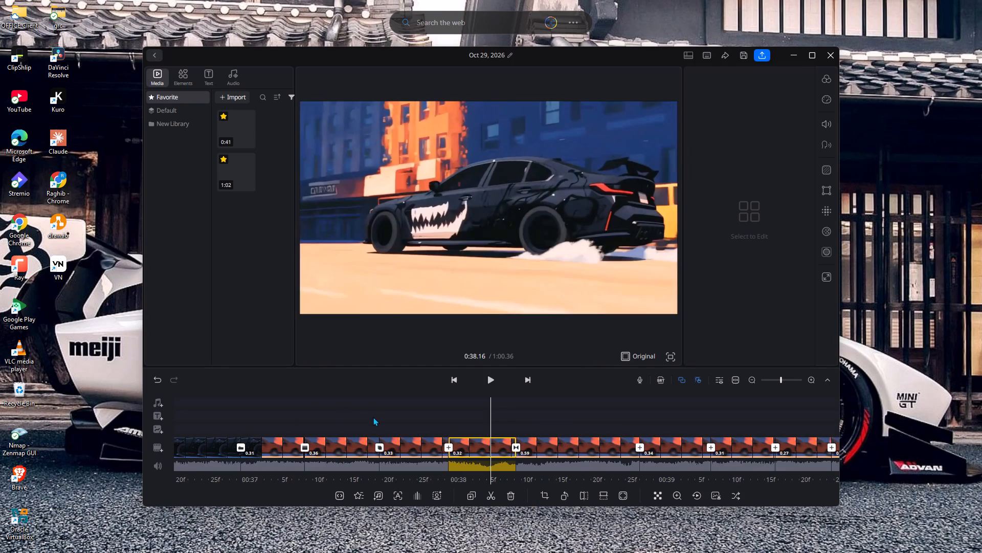
click(449, 445)
click(197, 417)
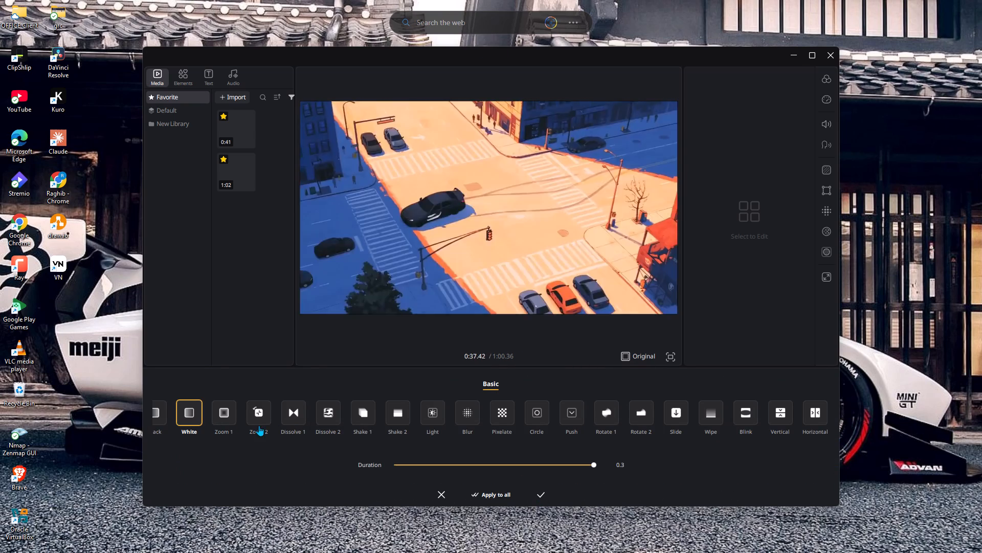
click(544, 462)
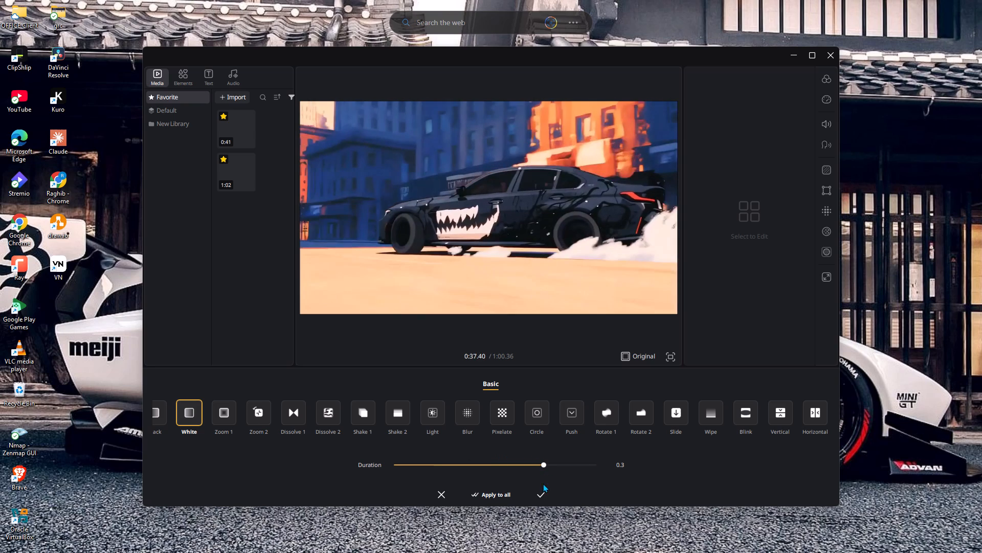
click(542, 490)
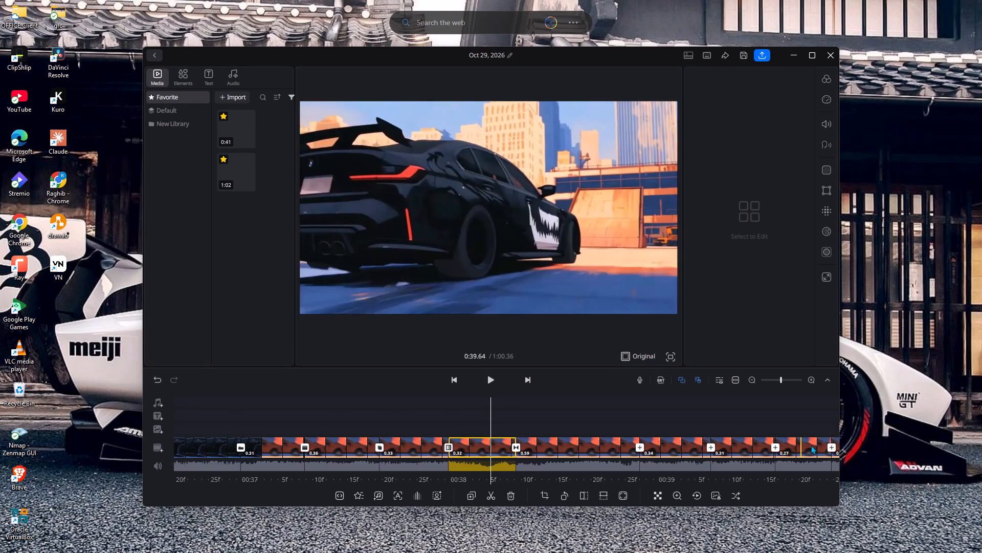
Add a Shake 2 transition with a duration of 0.2 at the cut at about 0:39.8.
click(832, 446)
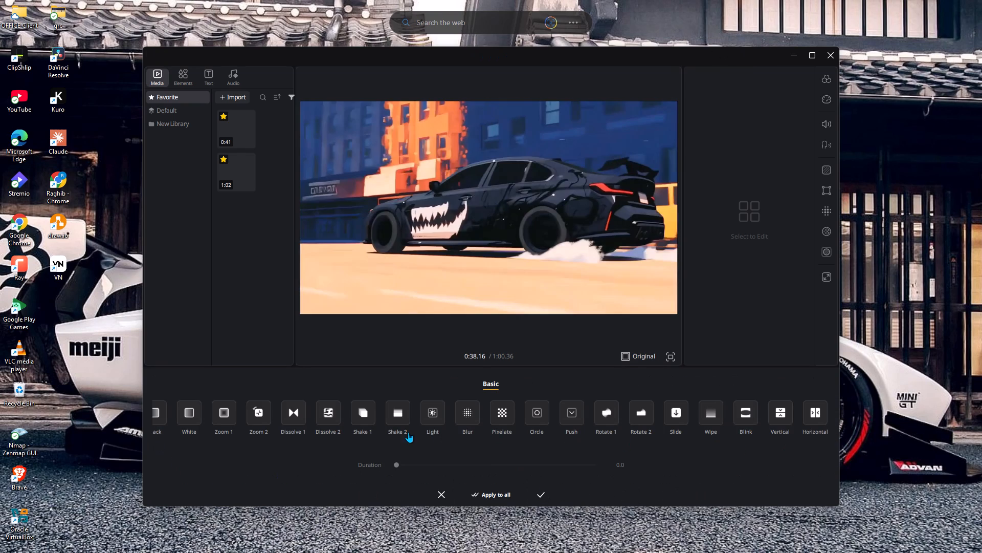
click(393, 416)
click(565, 461)
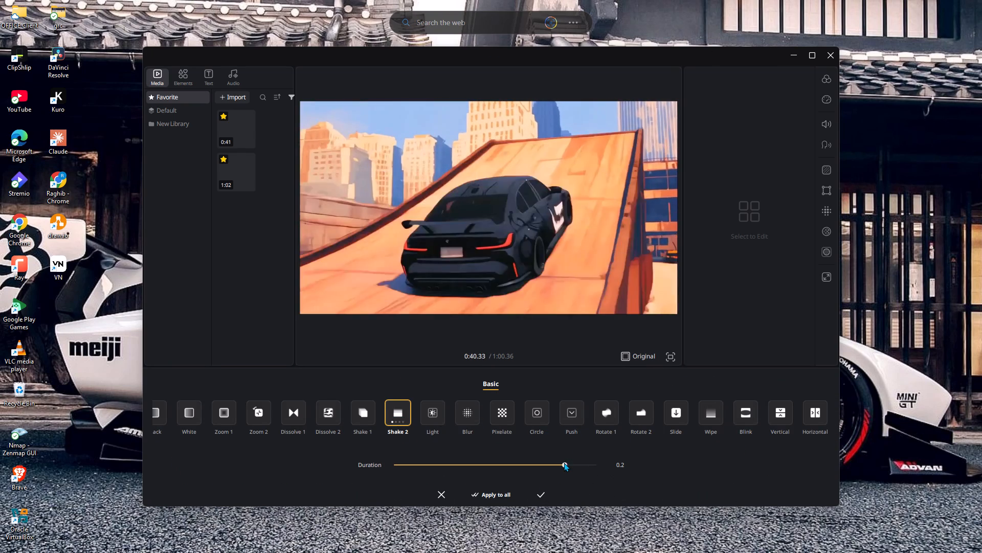
click(542, 492)
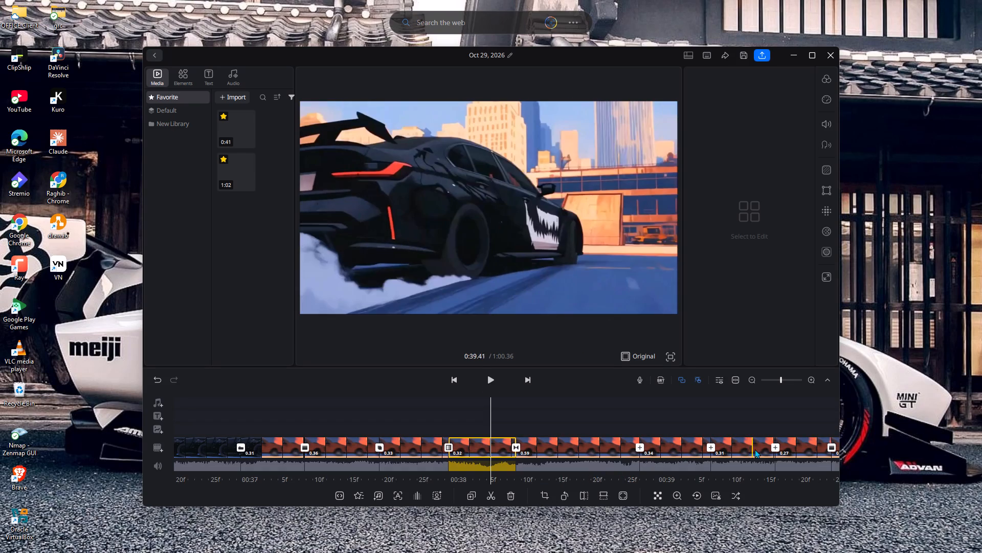
Add a Shake 1 transition with a duration of 0.2 at the cut at about 0:39.5.
click(778, 442)
click(358, 412)
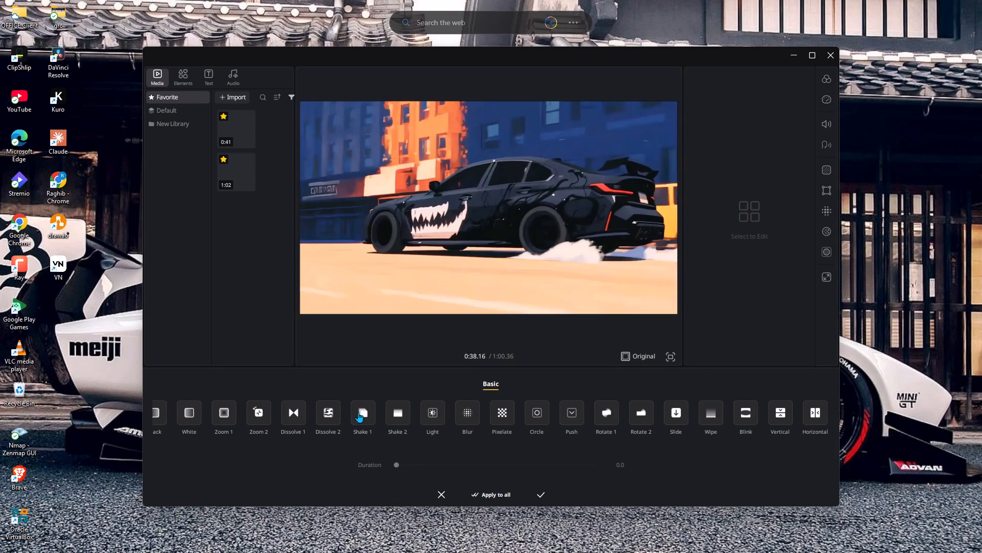
click(529, 457)
click(530, 467)
click(540, 492)
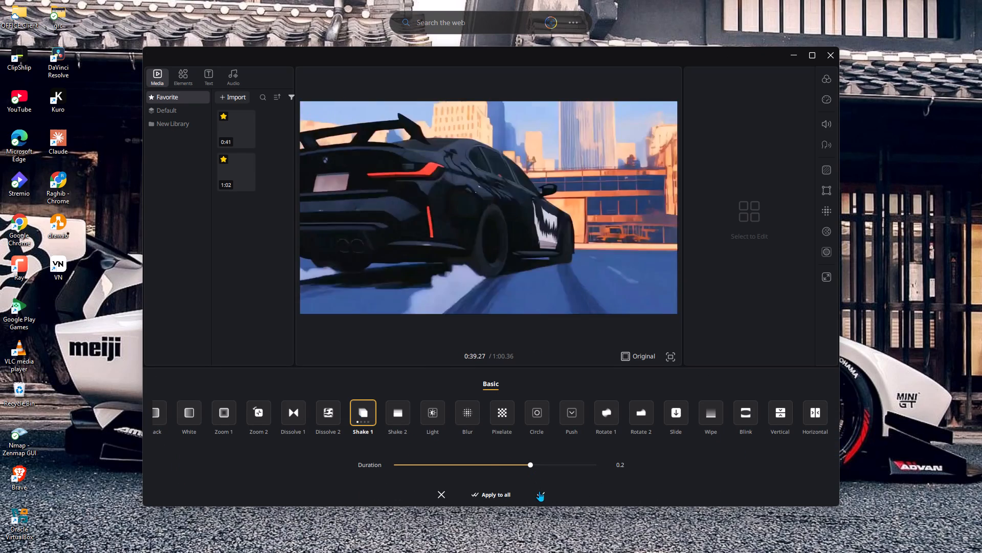
Add a Shake 1 transition with a duration of 0.3 at the cut at about 0:39.2.
click(710, 449)
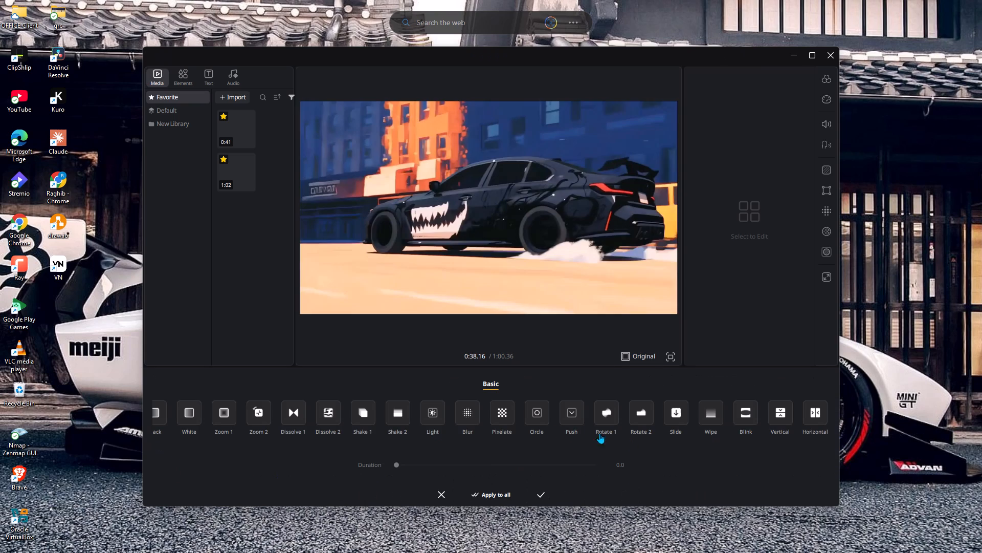
click(371, 420)
click(520, 456)
double_click(524, 461)
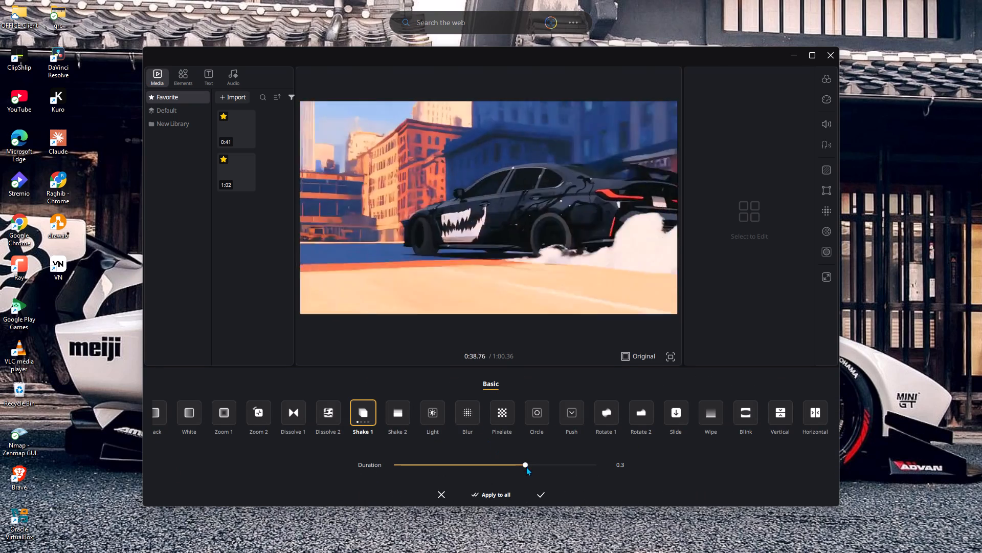
click(537, 490)
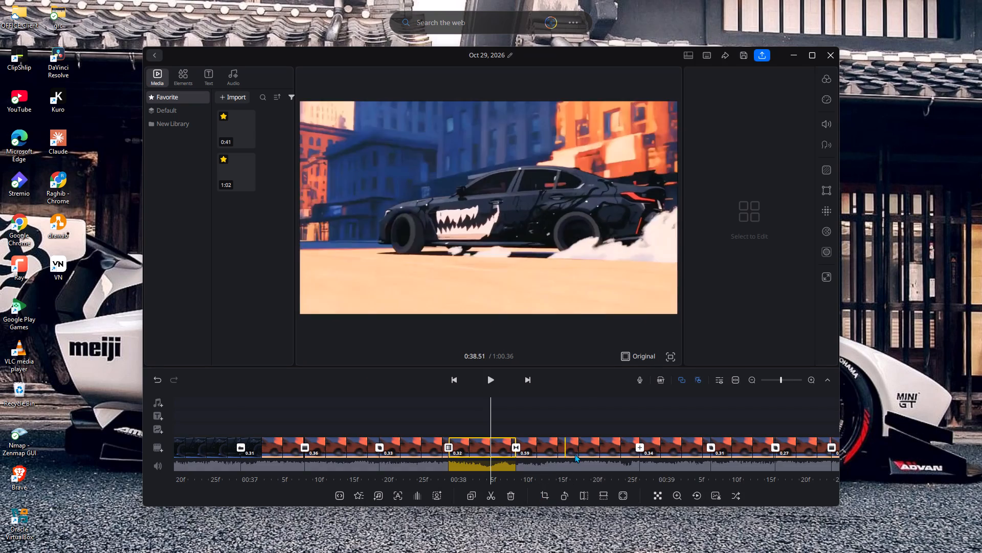
Add a Blur transition with a duration of 0.2 at the cut at about 0:38.9.
click(644, 443)
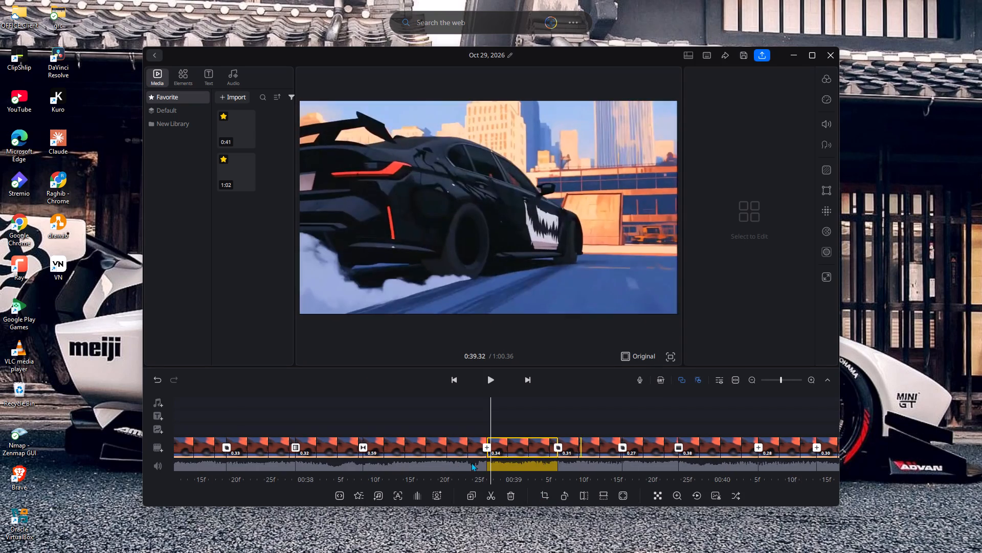
click(486, 446)
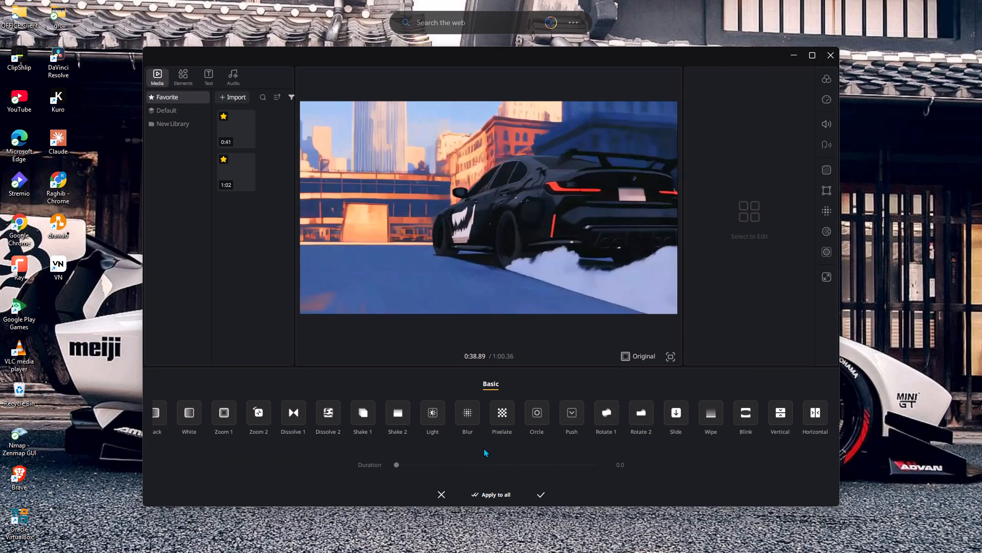
click(474, 421)
click(549, 463)
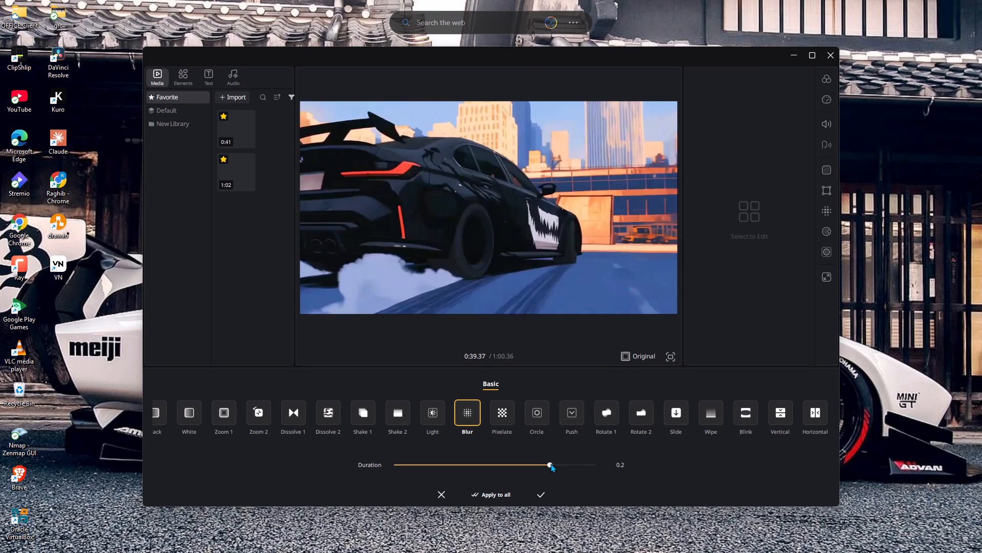
click(540, 492)
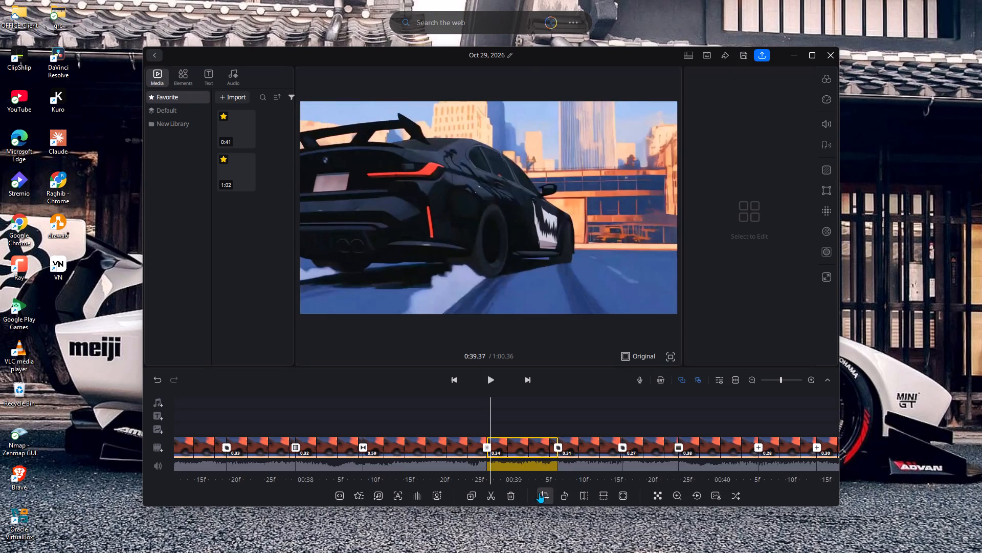
Add a Light transition with a duration of 0.2 at the cut at about 0:40.2.
drag(647, 411, 399, 436)
drag(597, 403, 405, 411)
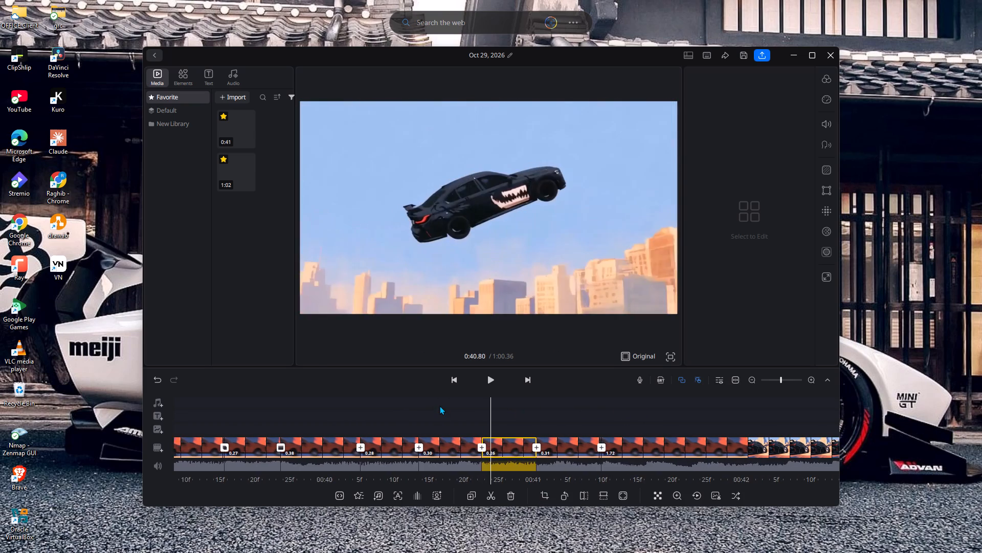
click(351, 446)
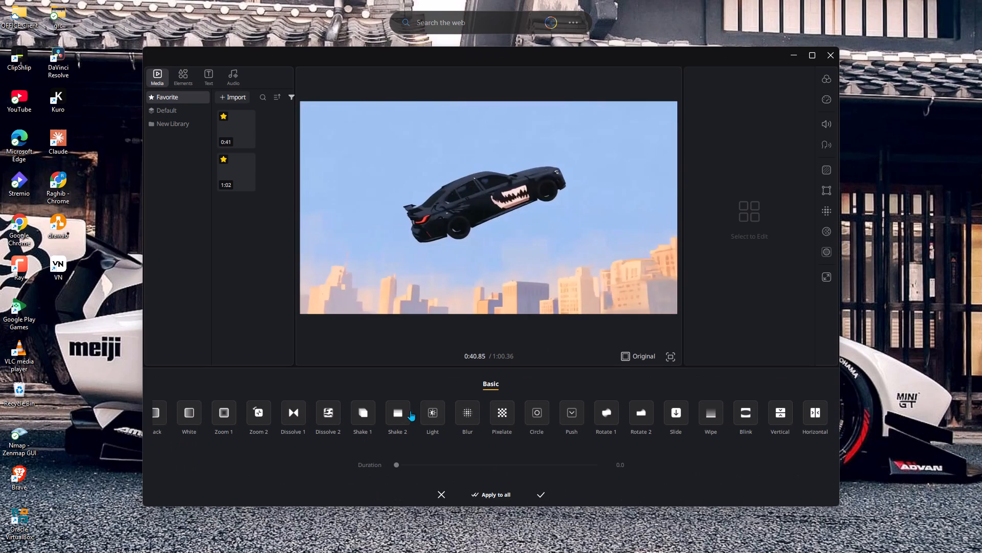
click(431, 416)
click(530, 463)
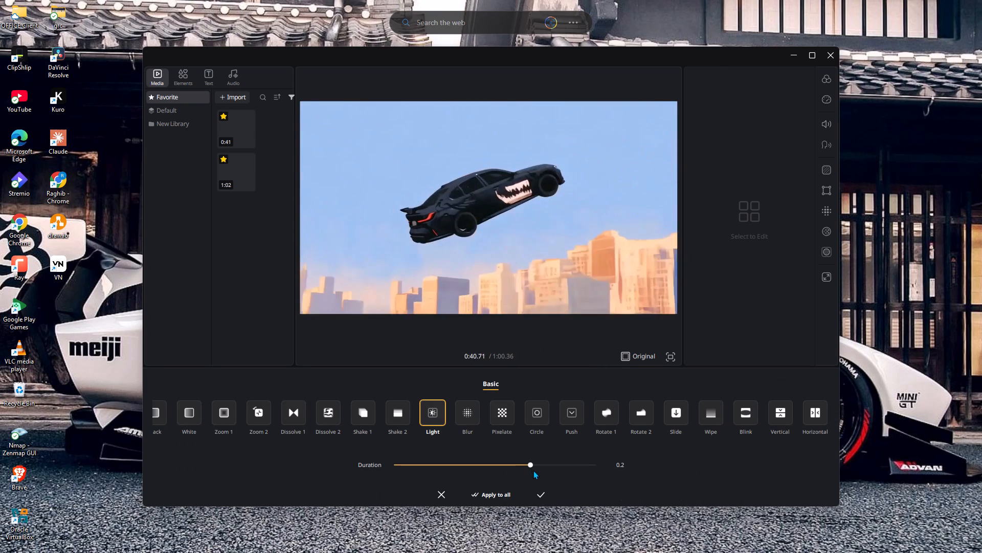
click(541, 493)
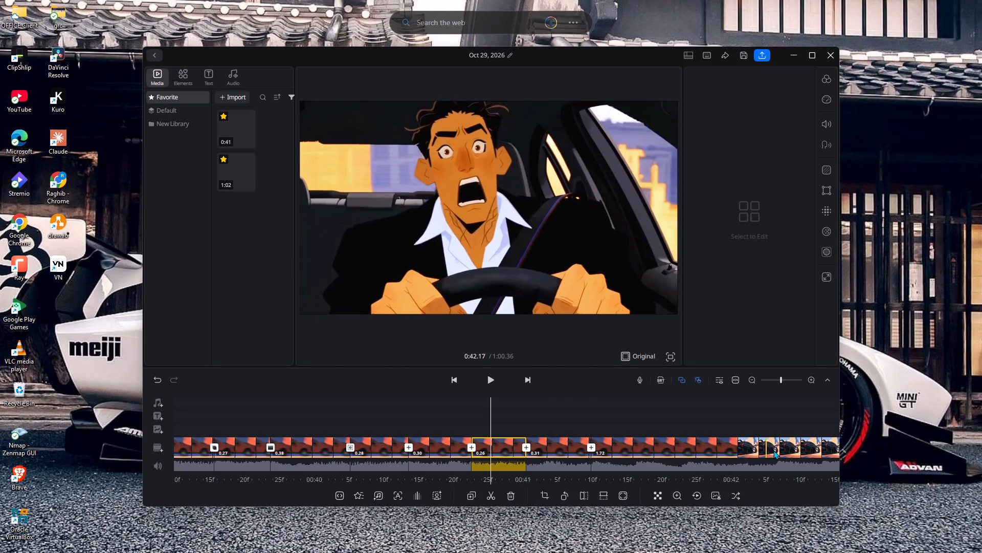
Add a Rotate 2 transition with a duration of 0.3 at the cut at about 0:41.3.
click(592, 443)
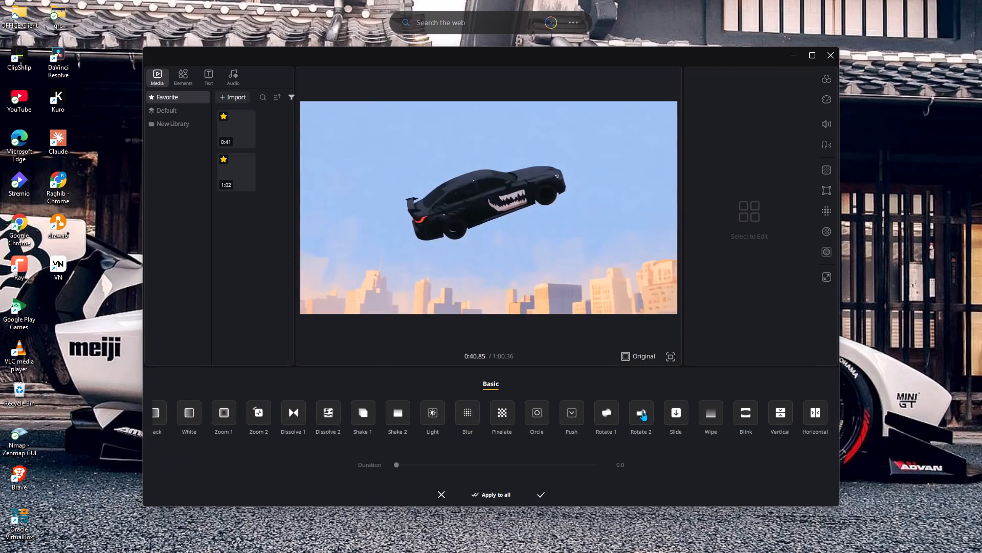
click(649, 411)
click(528, 464)
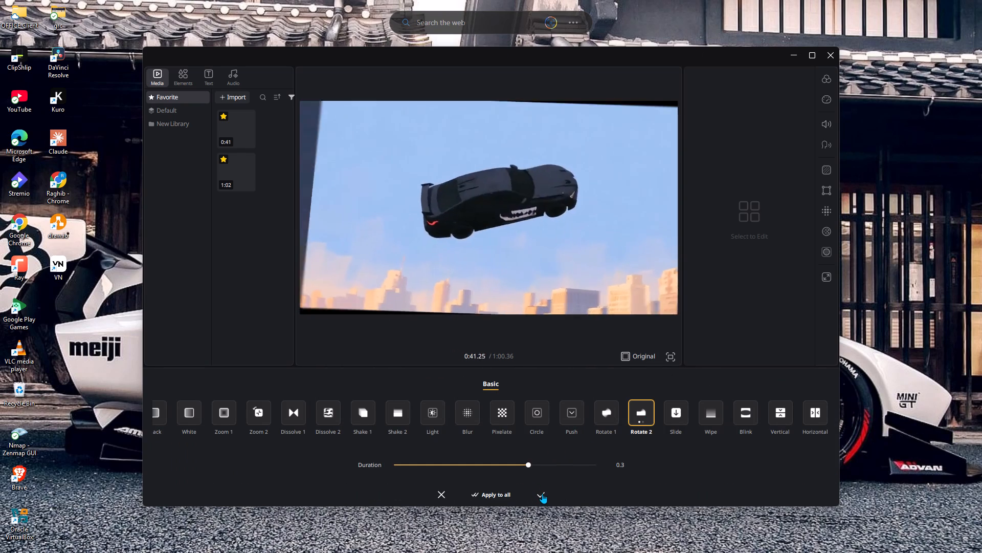
click(543, 493)
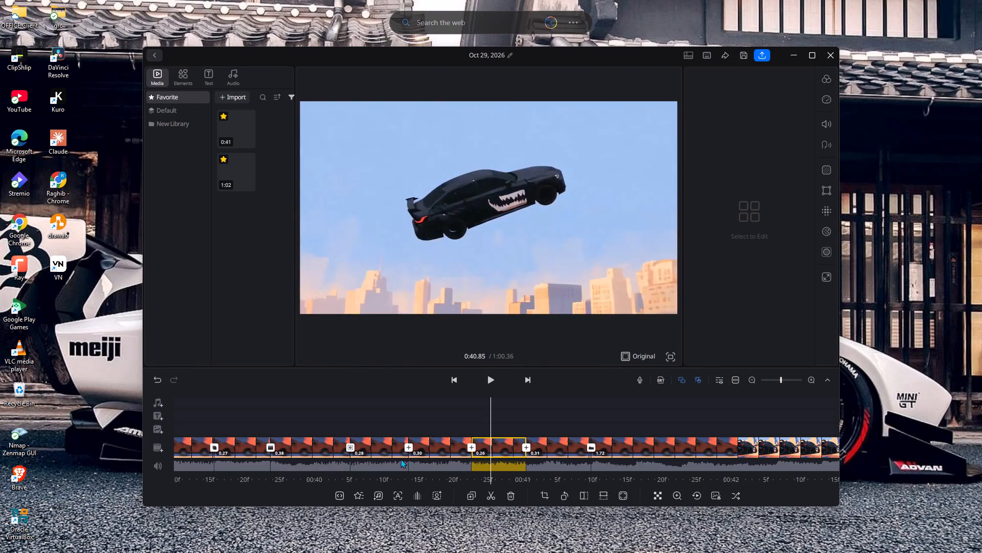
Add a Dissolve 1 transition with a duration of 0.2 at the cut at about 0:40.5.
click(408, 444)
click(294, 426)
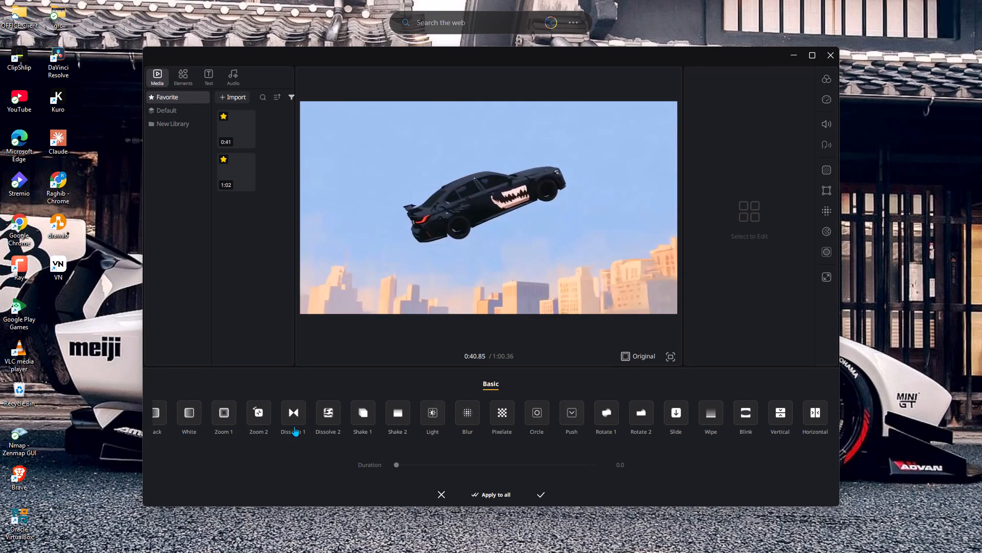
click(542, 461)
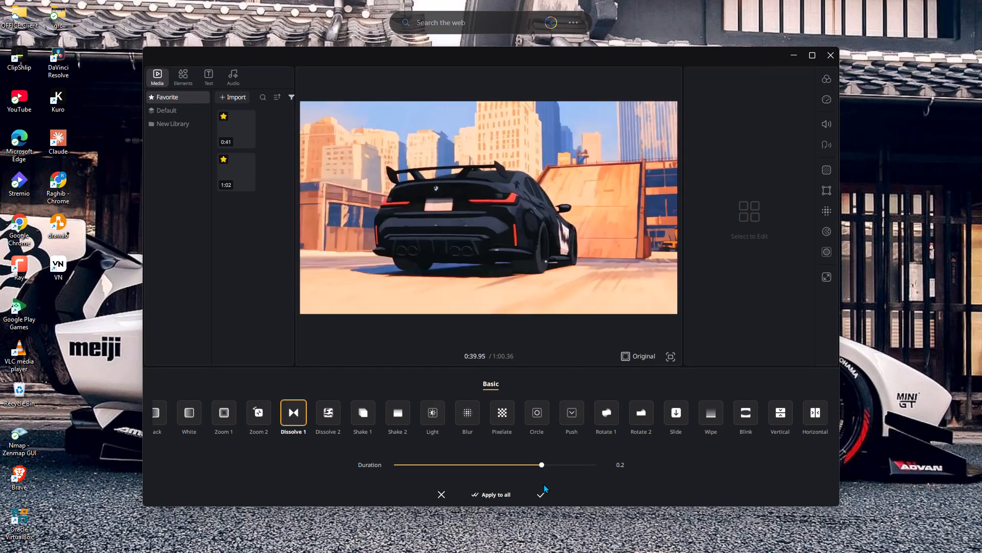
click(539, 492)
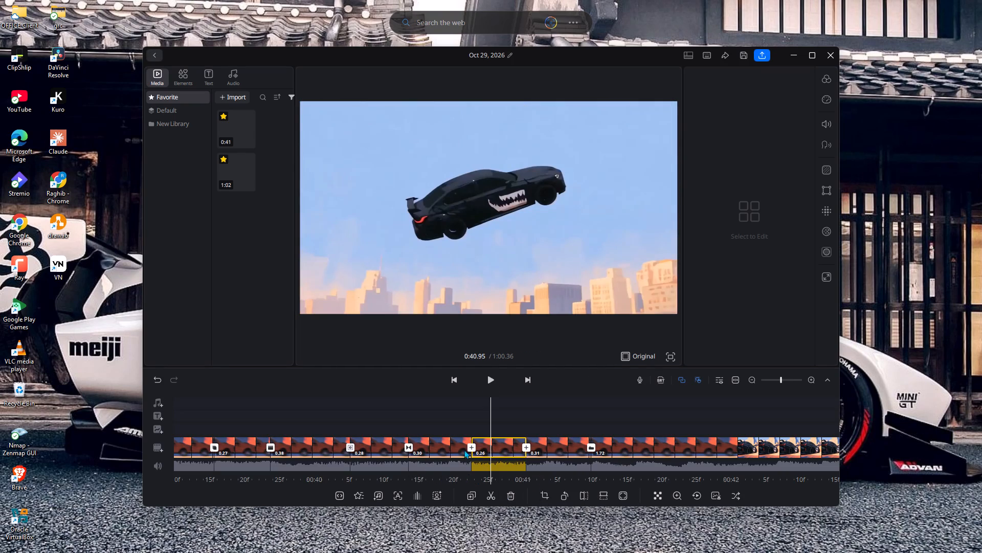
Add a Push transition at the cut at about 0:40.8 and adjust its duration.
click(473, 447)
click(573, 419)
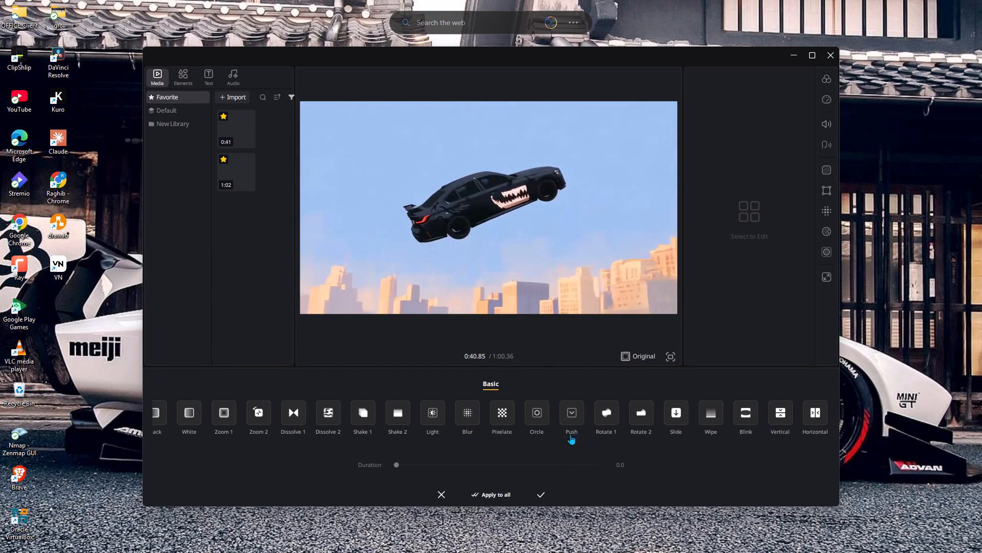
click(561, 462)
click(544, 494)
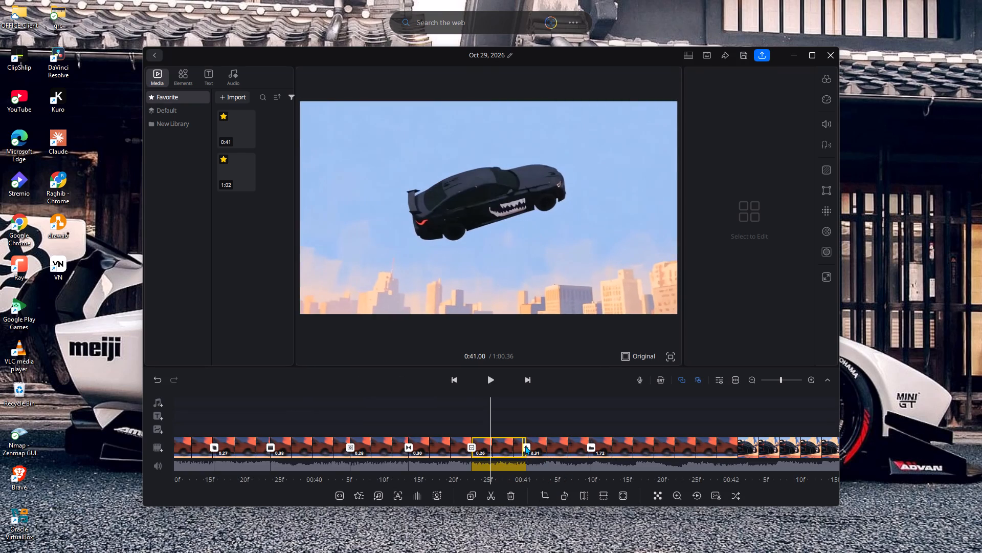
Add a Blink transition with a duration of 0.2 at the cut at about 0:41.
click(525, 445)
double_click(739, 415)
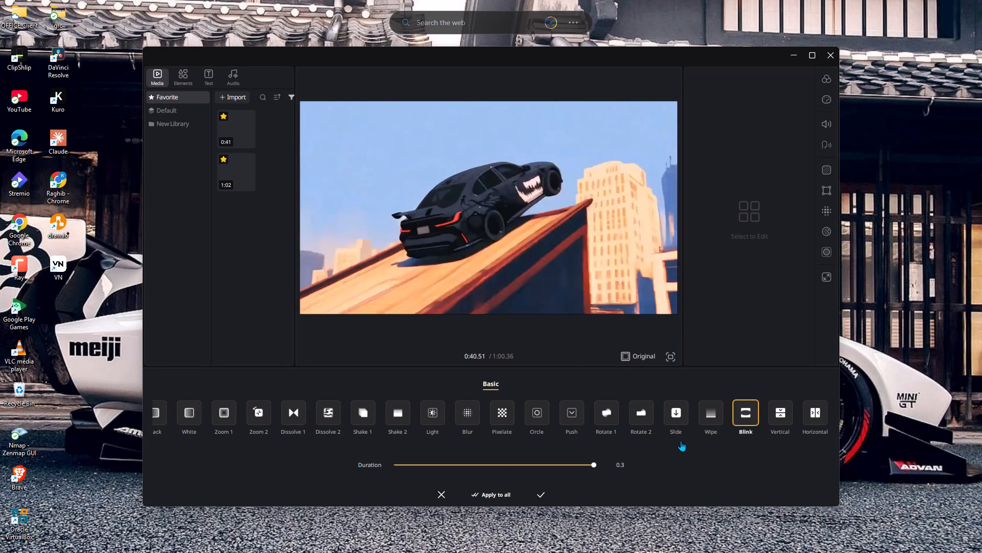
click(578, 465)
click(542, 493)
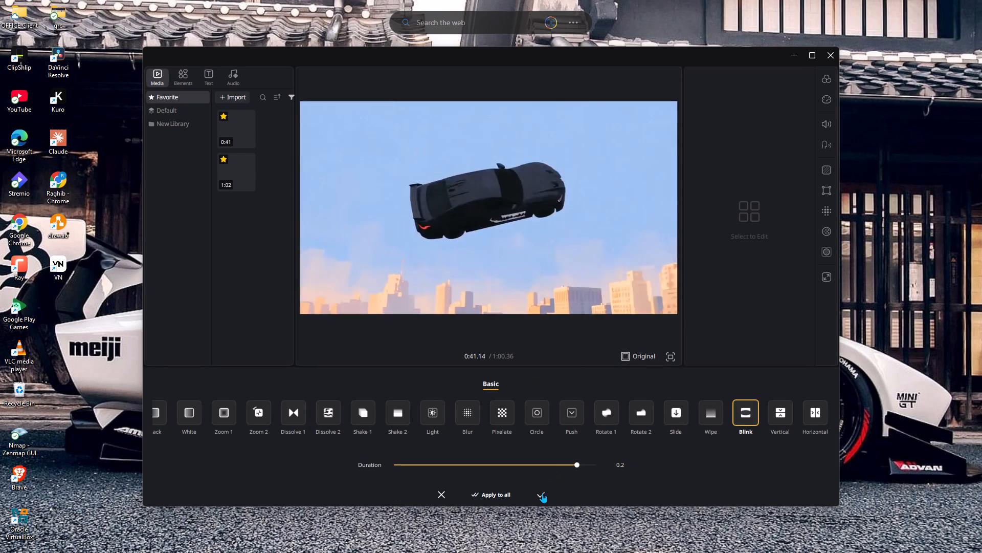
Split the long clip between about 0:41.3 and 0:43 at about 0:42.3.
drag(657, 409, 407, 426)
drag(582, 419, 575, 419)
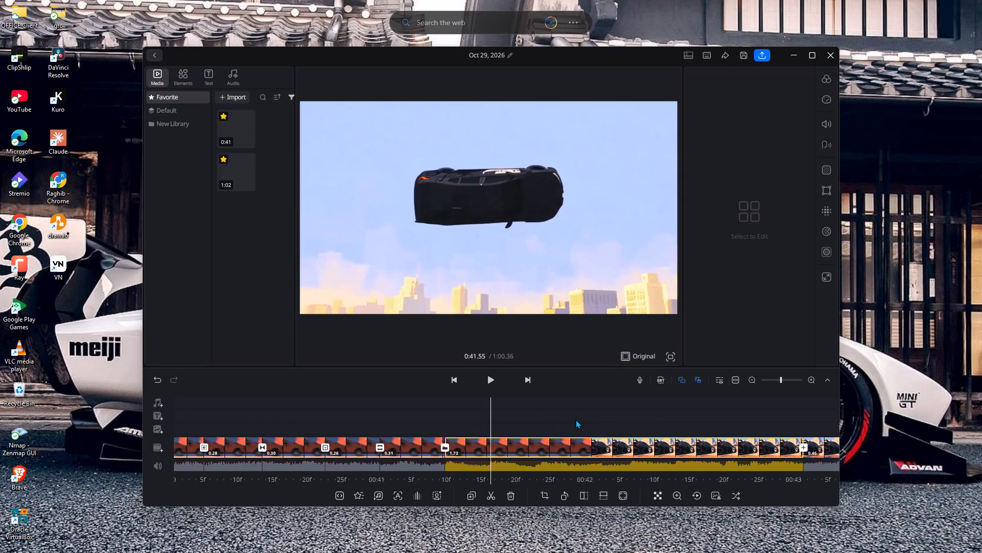
drag(575, 419, 439, 426)
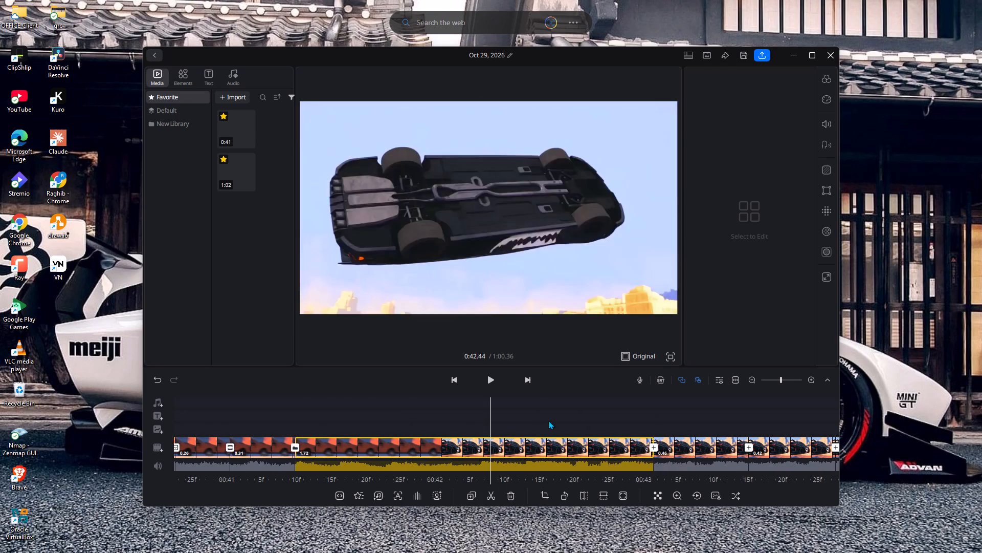
click(494, 495)
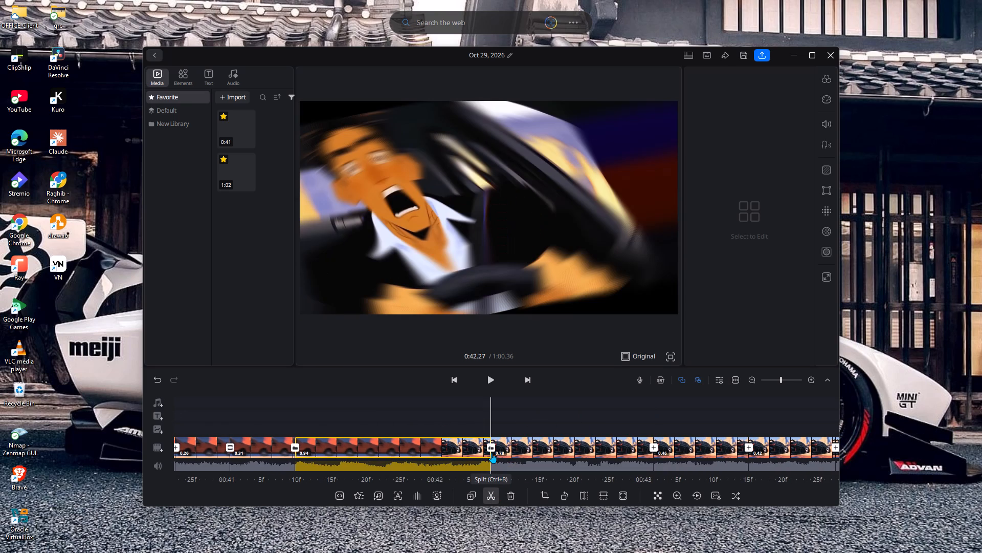
Change the transition at the new cut at about 0:42.3 to Circle and adjust its duration.
click(490, 446)
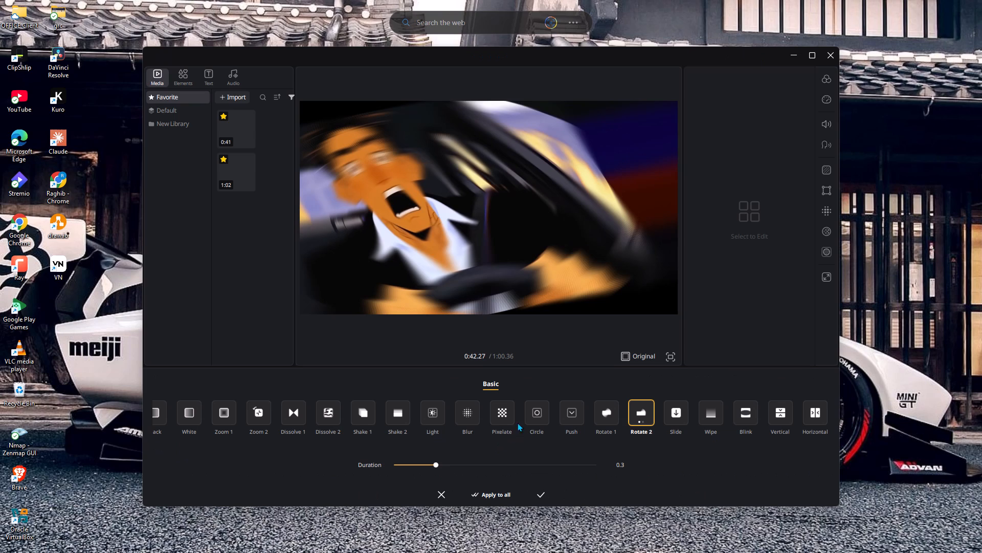
click(524, 417)
click(528, 461)
click(540, 488)
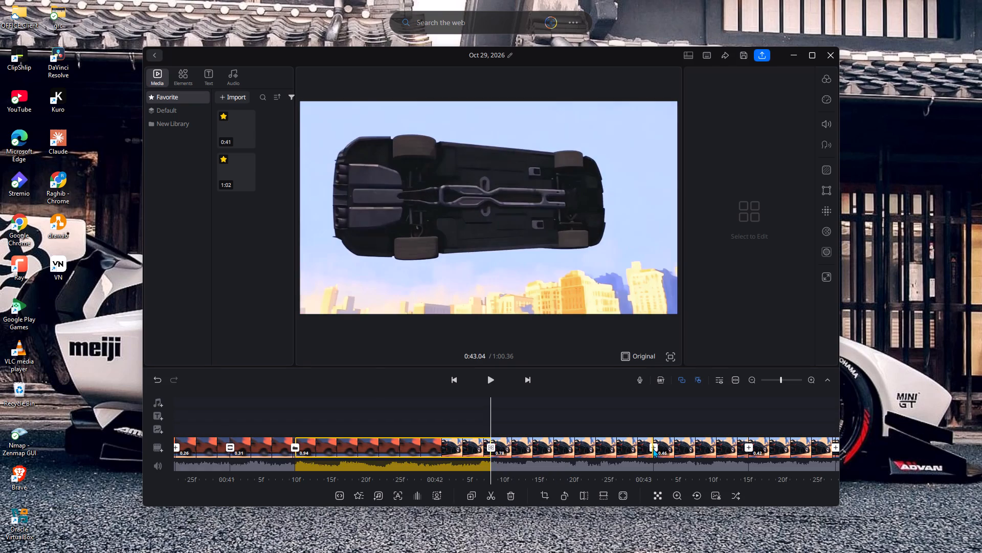
Add a Shake 2 transition with a duration of 0.3 at the cut at about 0:43.
click(653, 449)
click(400, 416)
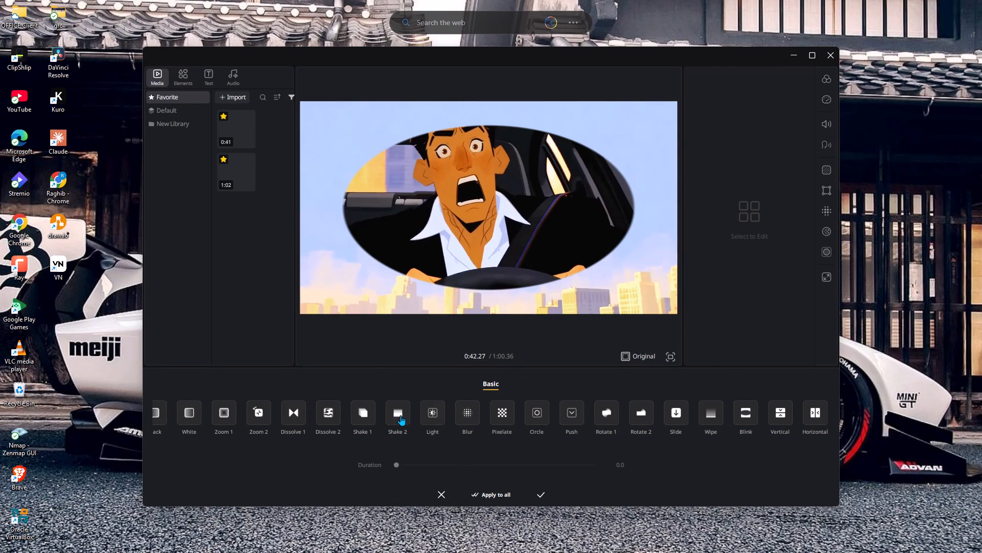
click(533, 466)
click(544, 494)
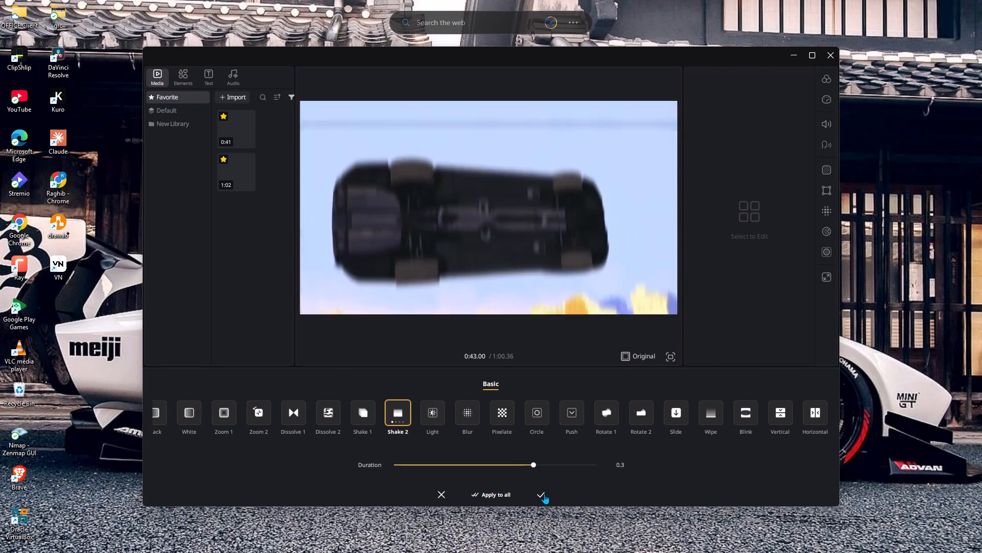
Add a Slide transition in its rightward variant at the cut at about 0:43.5 and adjust its duration.
click(752, 451)
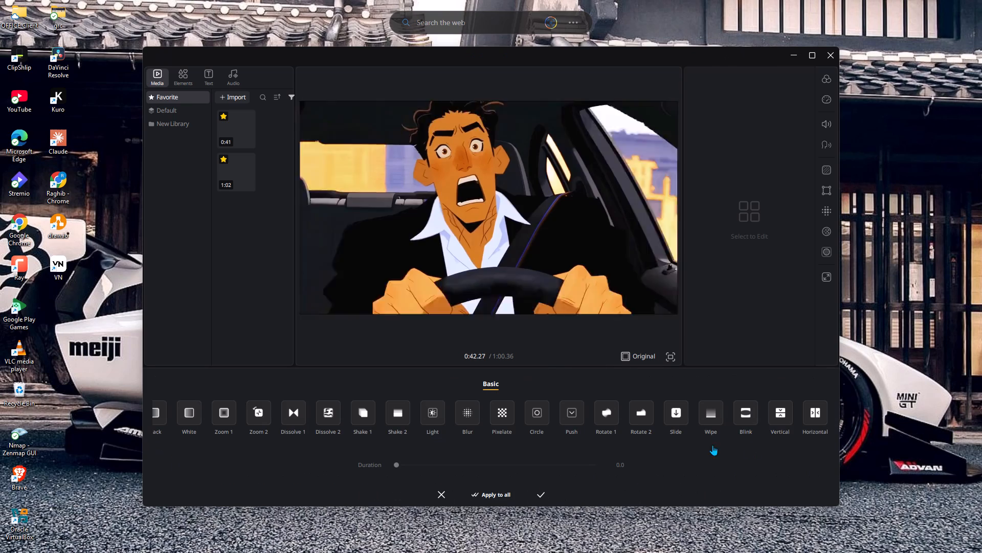
click(663, 421)
drag(682, 420, 674, 423)
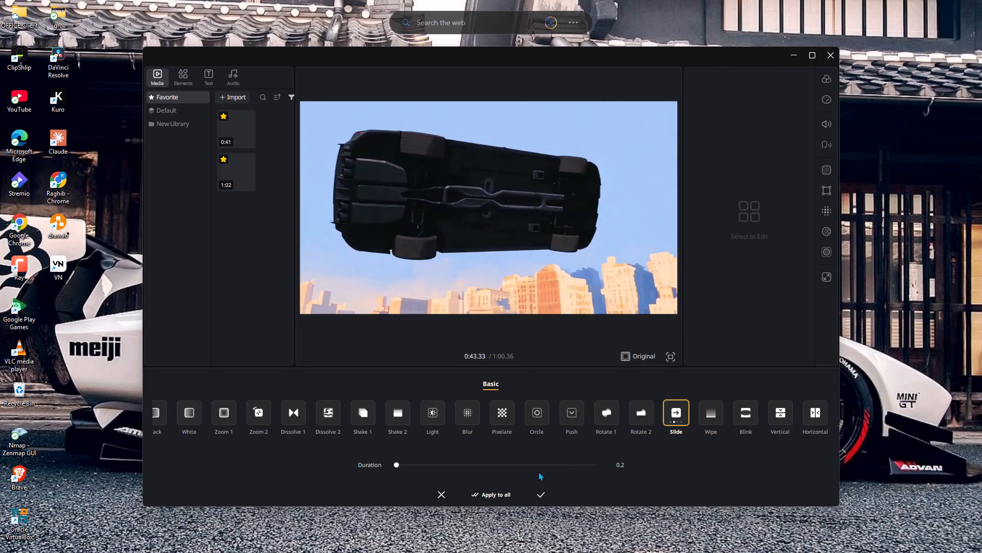
click(538, 468)
click(543, 496)
Add a Shake 2 transition with a duration of 0.3 at the cut just before 0:44.
drag(676, 433, 340, 460)
drag(567, 416, 438, 412)
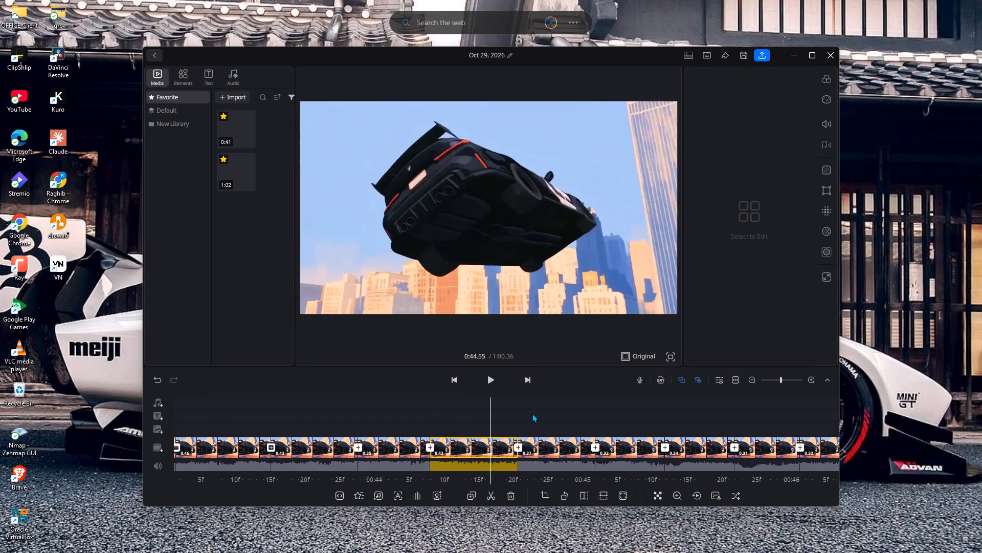
drag(533, 413, 419, 417)
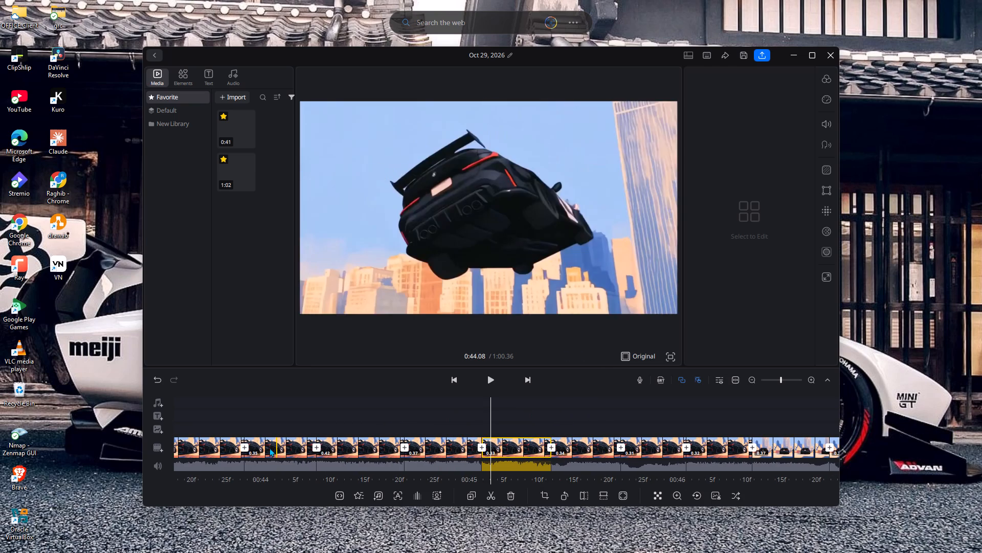
click(244, 447)
click(314, 416)
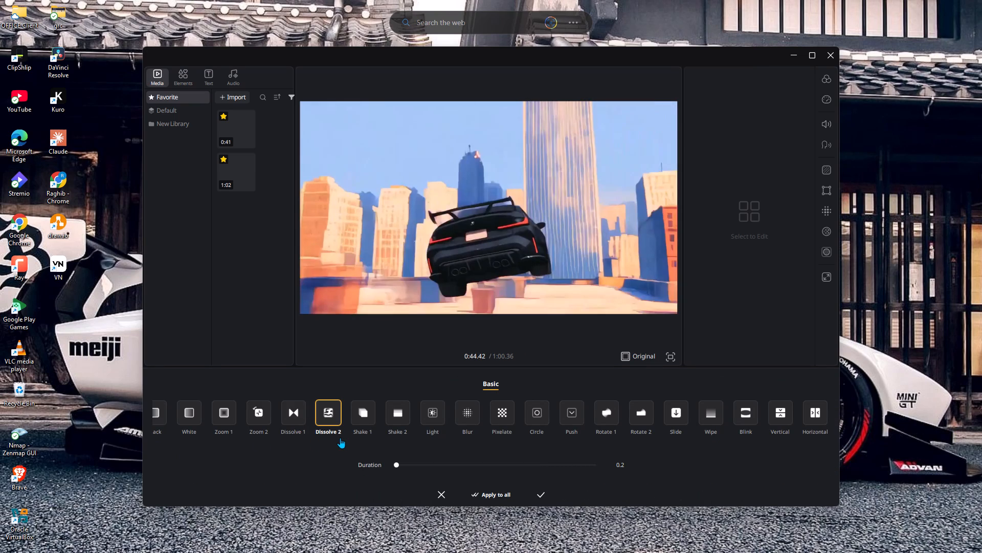
click(399, 420)
click(527, 466)
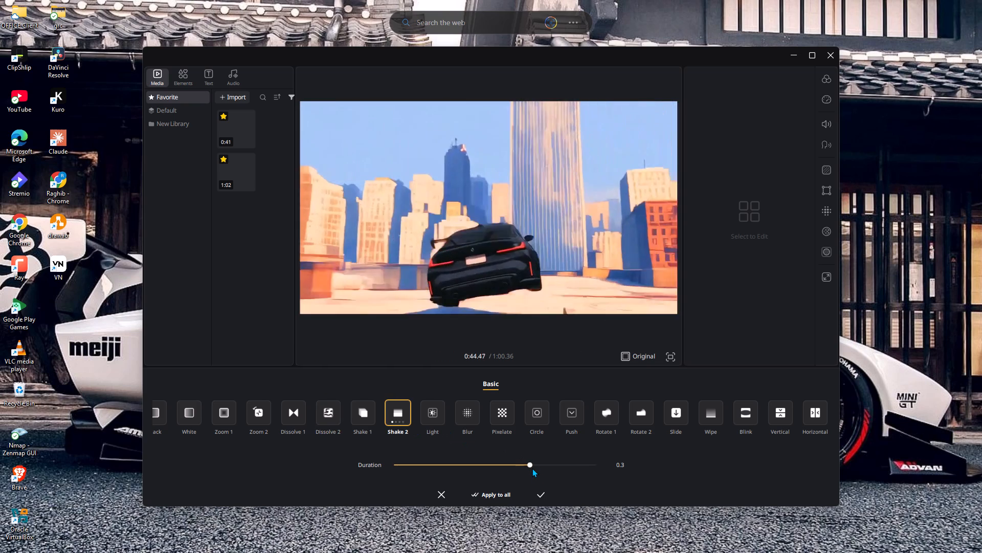
click(540, 489)
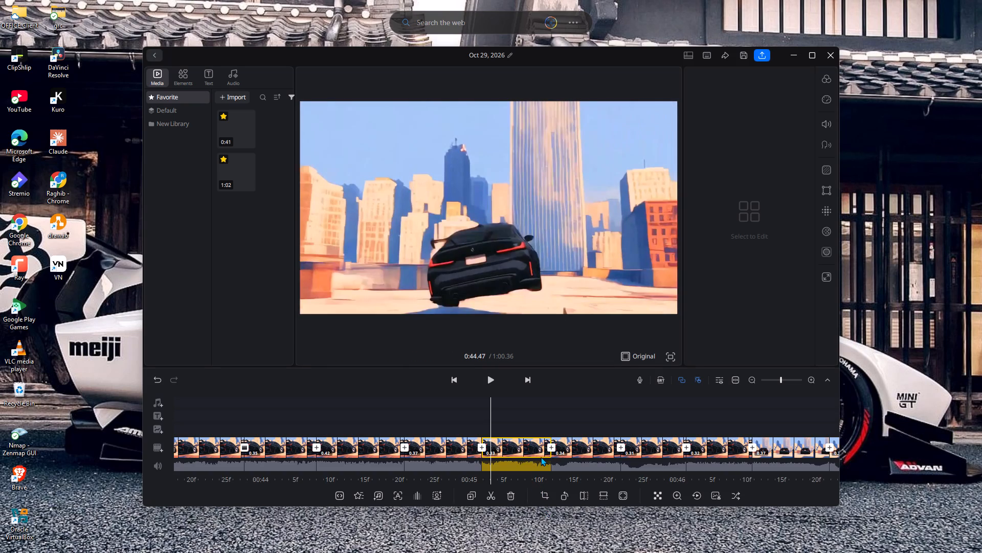
Add a Circle transition with a duration of 0.2 at the cut at about 0:45.4.
click(550, 446)
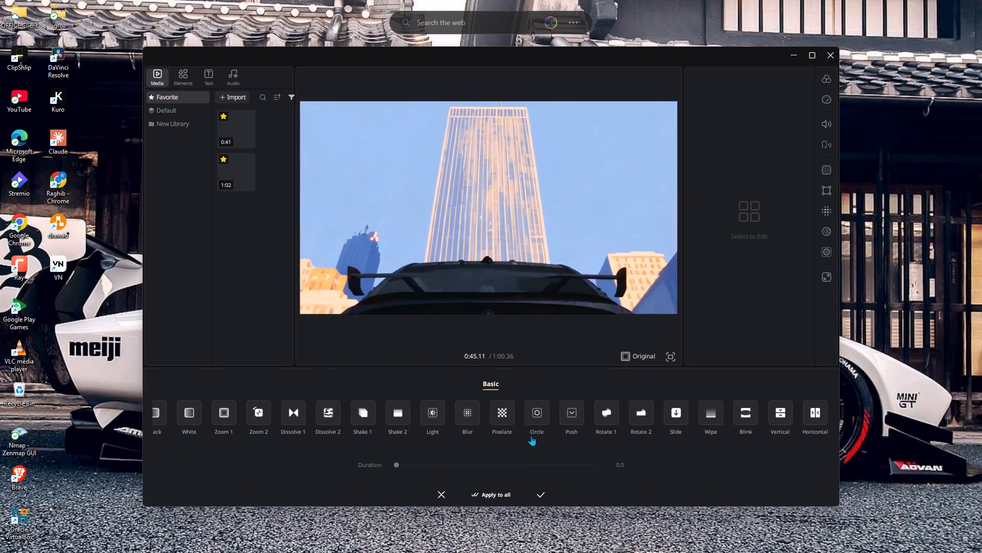
click(530, 421)
click(568, 466)
click(538, 494)
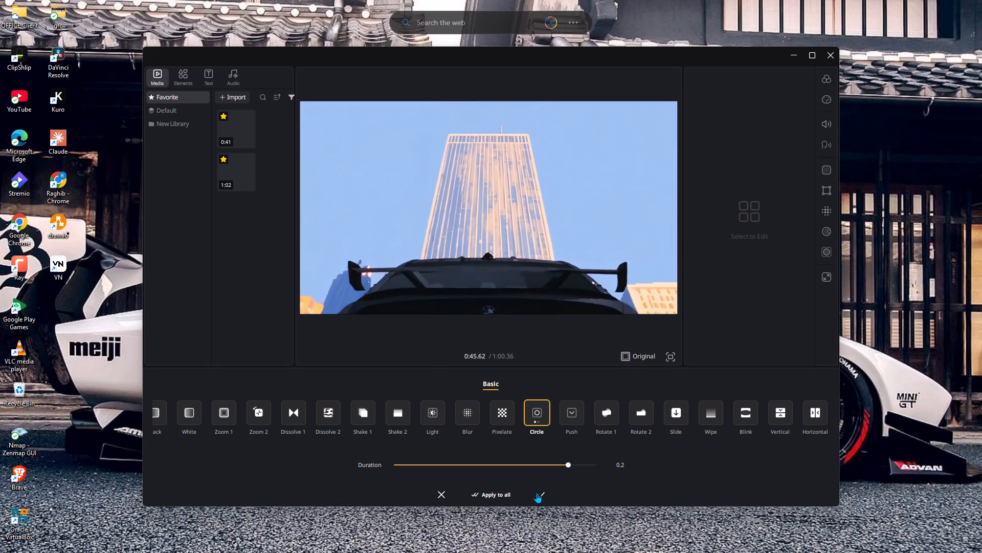
Add a Pixelate transition at the cut at about 0:44.7 and adjust its duration.
click(404, 448)
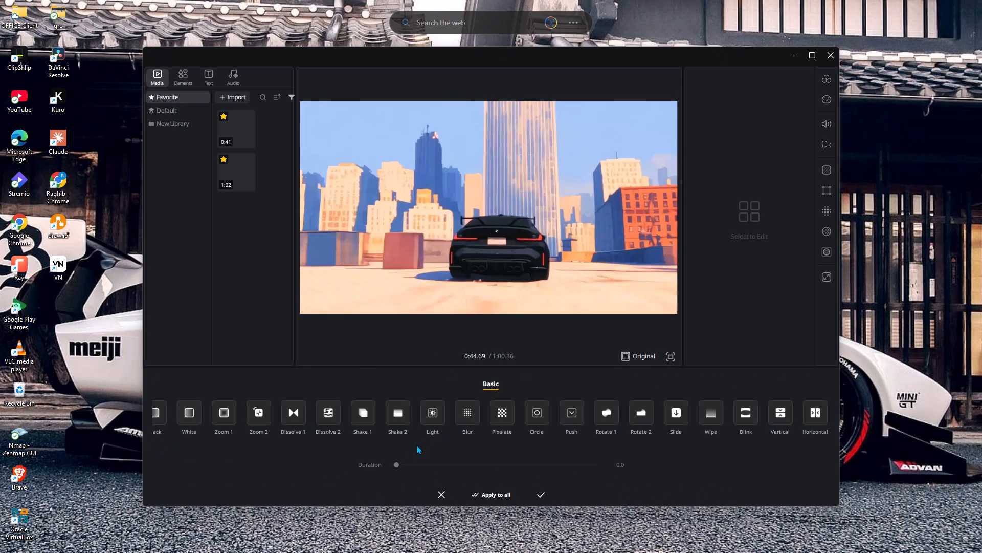
click(508, 422)
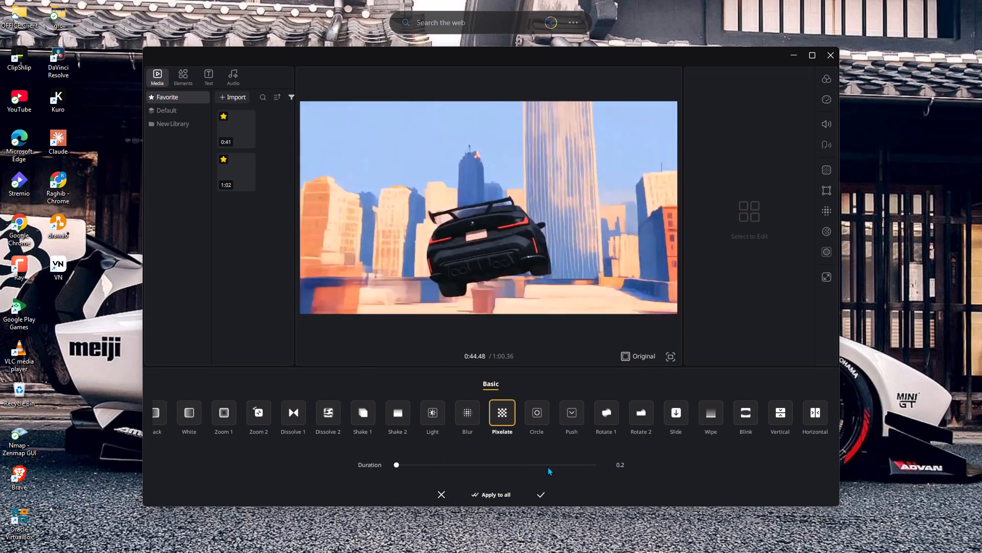
click(551, 471)
click(534, 496)
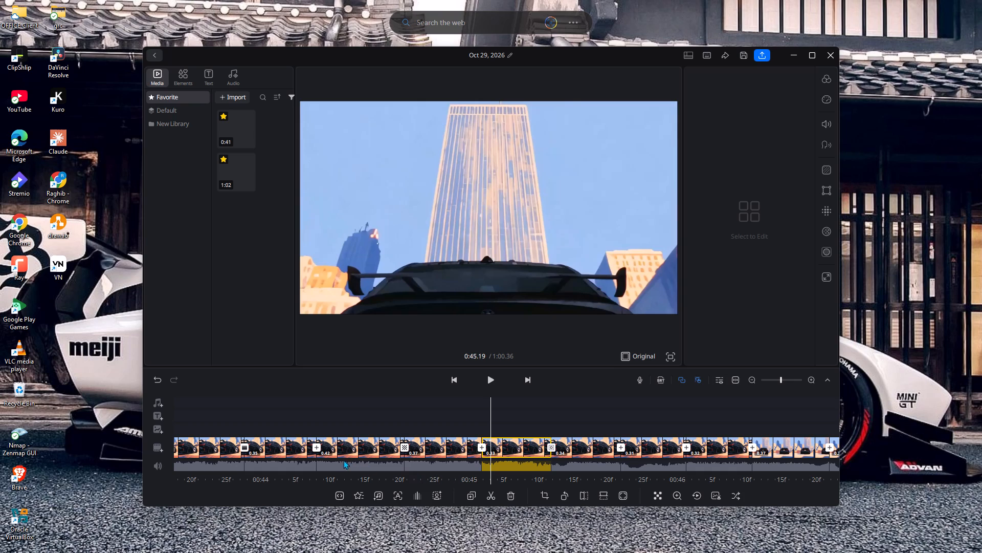
Add a Rotate 1 transition with a duration of 0.3 at the cut at about 0:44.3.
click(317, 449)
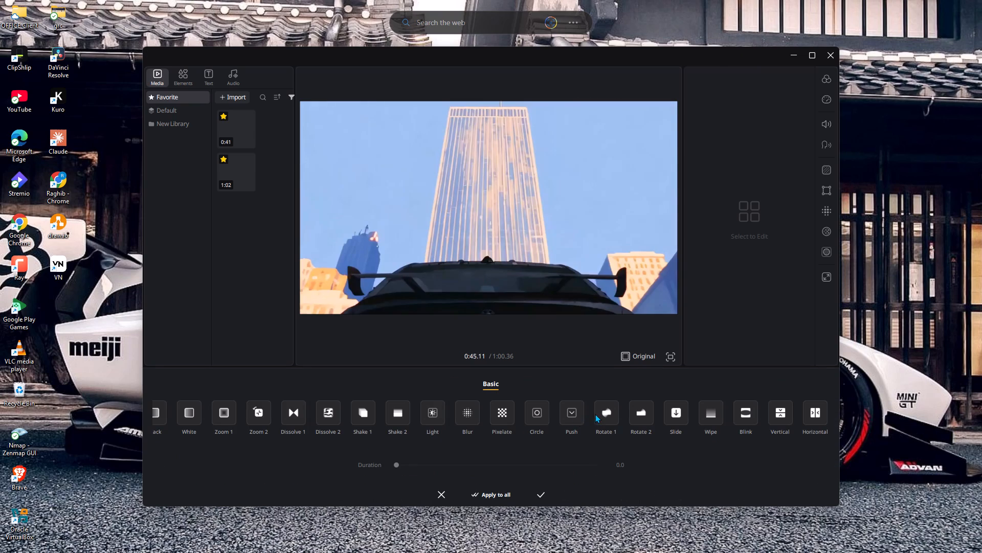
double_click(599, 414)
click(542, 463)
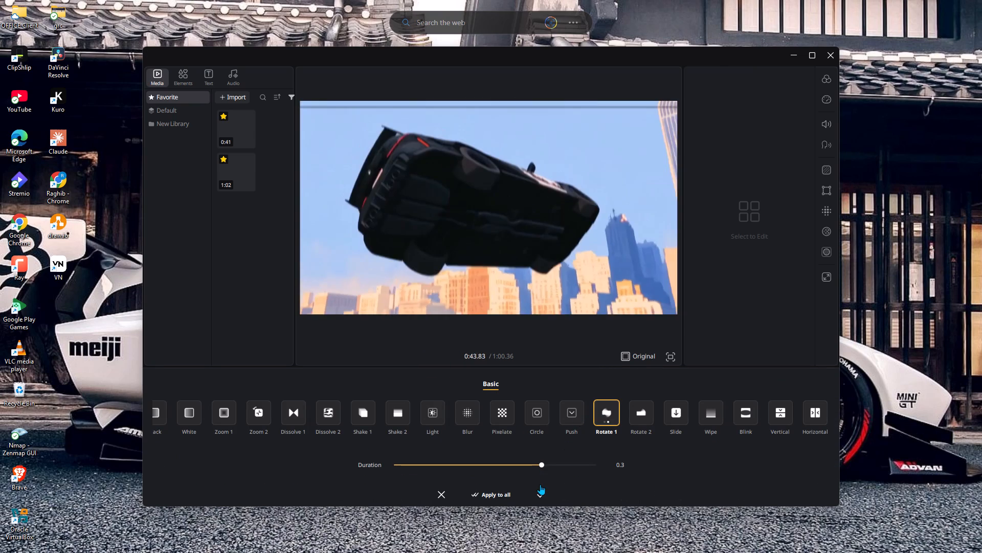
click(540, 494)
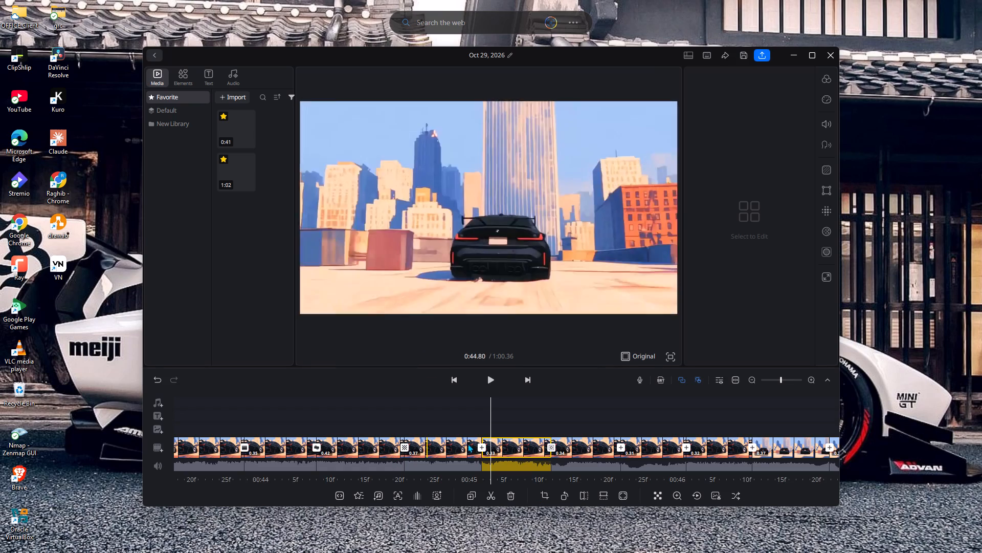
Add a Wipe transition at the cut just after 0:45 and adjust its duration.
click(483, 446)
click(695, 408)
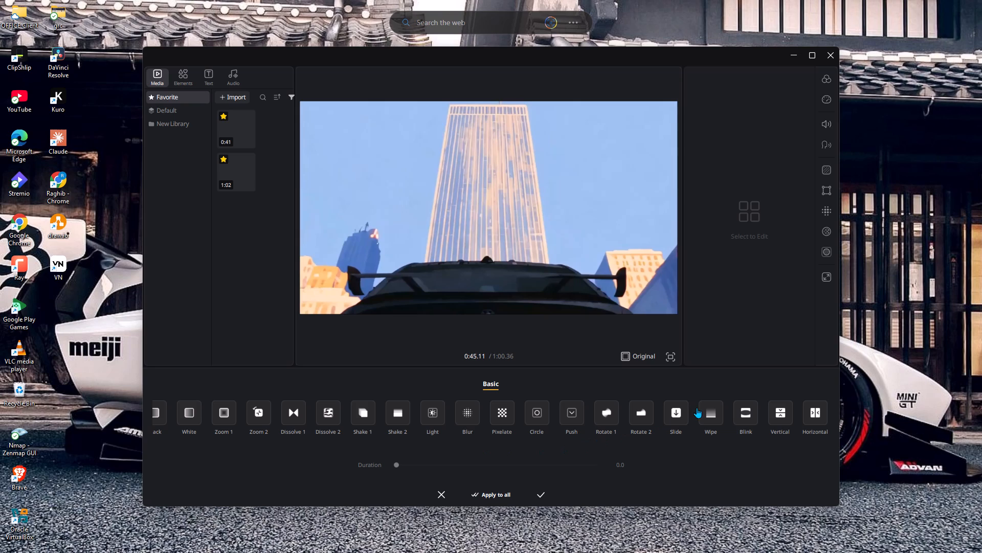
click(698, 408)
click(690, 427)
click(695, 424)
click(703, 420)
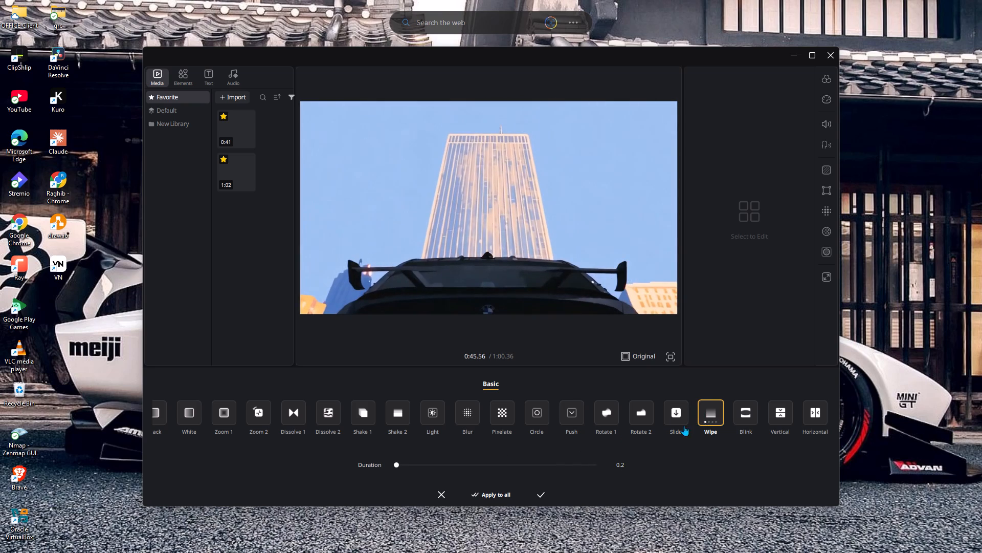
click(563, 460)
click(559, 465)
click(541, 495)
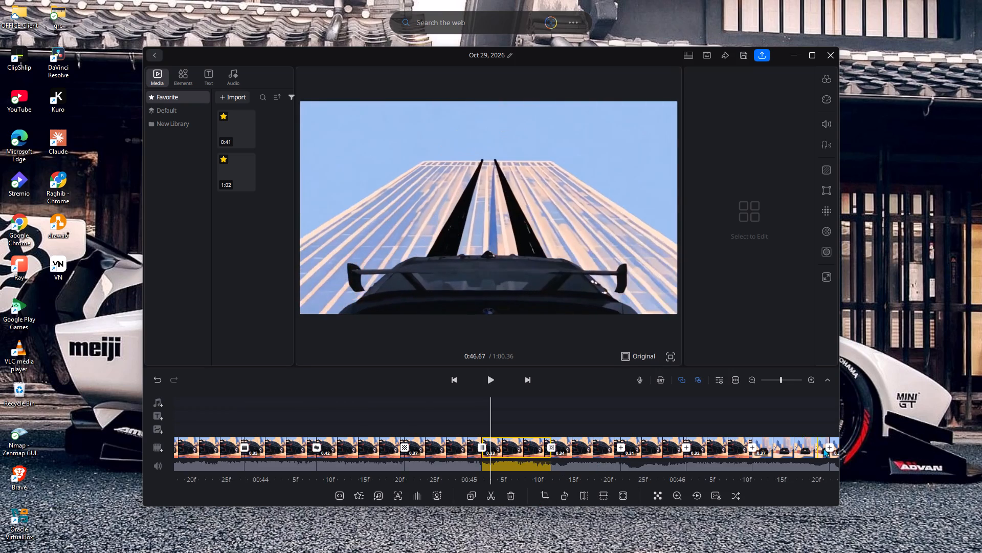
Add a Pixelate transition at the cut at about 0:45.7 and adjust its duration.
click(829, 448)
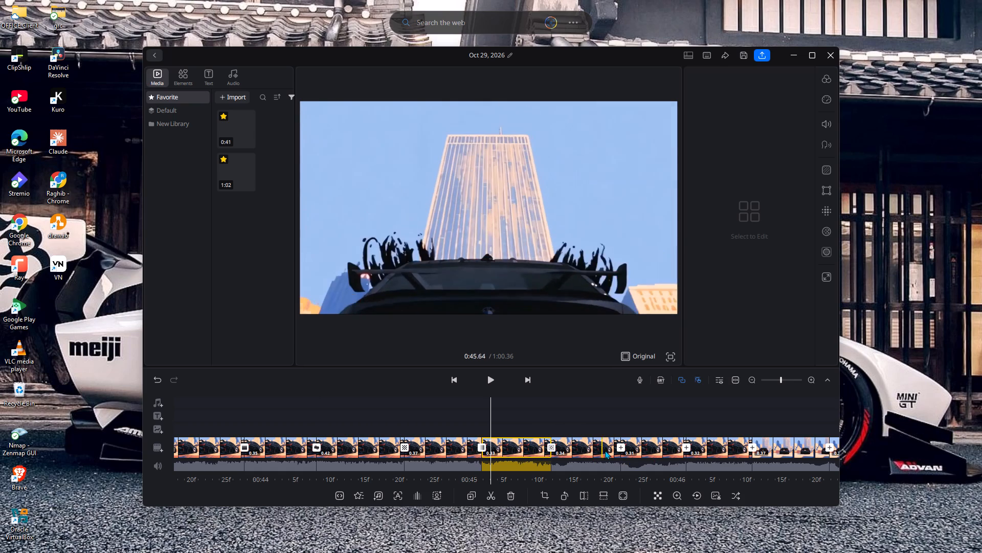
click(621, 444)
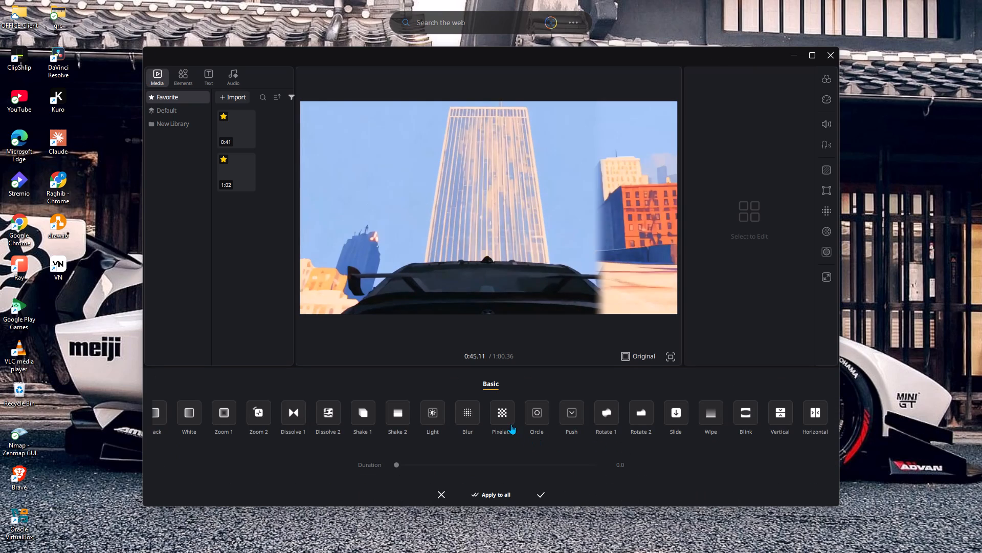
click(511, 422)
click(529, 460)
click(544, 495)
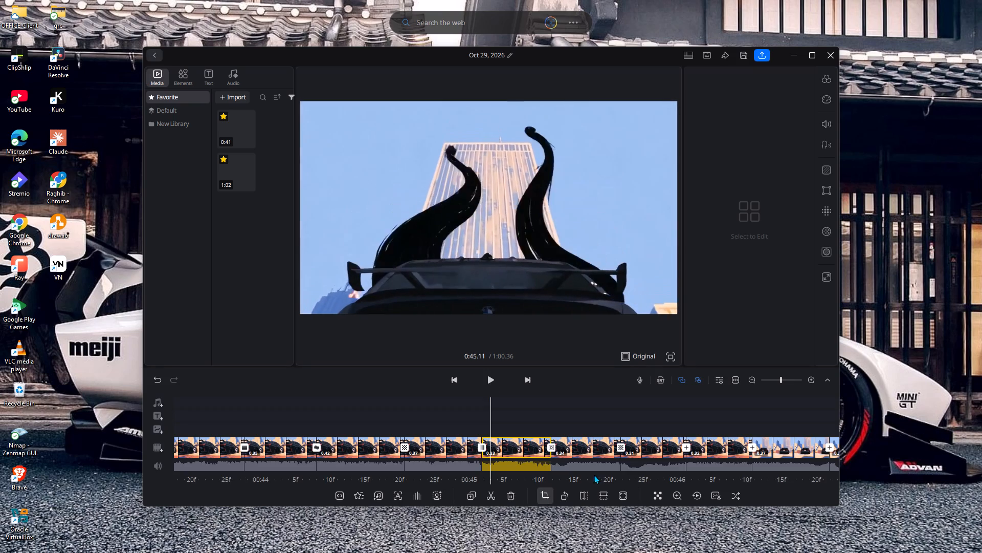
Add a Slide transition at the cut just after 0:46 and adjust its duration.
click(685, 448)
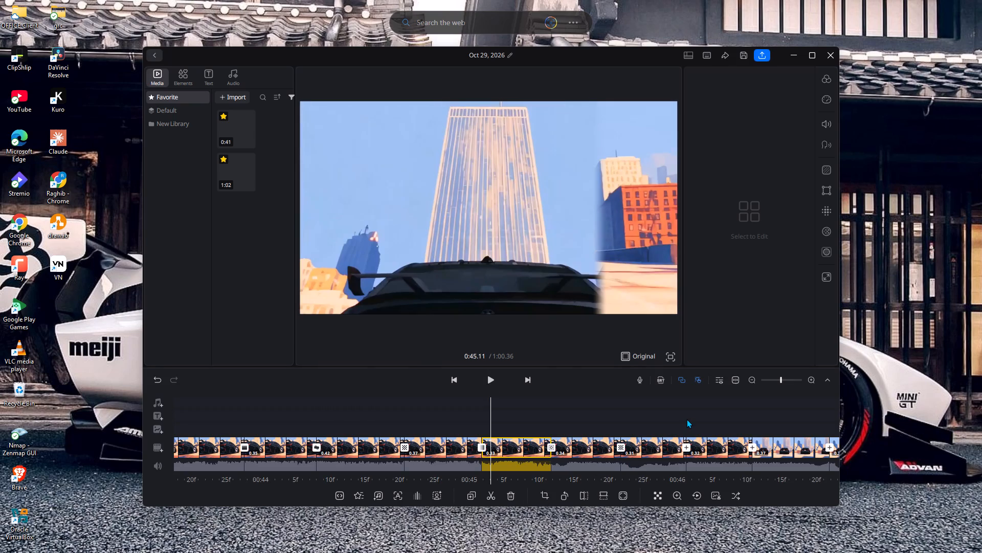
click(687, 451)
click(674, 422)
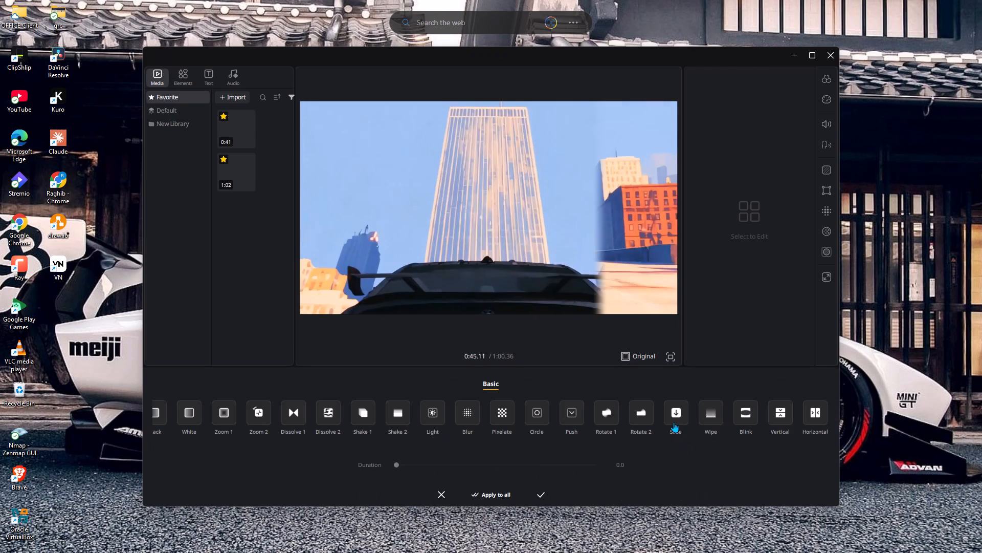
click(579, 463)
click(545, 494)
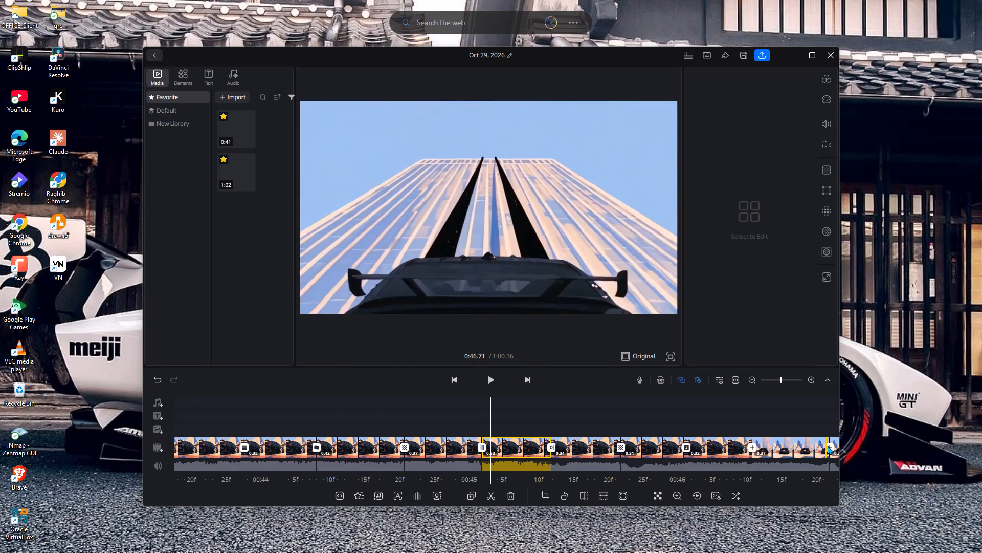
Add a Push transition in its rightward variant at the cut at about 0:46.7 and adjust its duration.
click(830, 445)
double_click(565, 420)
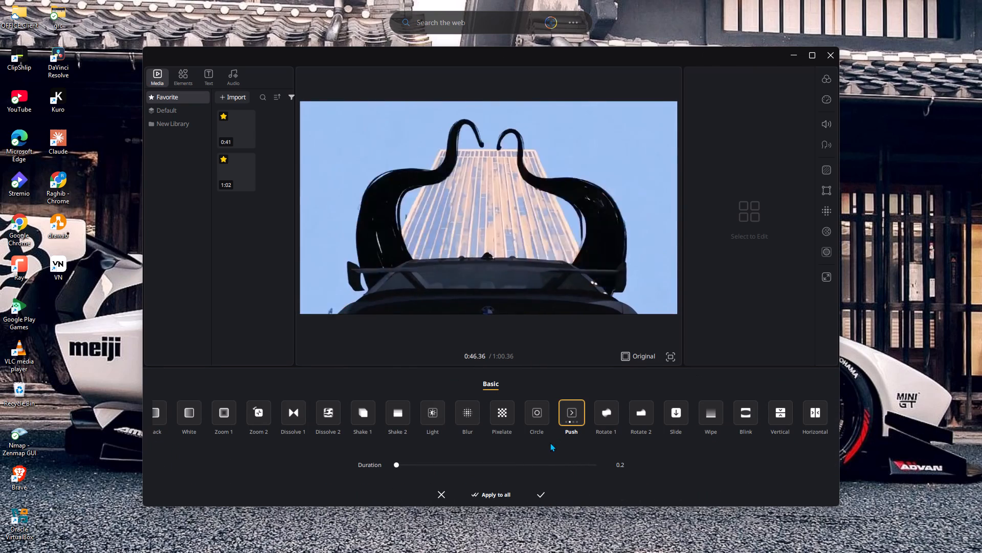
click(537, 470)
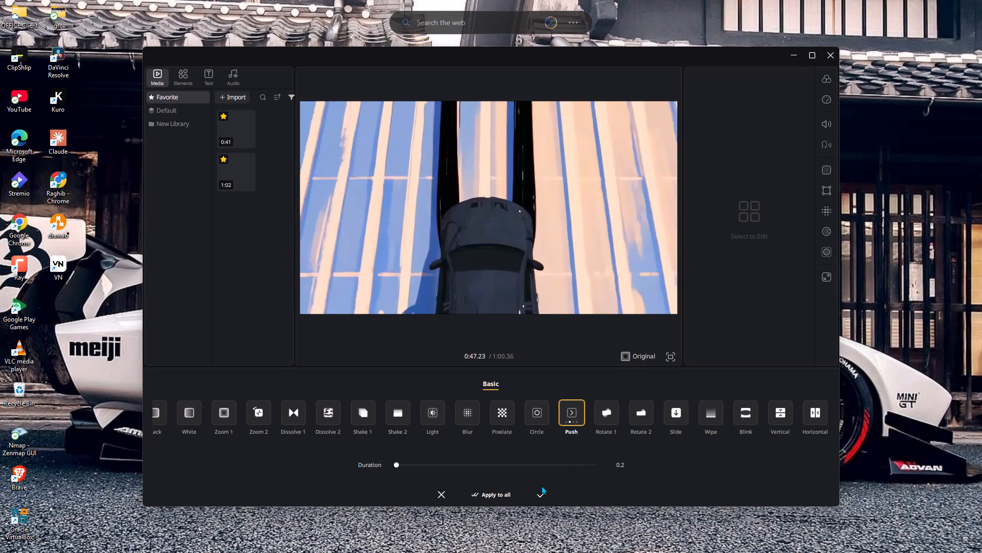
click(543, 457)
click(543, 467)
click(542, 493)
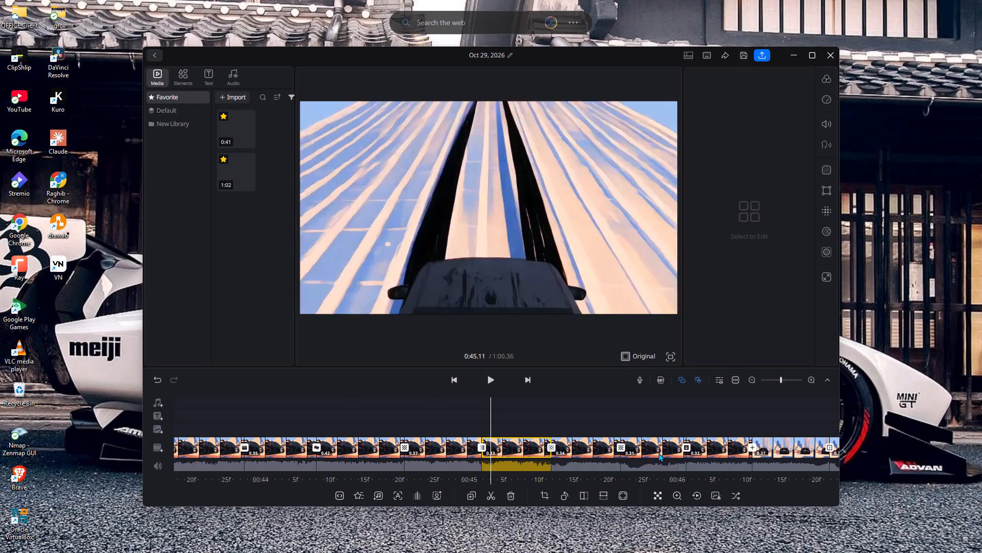
Add a Dissolve 2 transition with a duration of 0.2 at the cut at about 0:46.4.
click(753, 448)
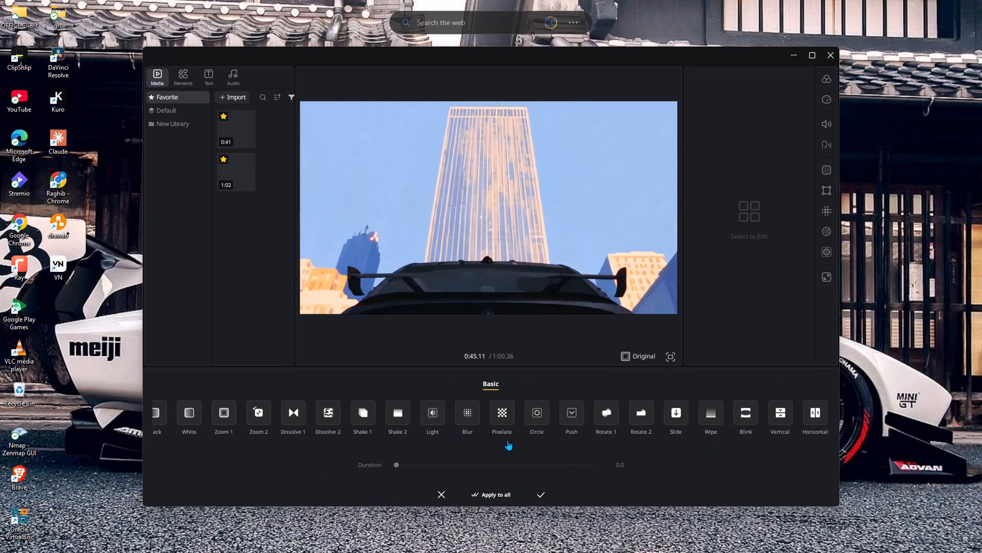
click(334, 418)
click(538, 464)
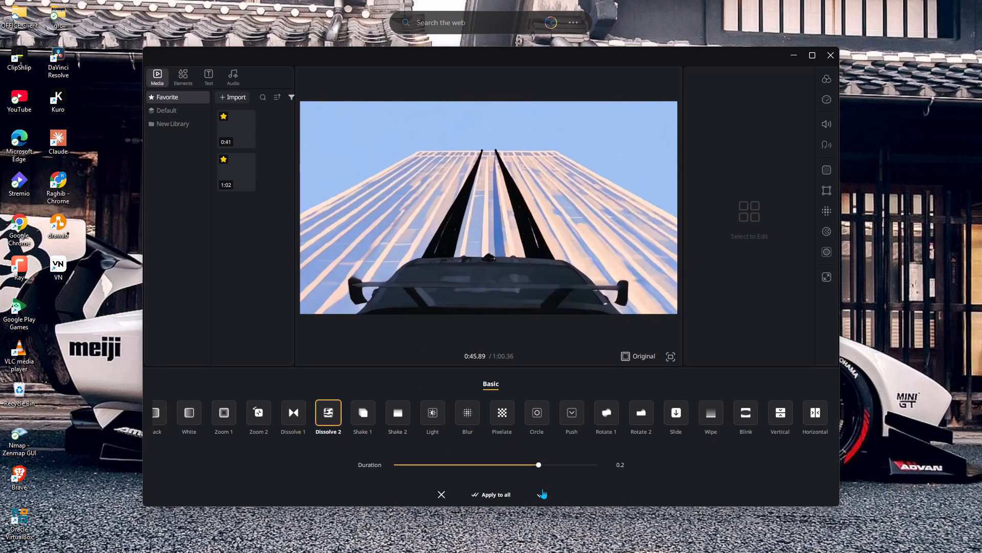
click(544, 498)
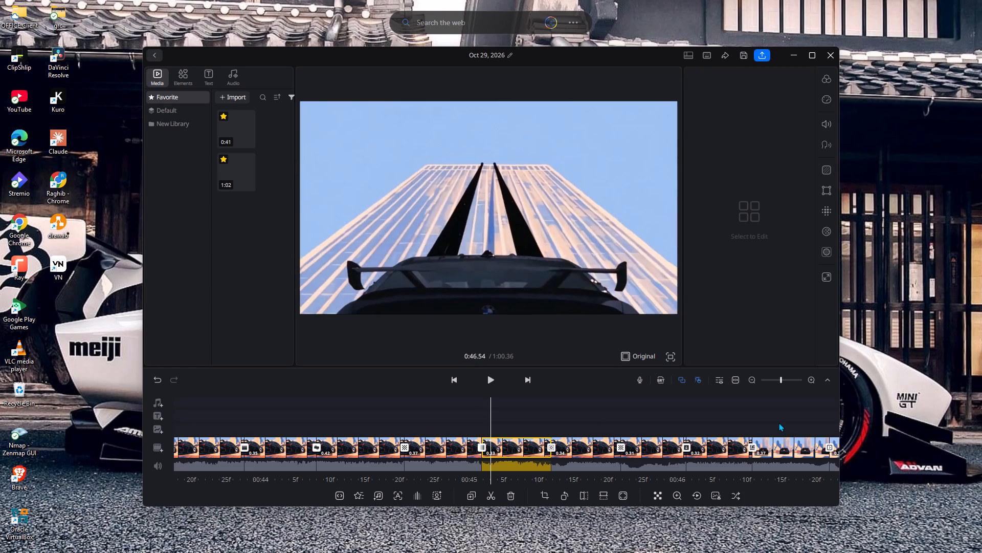
Add a Shake 2 transition with a duration of 0.3 at the cut at about 0:47.1.
drag(778, 420, 320, 415)
drag(521, 389, 320, 413)
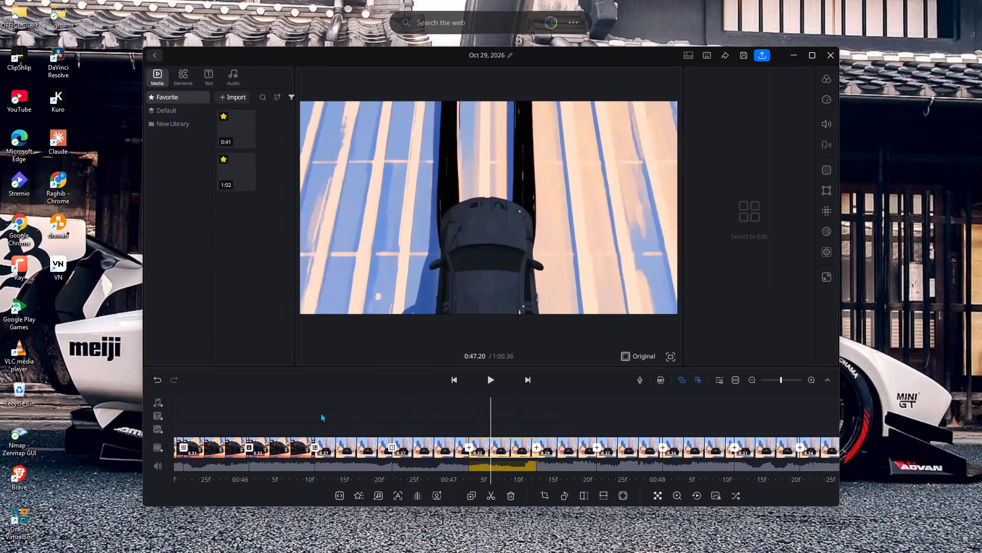
drag(320, 413, 137, 377)
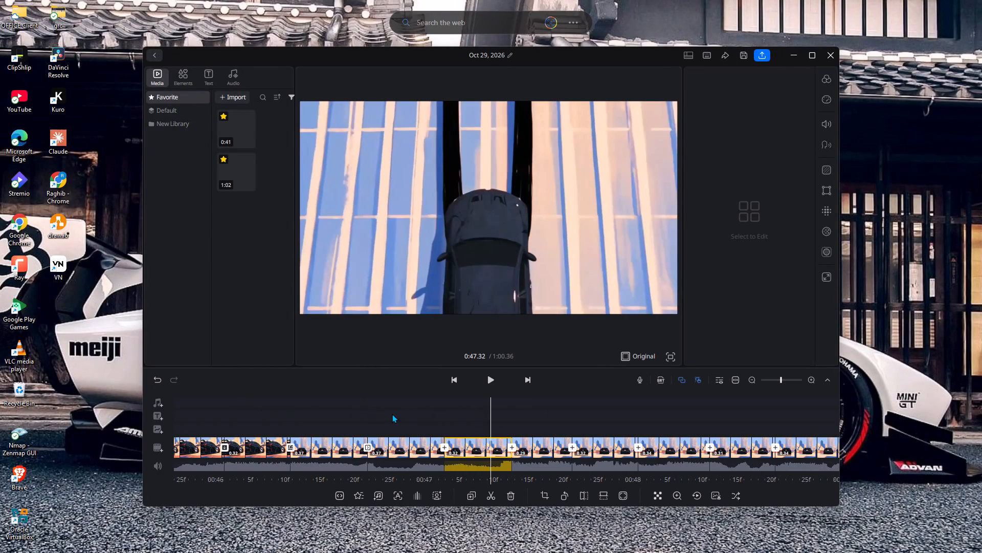
drag(435, 421, 221, 422)
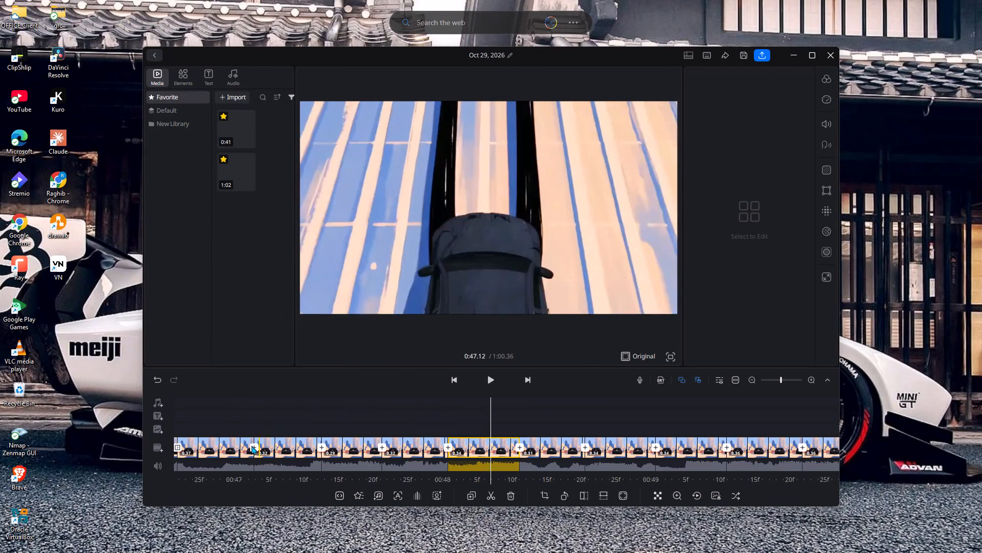
click(252, 447)
click(399, 414)
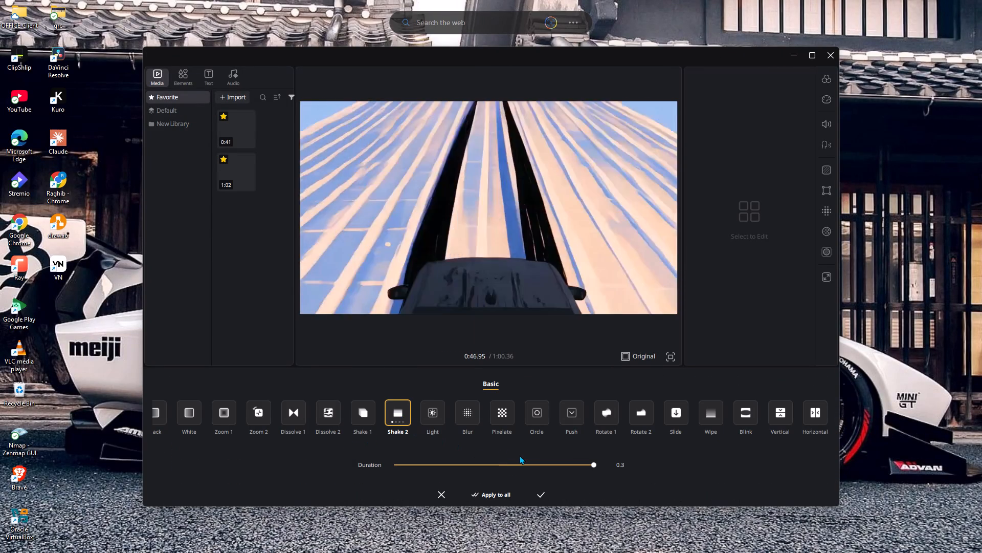
click(522, 457)
double_click(528, 465)
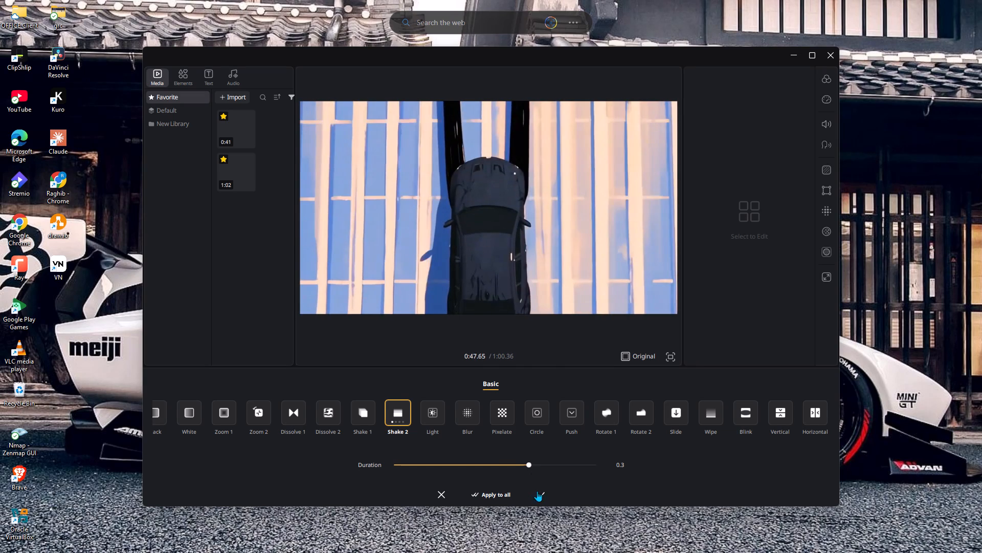
click(540, 492)
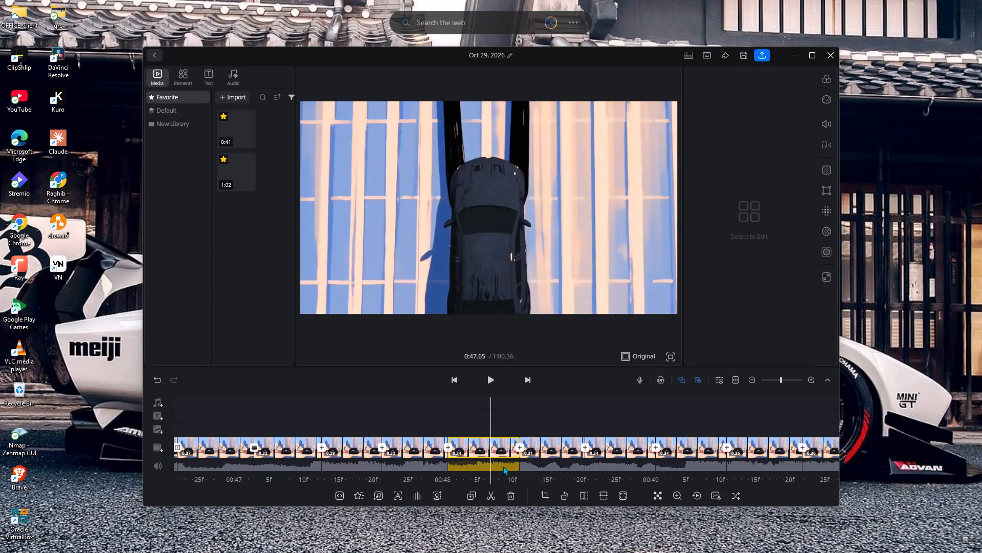
Add a Shake 1 transition in its second variant with a duration of 0.2 at the cut at about 0:47.4.
click(323, 445)
click(380, 428)
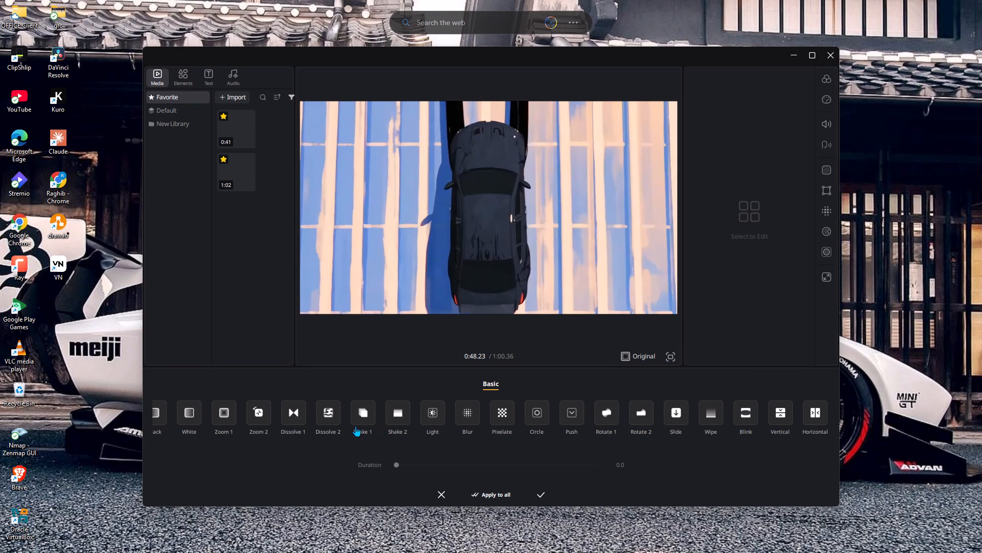
double_click(355, 426)
click(563, 465)
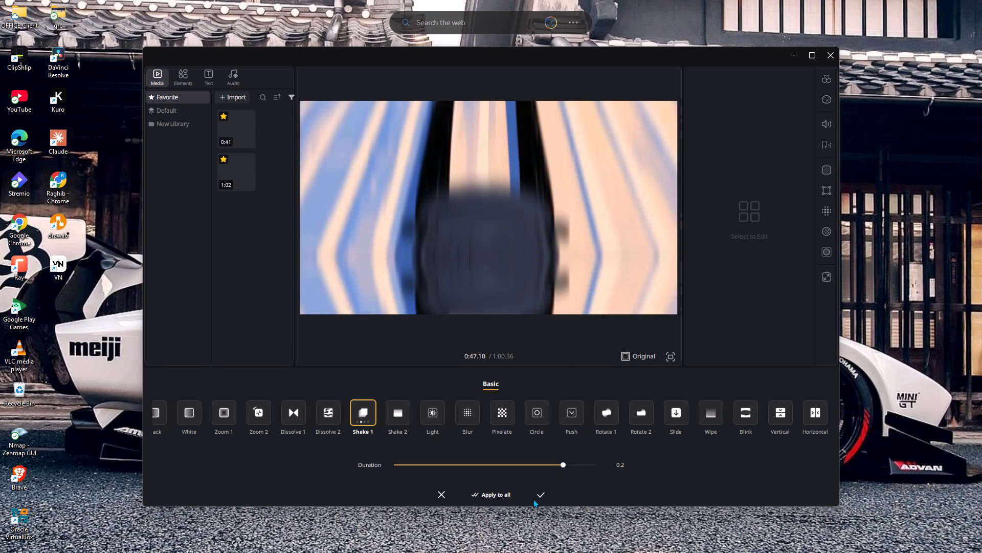
click(533, 499)
click(539, 491)
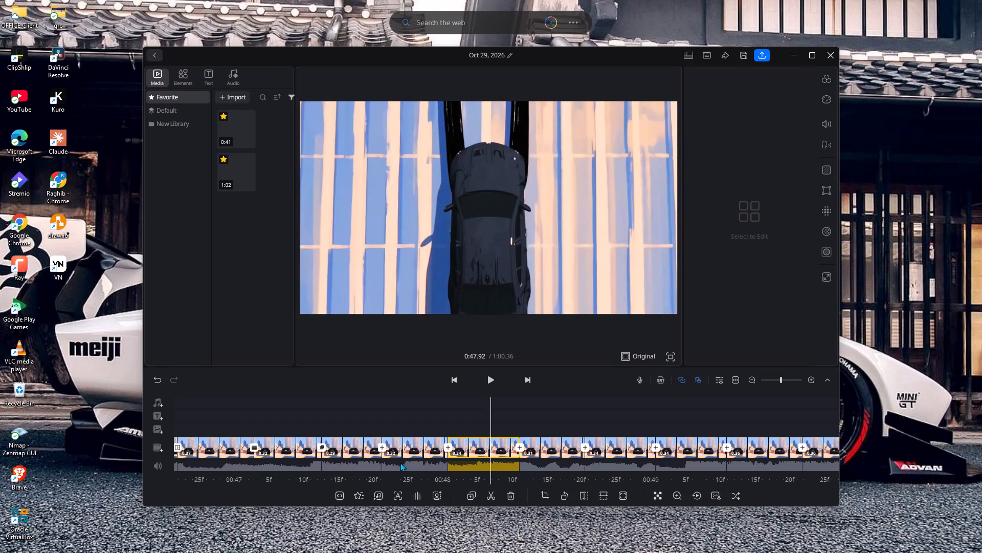
Add a Pixelate transition with a duration of 0.2 at the cut at about 0:47.7.
click(382, 449)
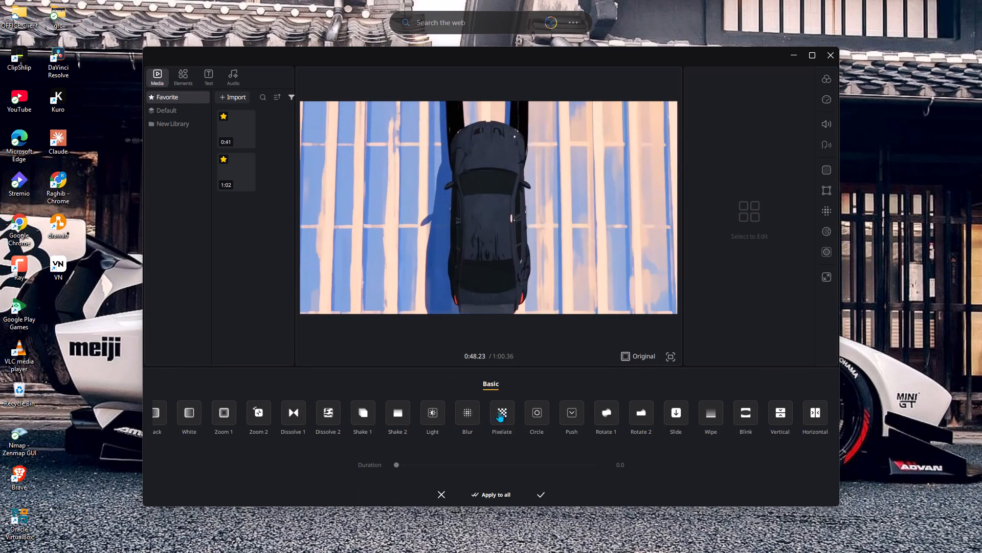
double_click(508, 409)
click(534, 462)
click(544, 494)
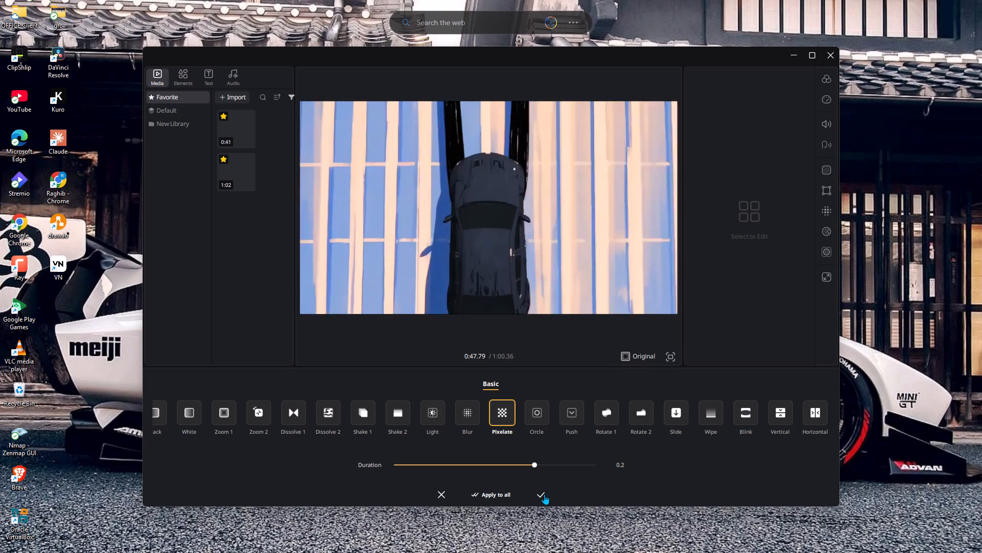
Add a Rotate 2 transition with a duration of 0.3 at the cut at about 0:49.7.
click(801, 449)
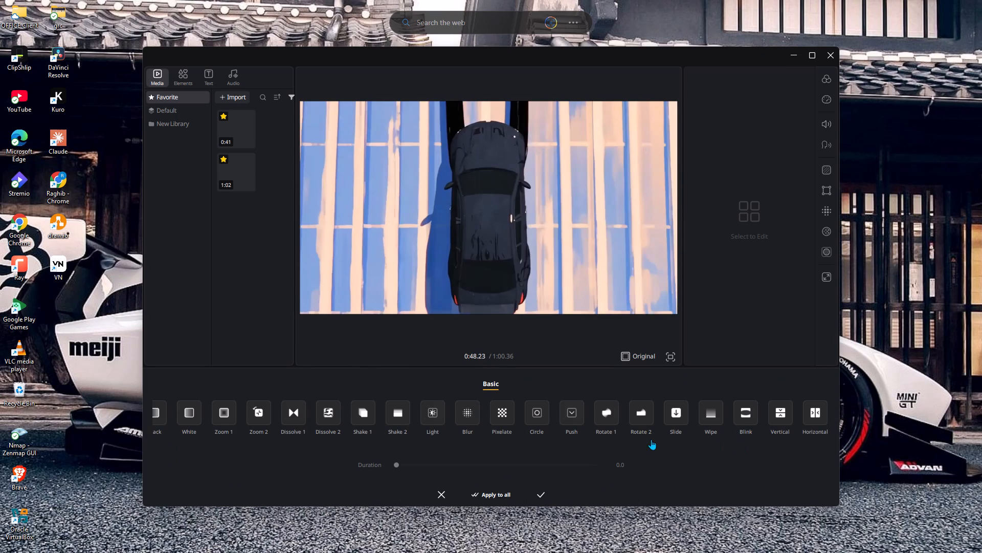
click(642, 420)
click(554, 466)
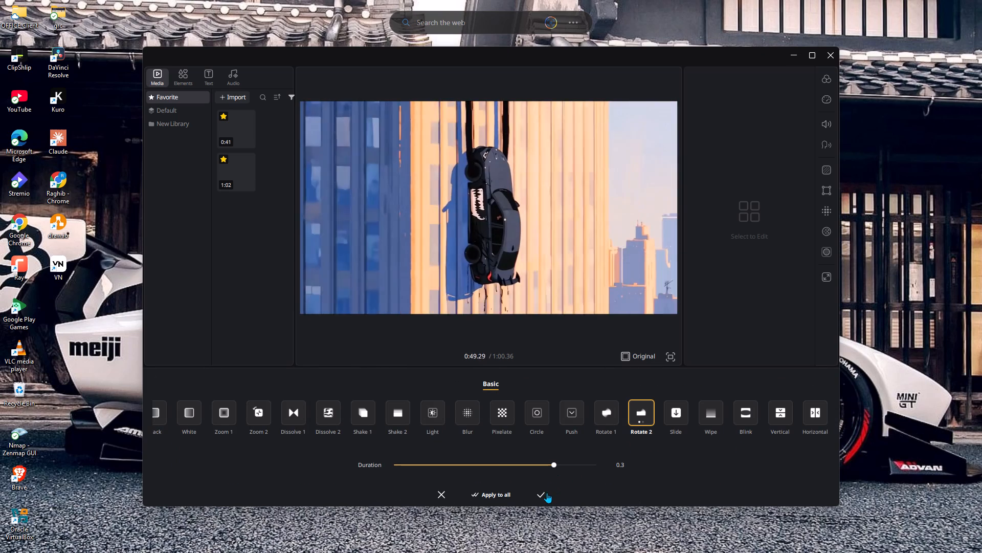
click(542, 494)
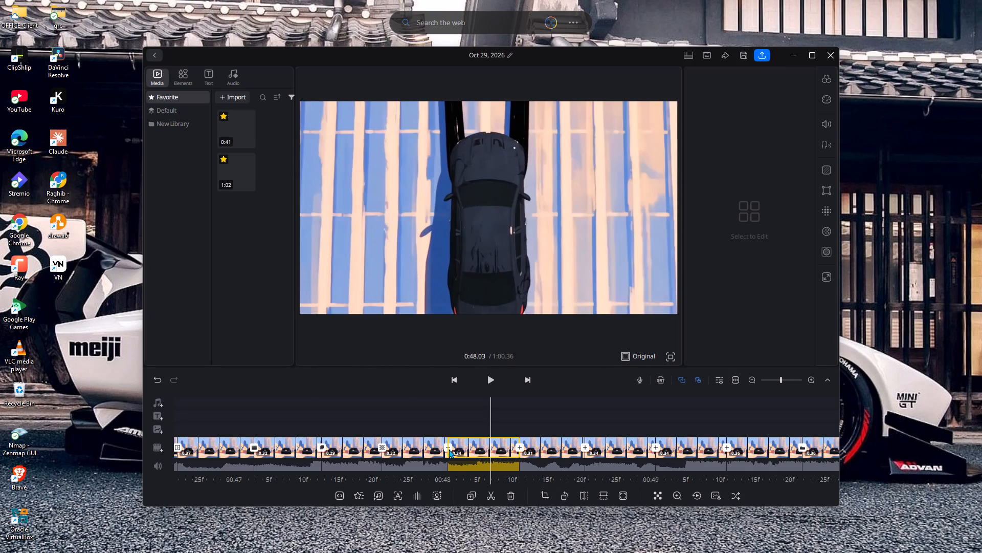
Add a Circle transition with a duration of 0.2 at the cut at about 0:48.0.
click(449, 449)
click(508, 422)
click(544, 416)
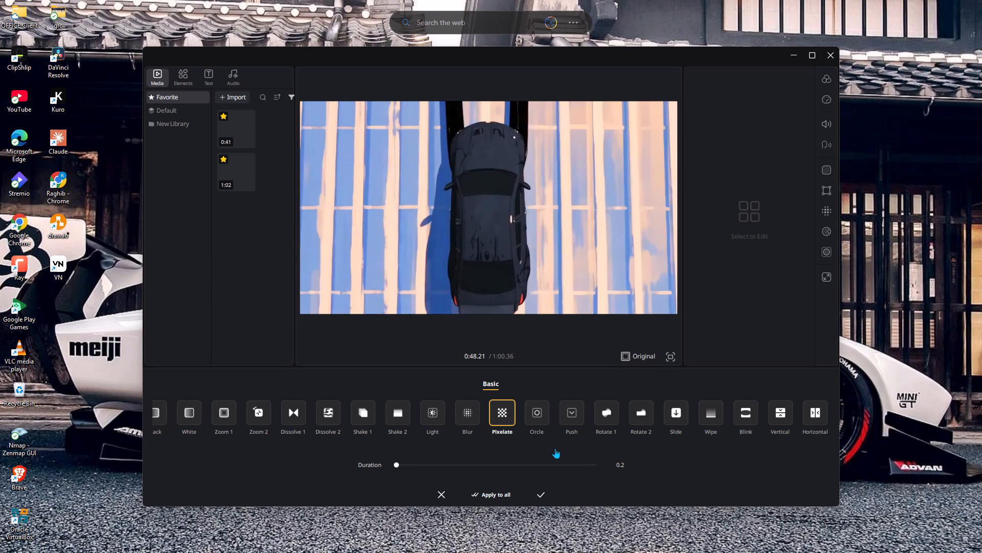
double_click(539, 425)
click(551, 465)
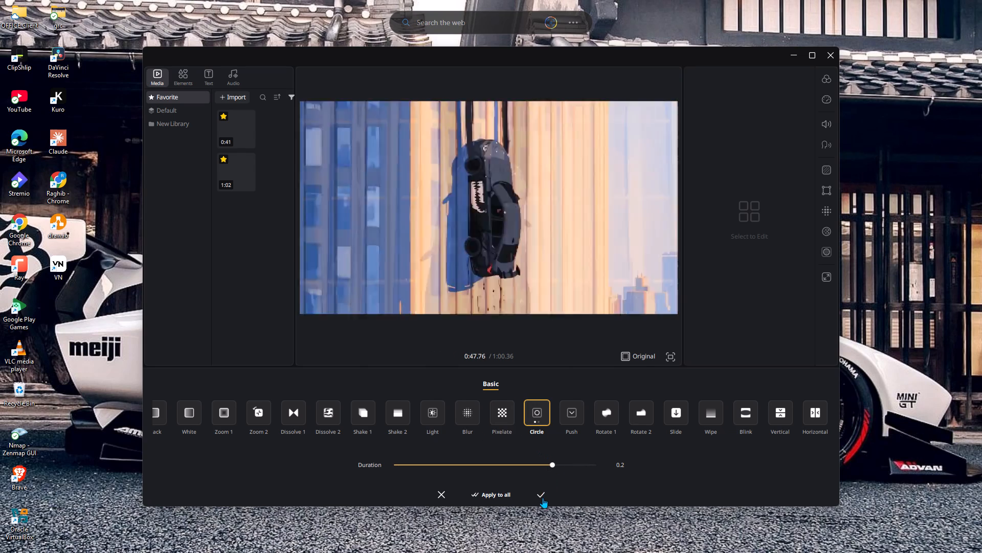
click(543, 500)
Add a Wipe transition at the cut at about 0:49.4 and increase its duration.
click(726, 450)
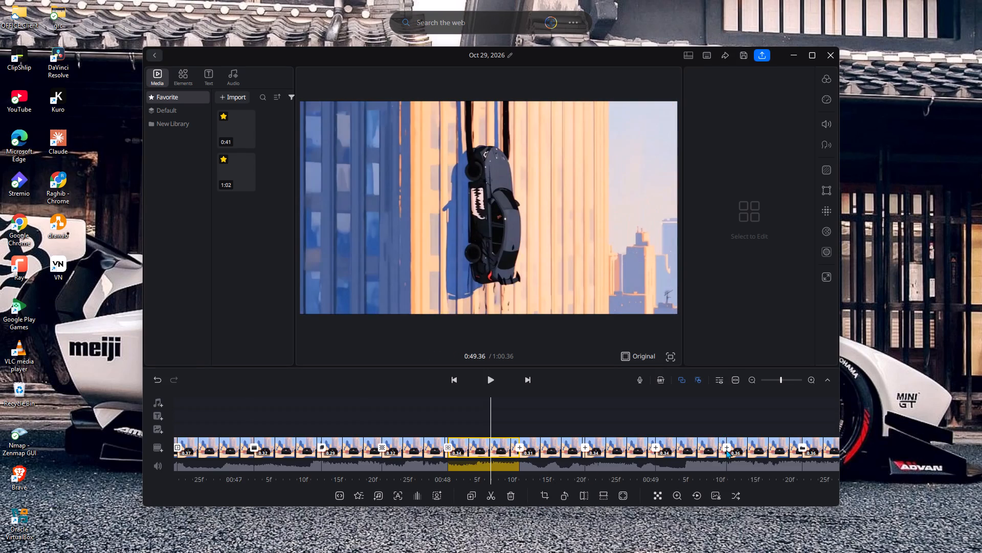
click(696, 423)
click(704, 424)
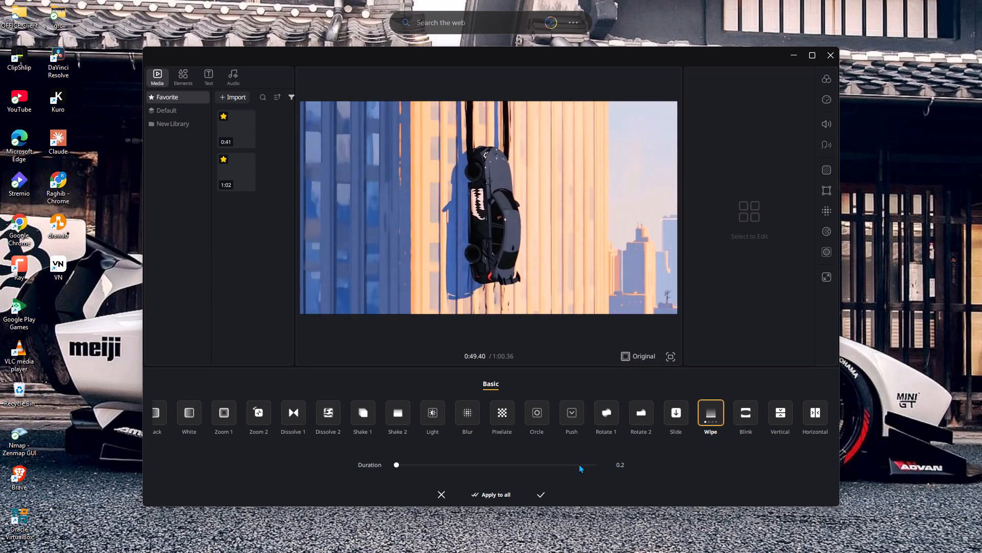
click(571, 466)
click(543, 494)
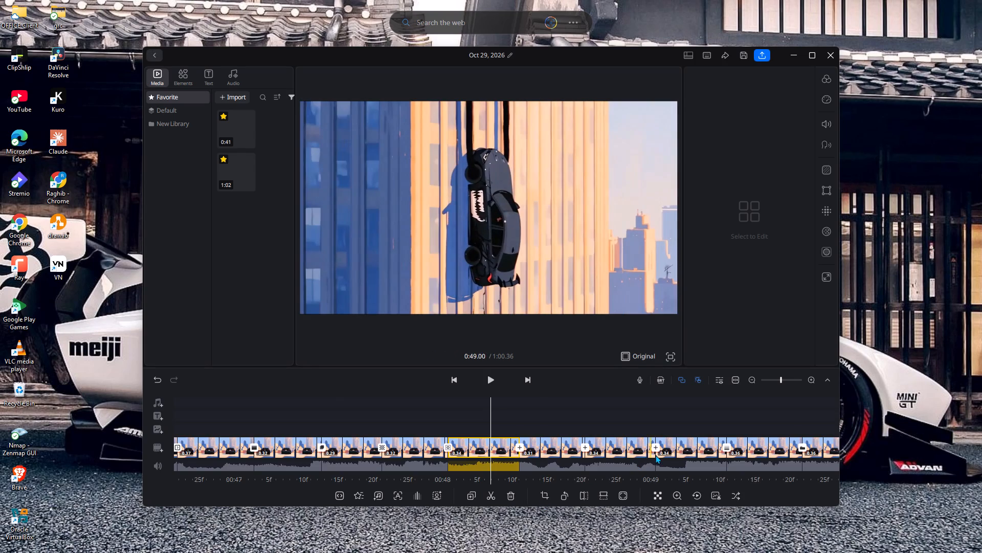
Add a Shake 2 transition in its second variant with a duration of 0.3 at the cut at about 0:49.0.
click(652, 450)
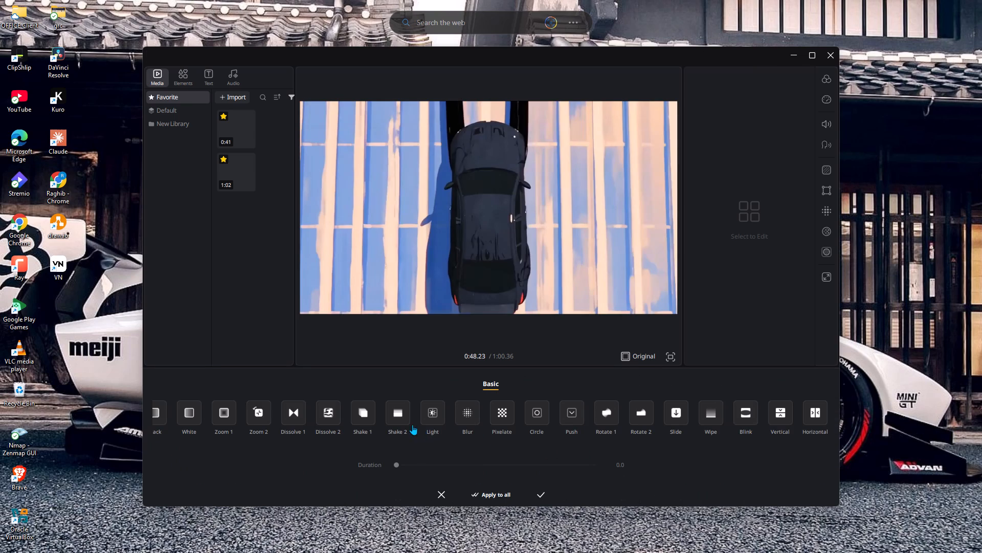
double_click(408, 418)
click(538, 464)
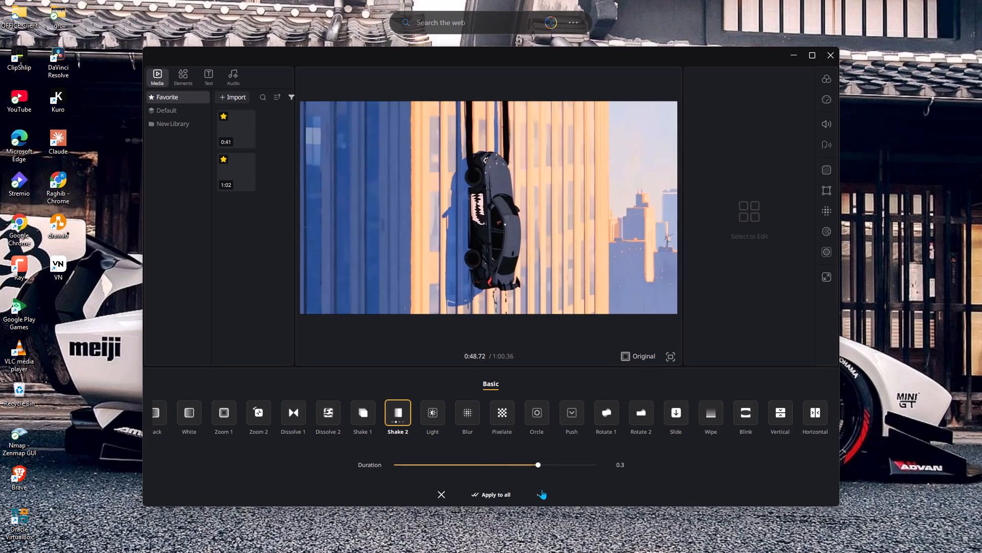
click(543, 495)
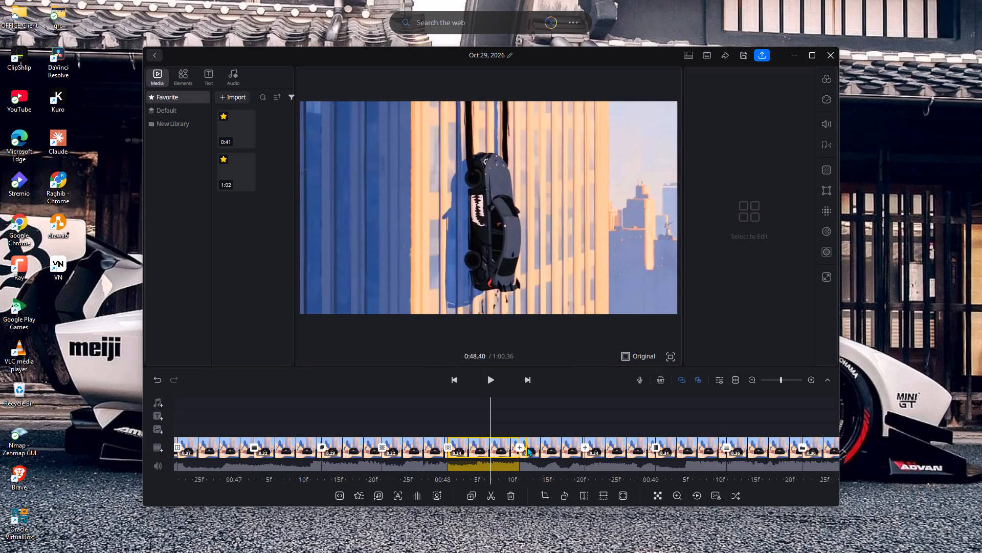
Add a Rotate 1 transition at the cut at about 0:48.4 and reduce its duration slightly.
click(517, 445)
double_click(604, 424)
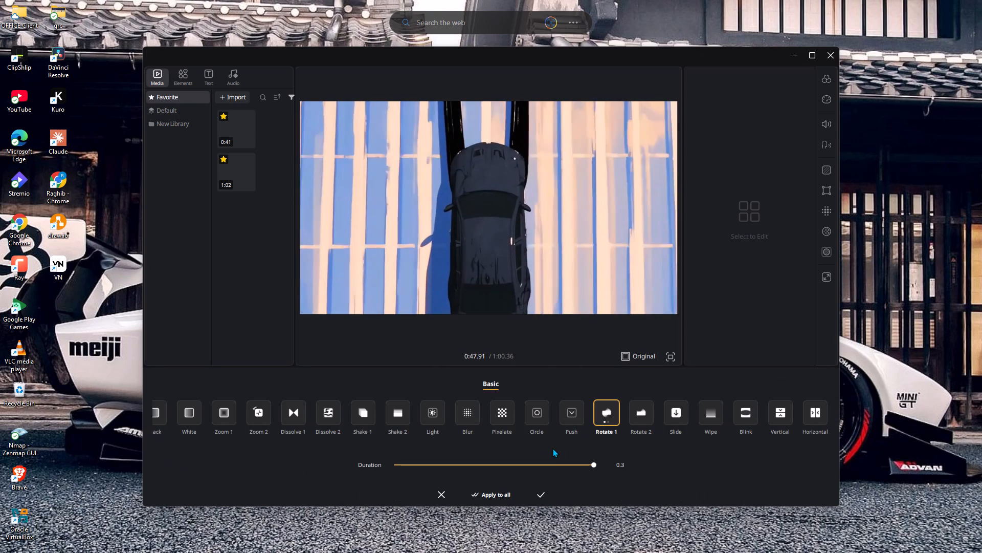
click(548, 461)
click(540, 492)
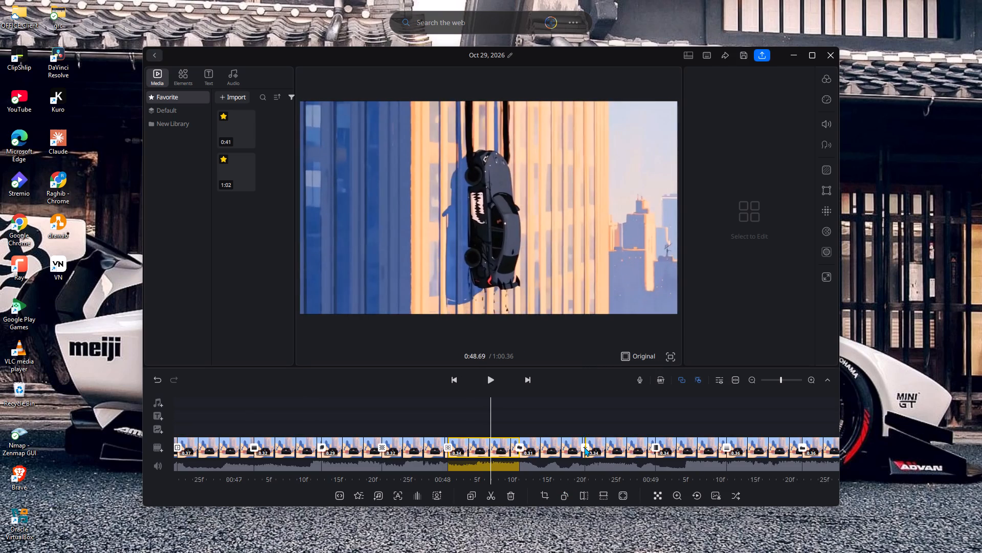
Add a Rotate 1 transition with a duration of 0.3 at the cut at about 0:48.7.
click(584, 447)
click(596, 419)
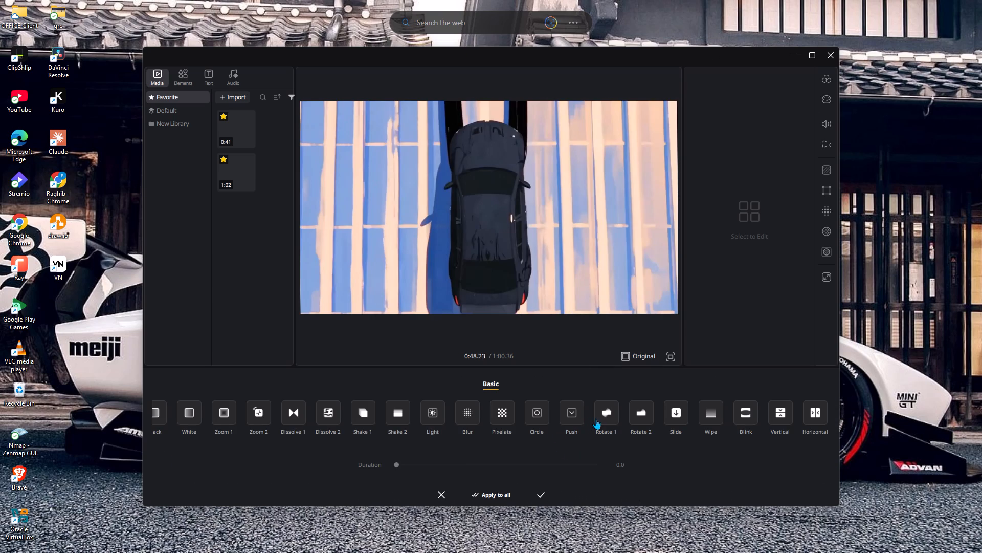
click(531, 463)
click(542, 490)
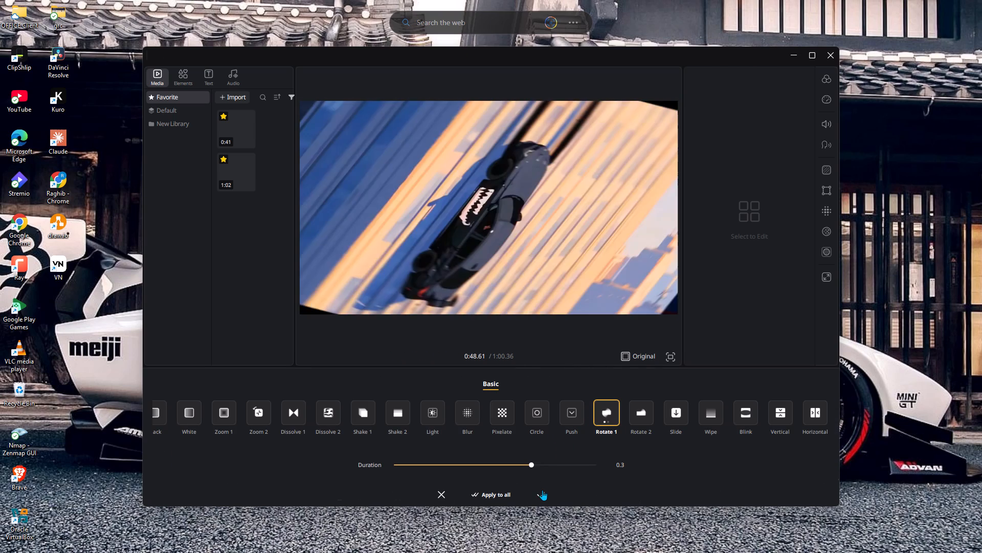
Add a Slide transition at the cut at about 0:51.7 and increase its duration.
drag(746, 427, 371, 451)
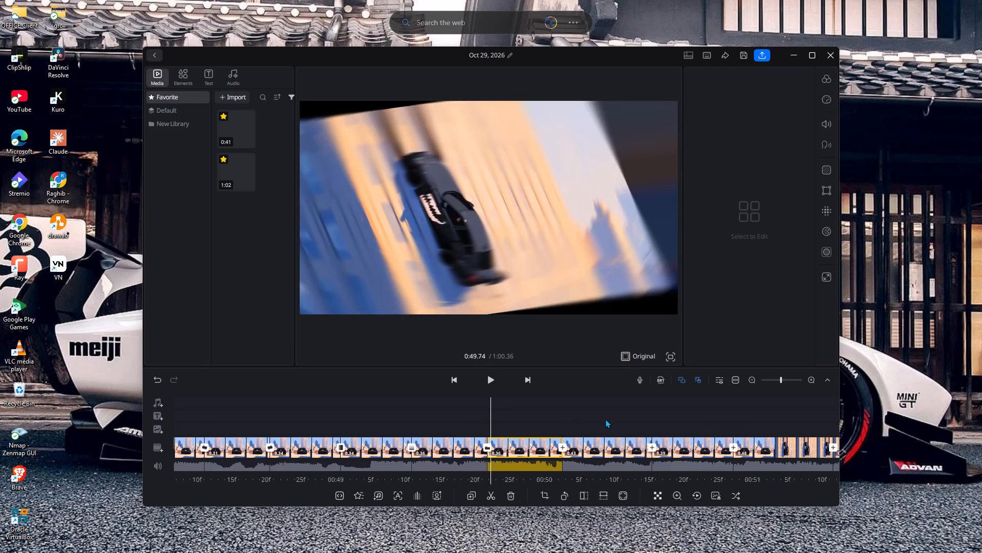
drag(615, 418, 396, 425)
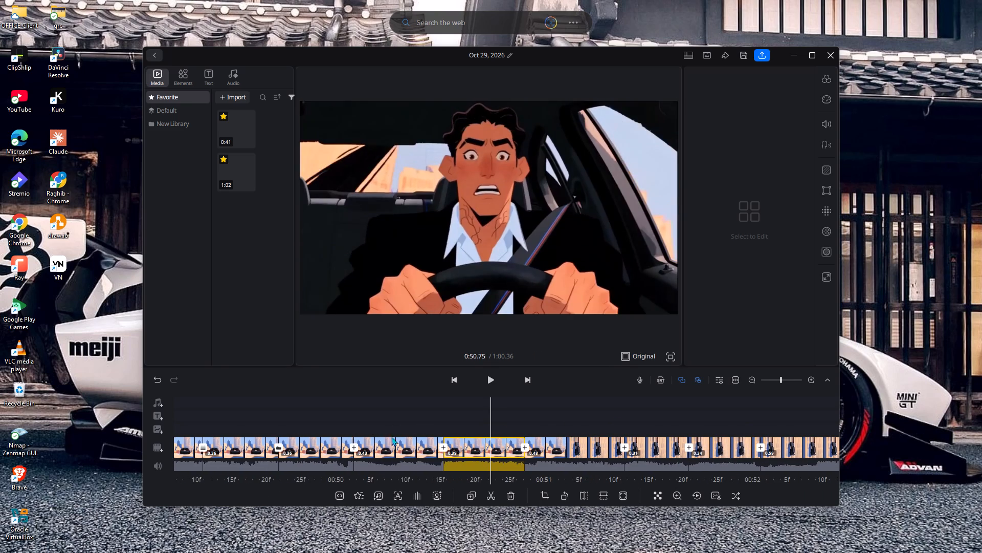
click(358, 445)
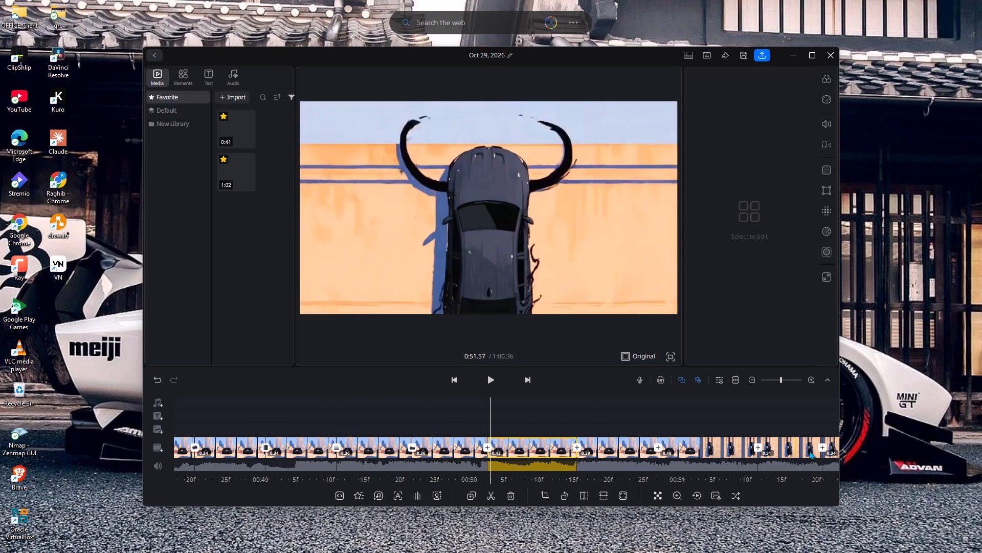
click(821, 444)
click(680, 416)
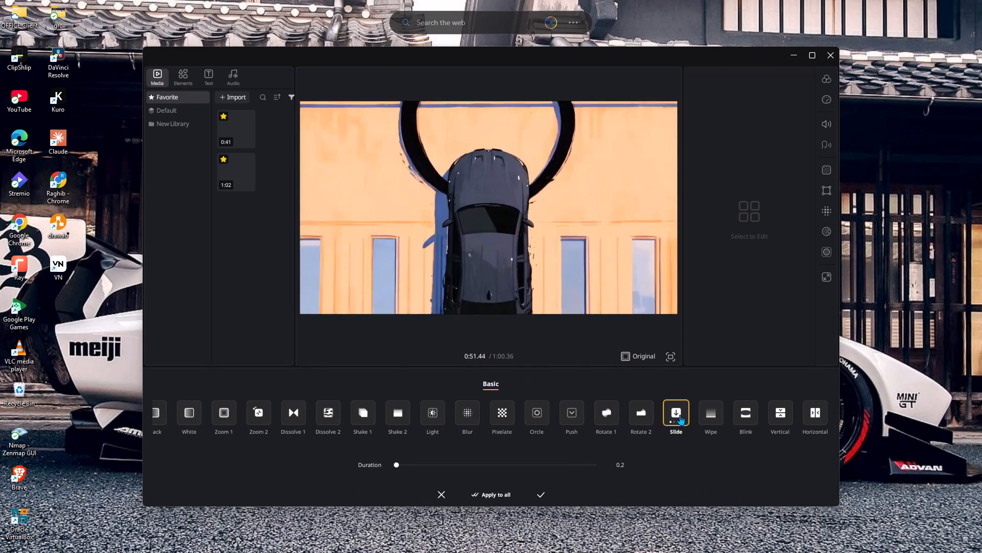
click(576, 462)
click(541, 492)
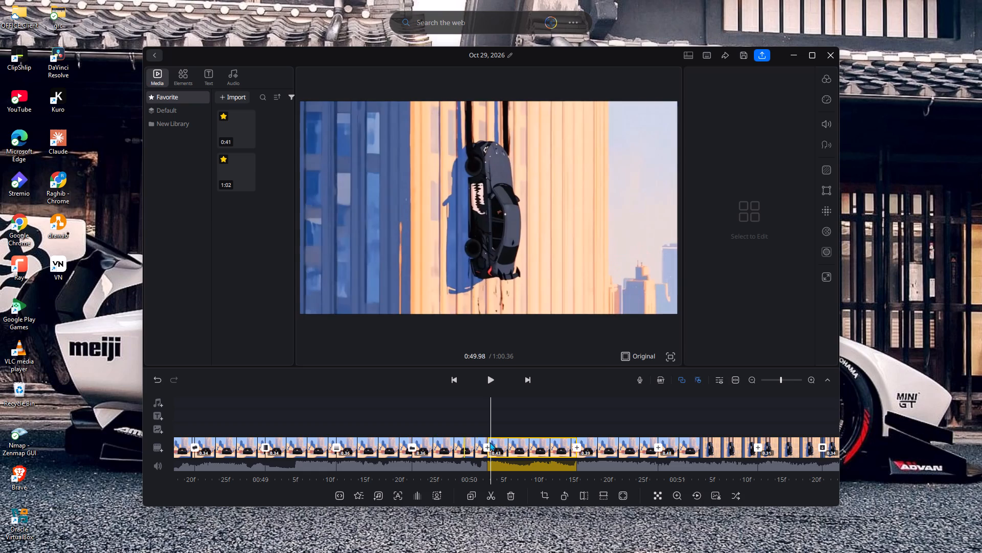
Add a Light transition at the cut at about 0:50.1 and shorten its duration.
click(486, 450)
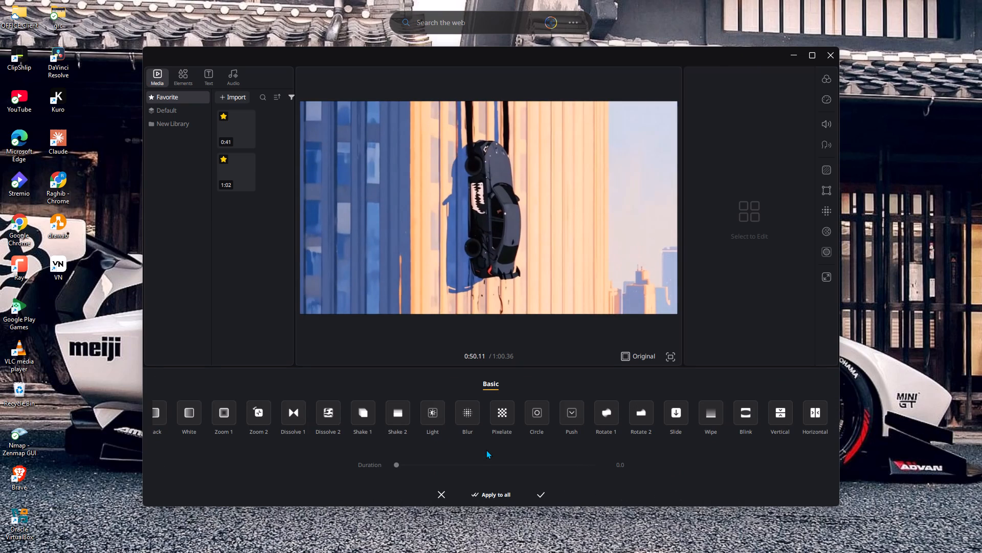
click(436, 417)
click(522, 467)
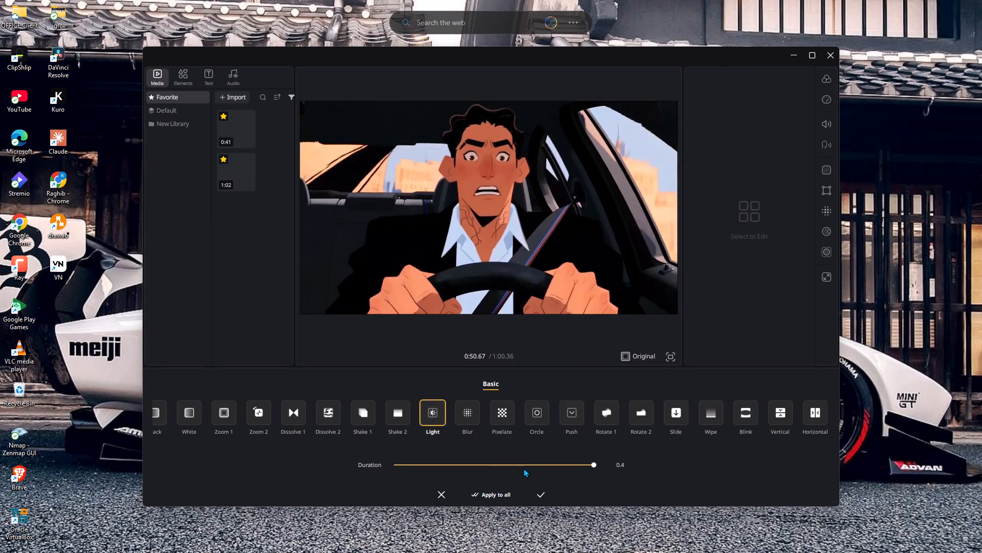
click(534, 490)
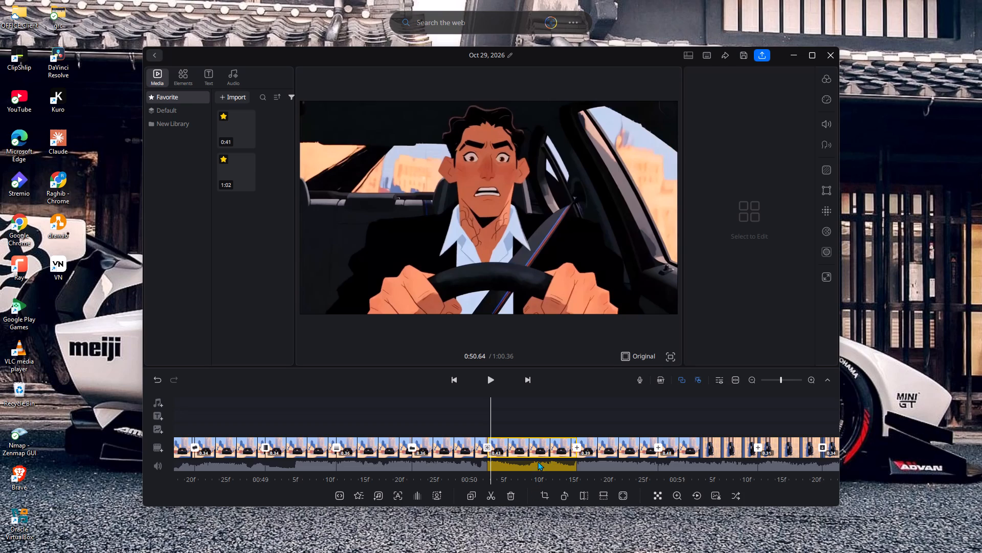
Add a Shake 2 transition with a duration of 0.3 at the cut at about 0:50.5.
click(575, 448)
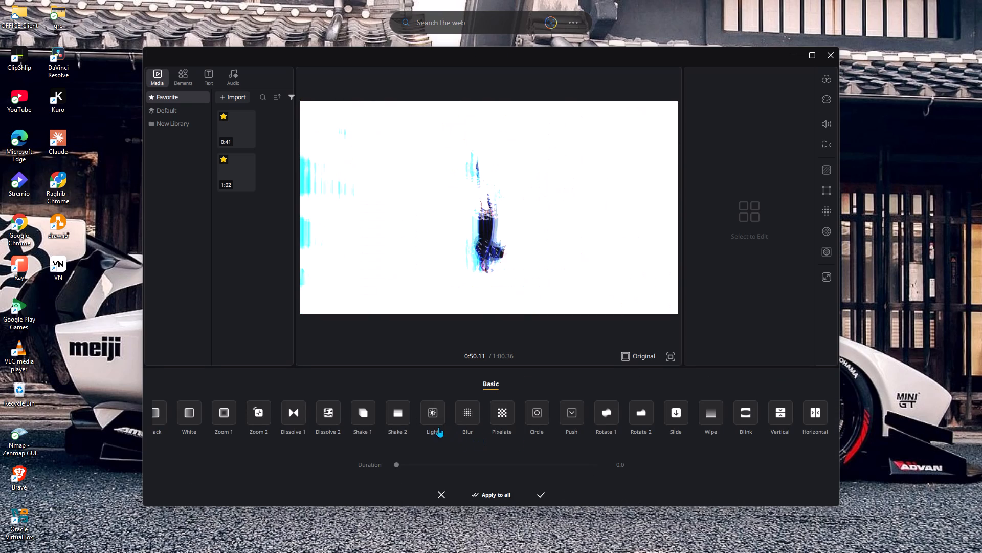
click(391, 413)
click(545, 465)
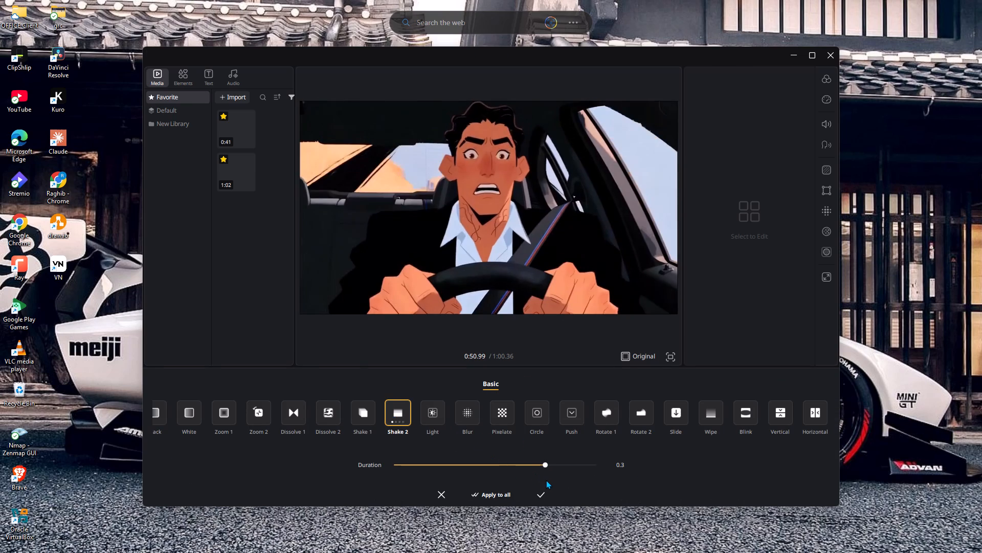
click(541, 493)
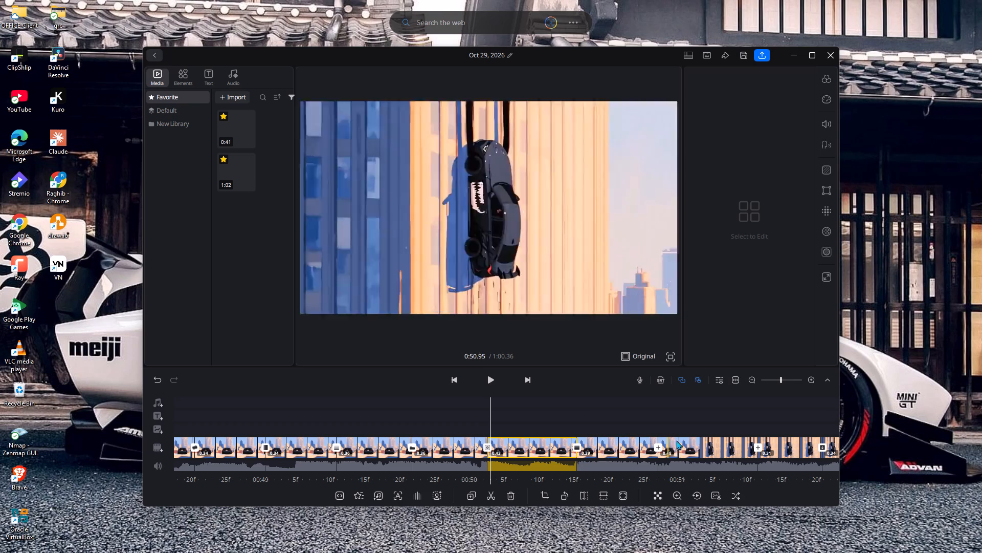
Add a Rotate 1 transition with a duration of 0.3 at the cut at about 0:51.4.
click(762, 449)
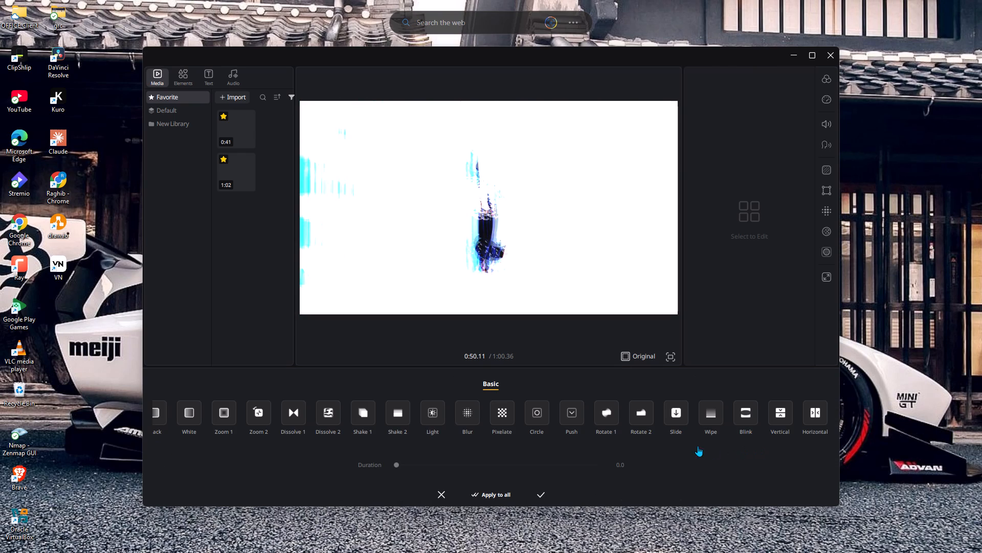
click(605, 428)
click(577, 465)
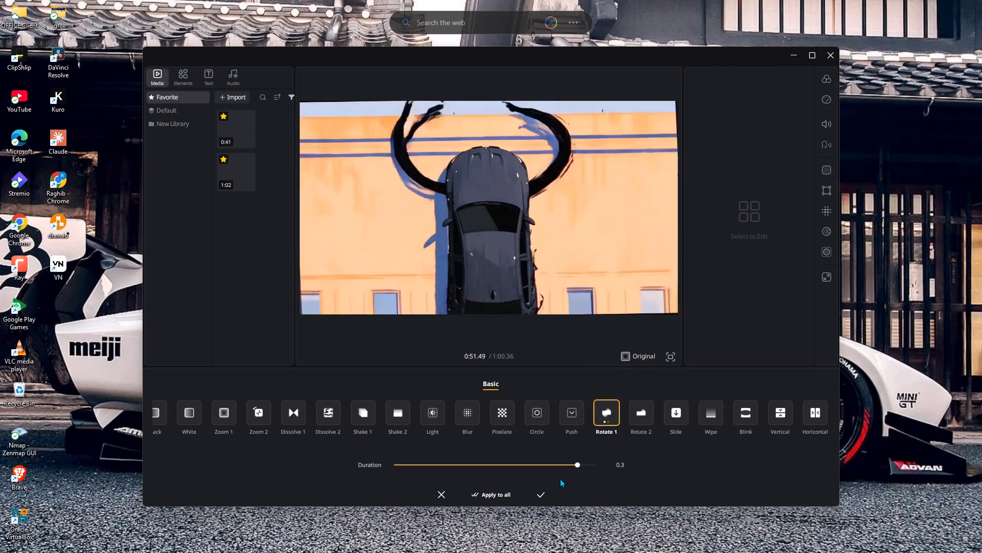
click(542, 493)
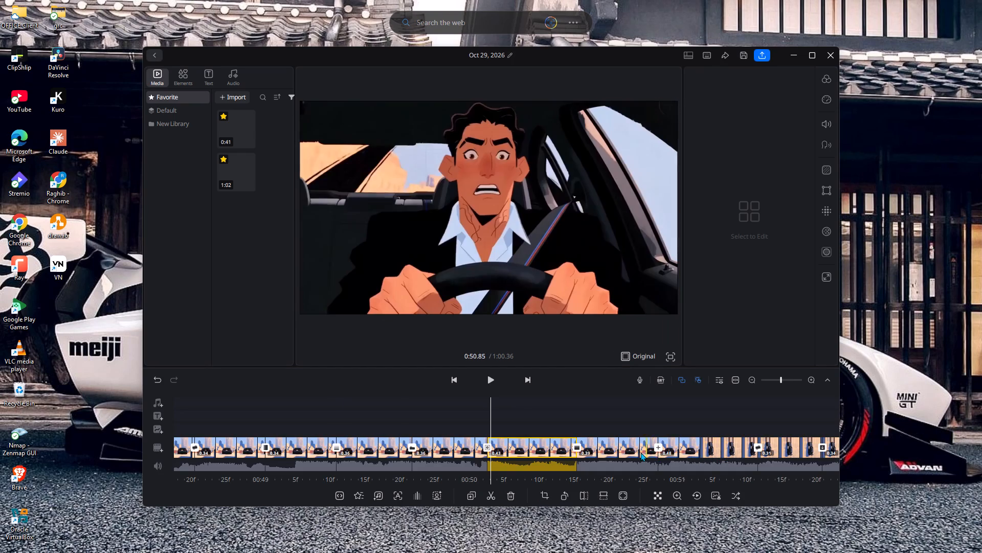
Add a Shake 1 transition at the cut at about 0:50.9 and shorten its duration.
click(659, 448)
click(358, 425)
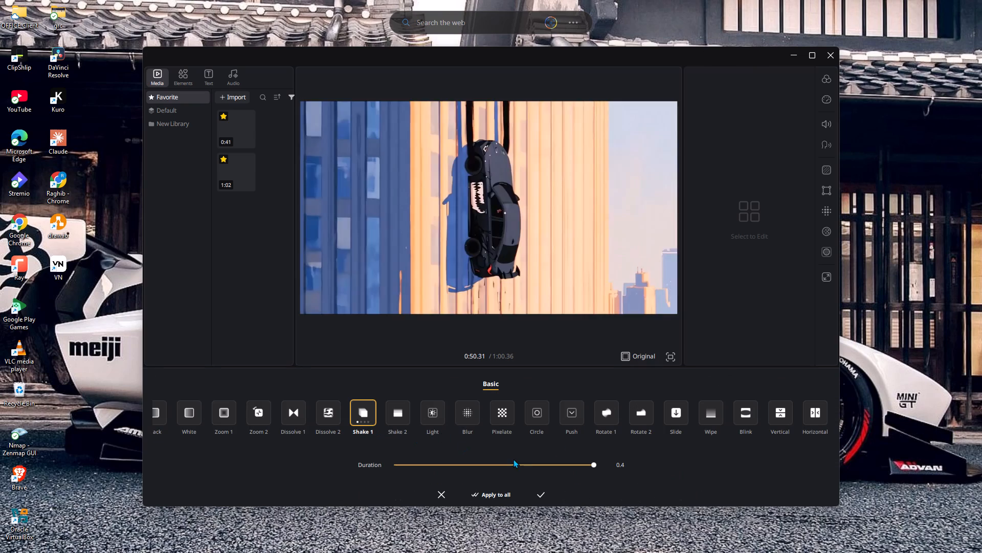
click(544, 468)
click(533, 496)
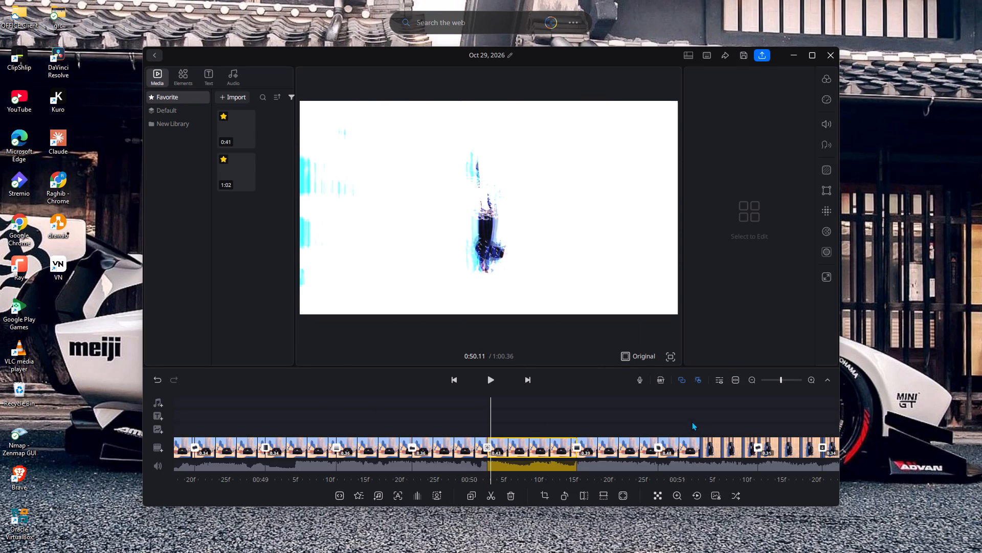
Add a Dissolve 1 transition at the cut at about 0:52.6 and increase its duration.
drag(694, 417, 411, 419)
drag(620, 414, 370, 408)
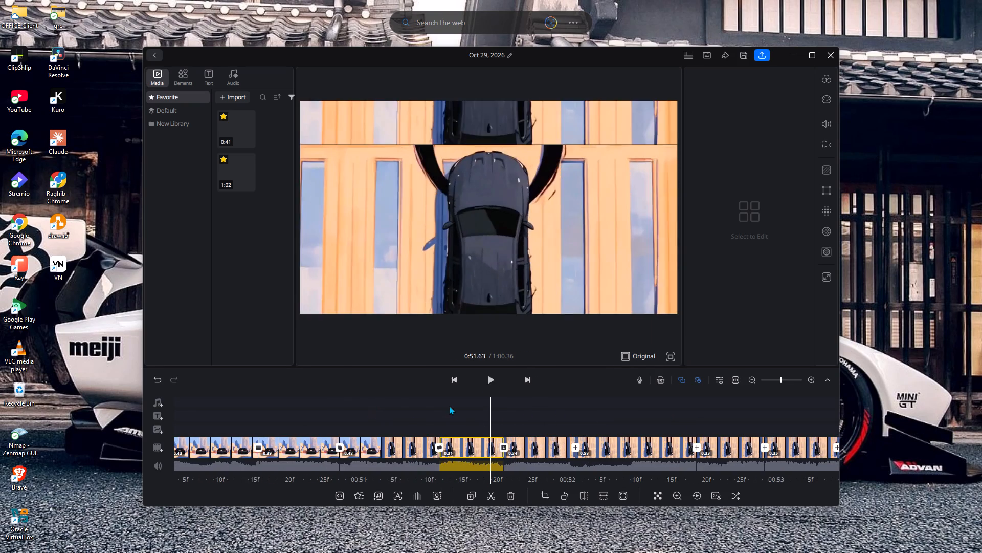
drag(531, 427, 396, 427)
click(231, 446)
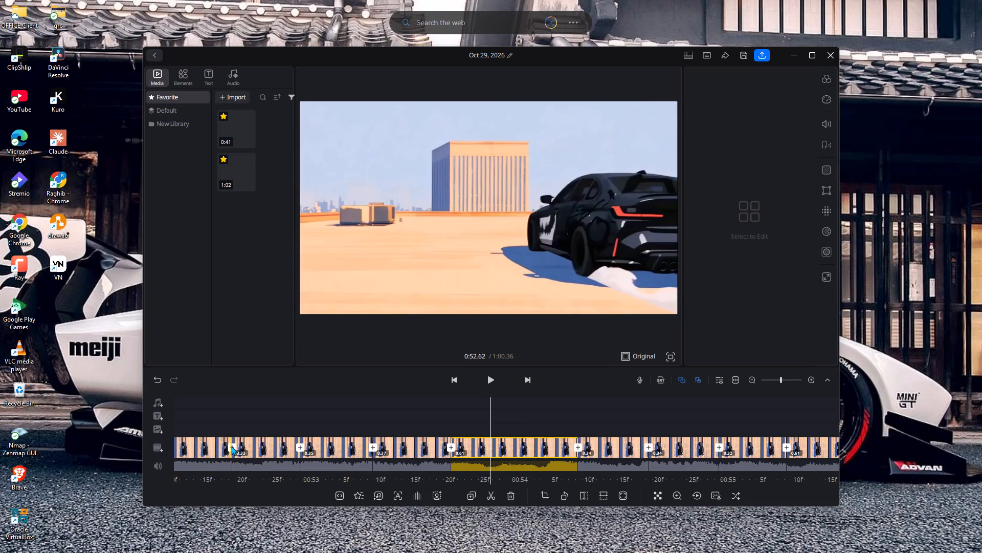
click(275, 423)
click(295, 423)
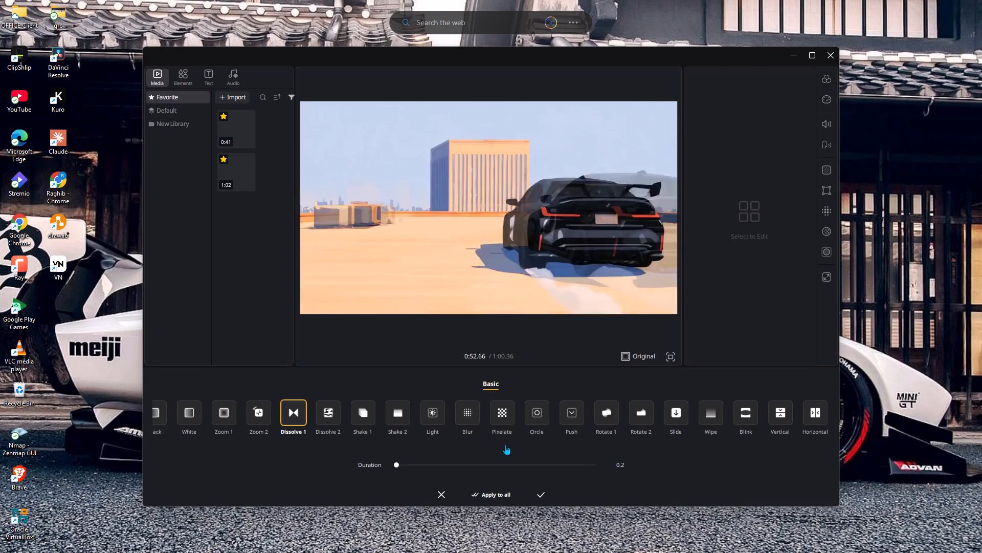
click(532, 467)
click(545, 493)
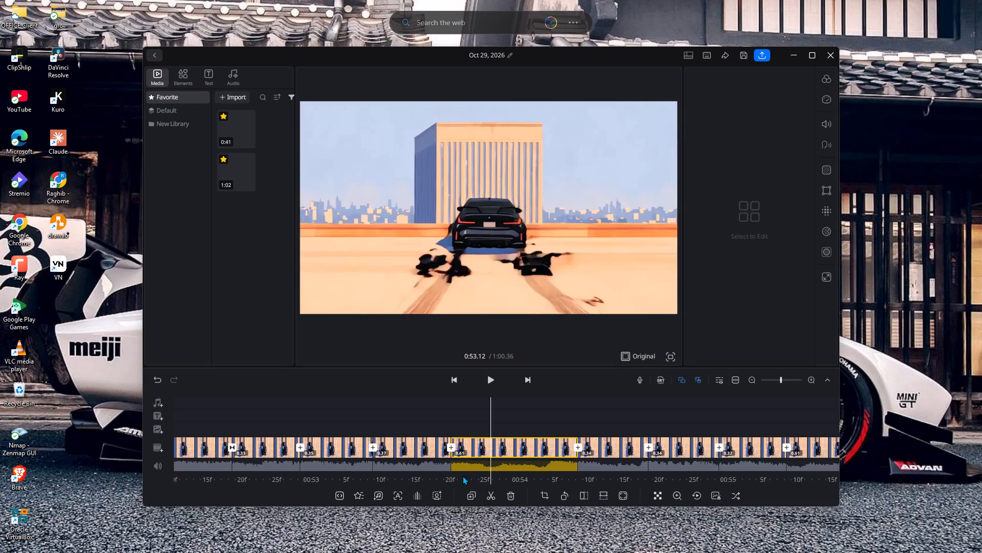
Add a Shake 2 transition with a duration of 0.3 at the cut at about 0:52.9.
click(303, 448)
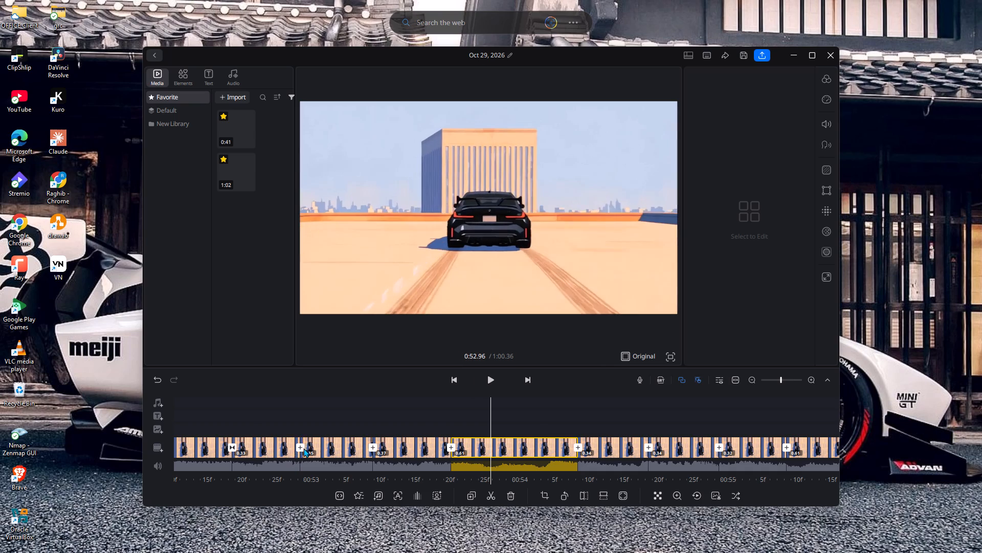
click(404, 411)
click(389, 425)
click(392, 423)
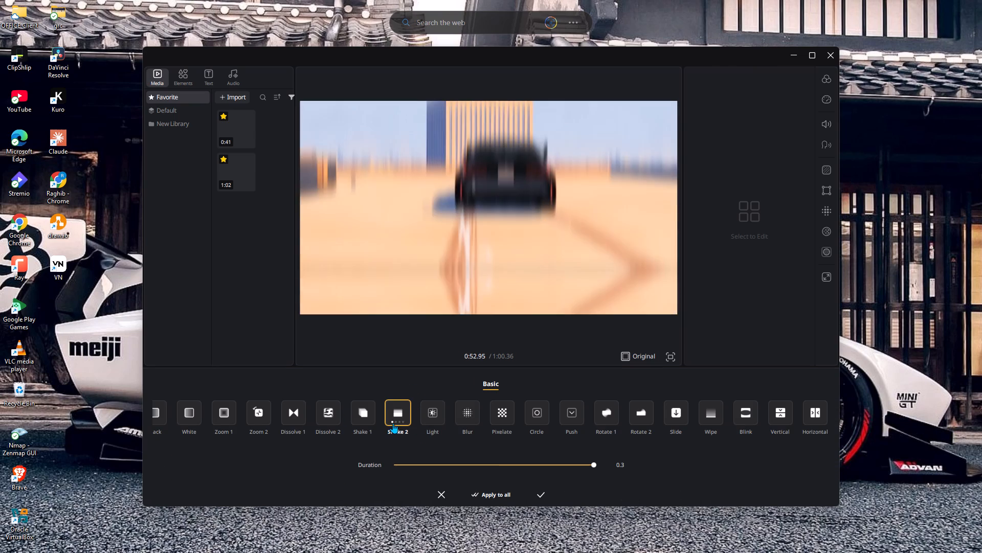
click(527, 461)
click(539, 492)
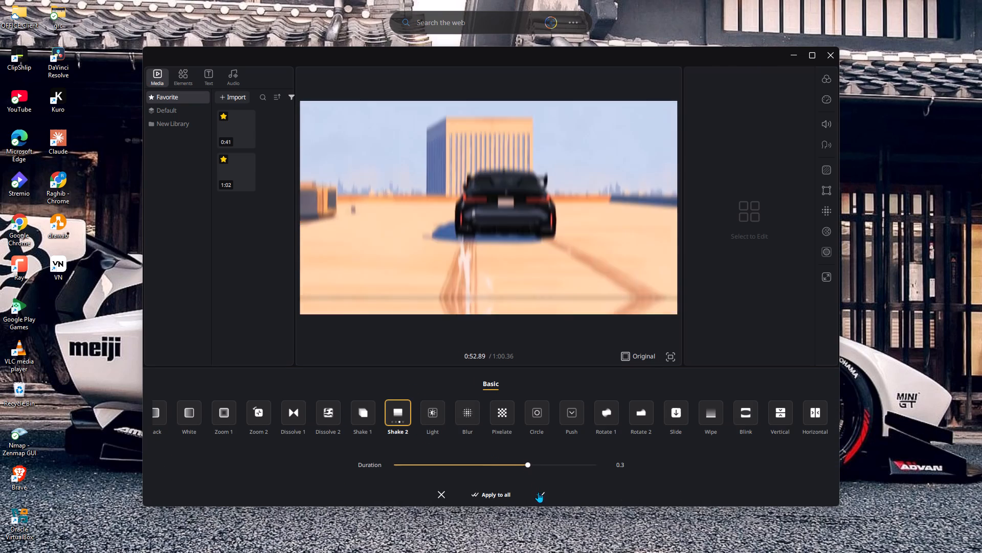
Add a Pixelate transition at the cut at about 0:55.3 and increase its duration.
click(788, 445)
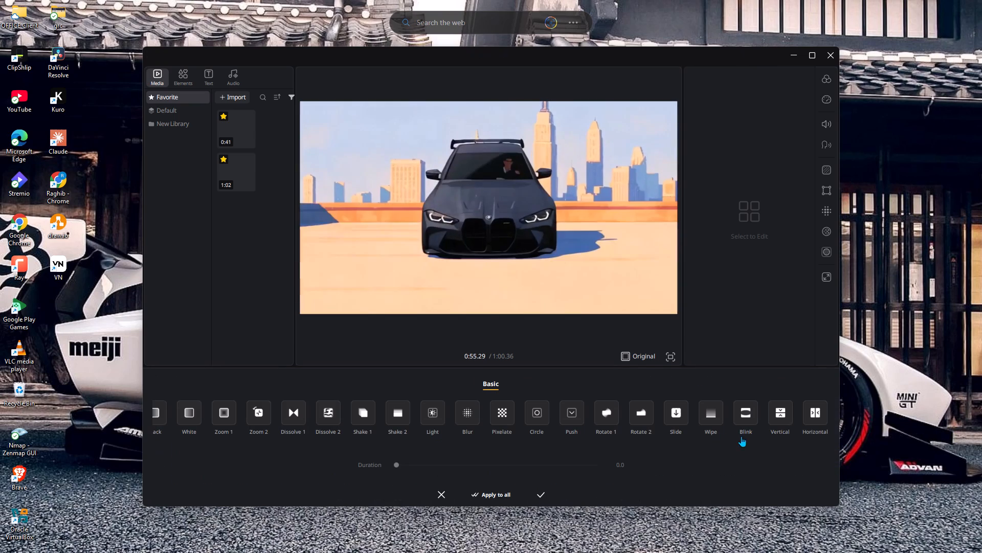
double_click(516, 419)
click(525, 463)
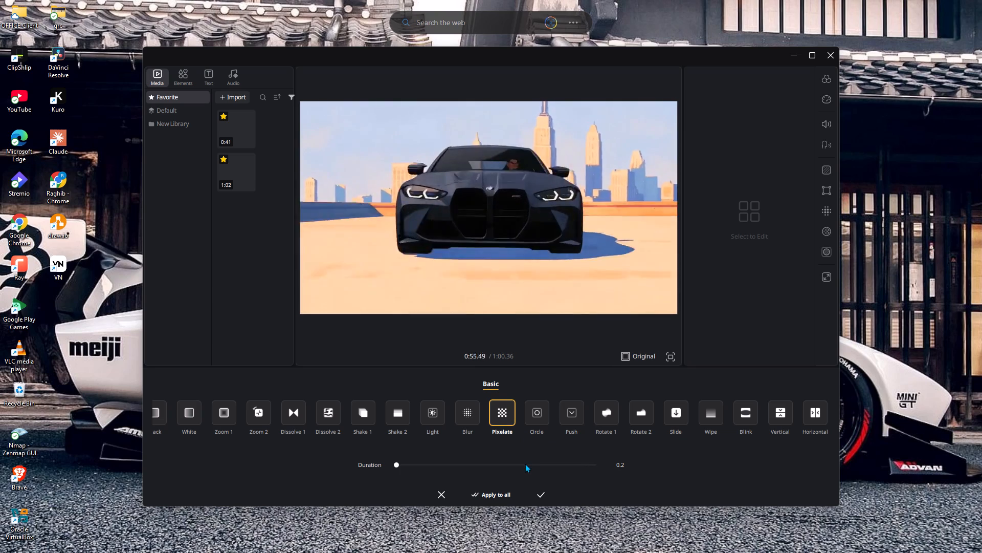
click(538, 488)
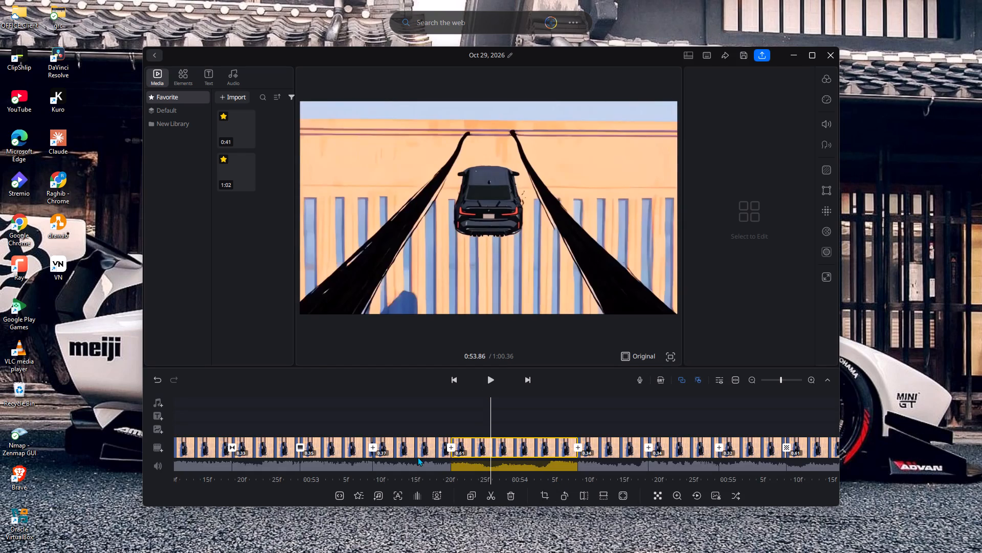
Add a Shake 1 transition at the cut at about 0:53.3 and shorten its duration.
click(373, 449)
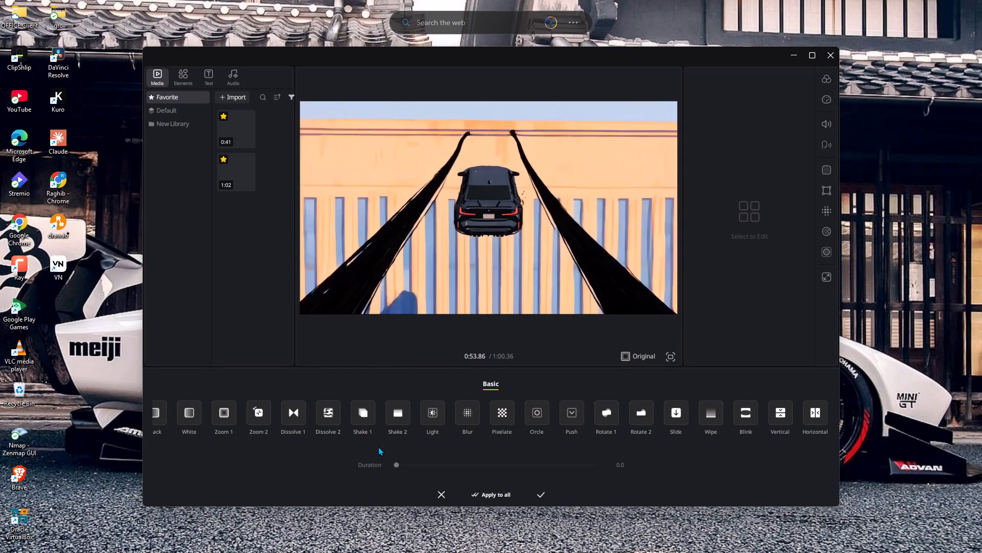
click(362, 414)
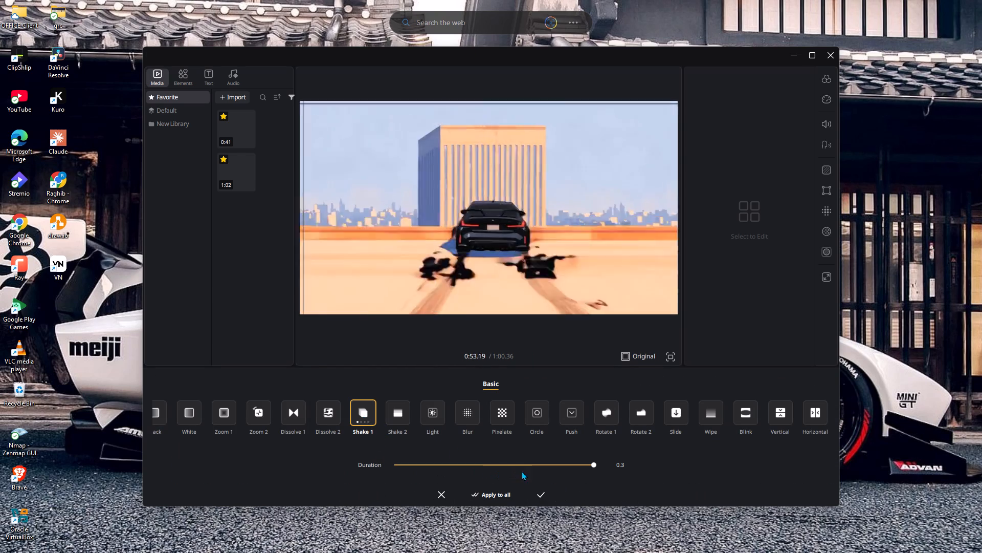
click(530, 470)
click(541, 490)
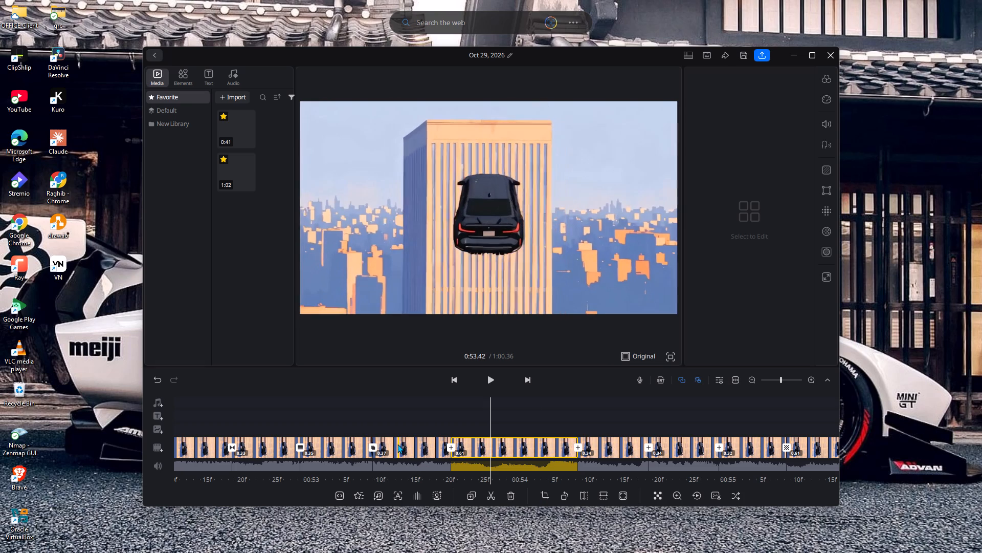
Add a Light transition with a duration of 0.3 at the cut at about 0:53.7.
click(453, 447)
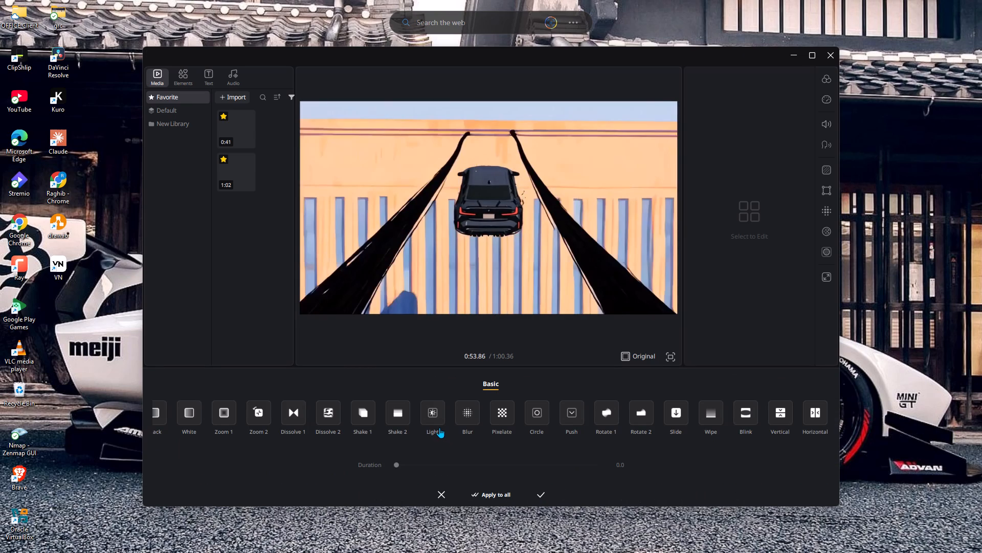
click(439, 419)
click(533, 461)
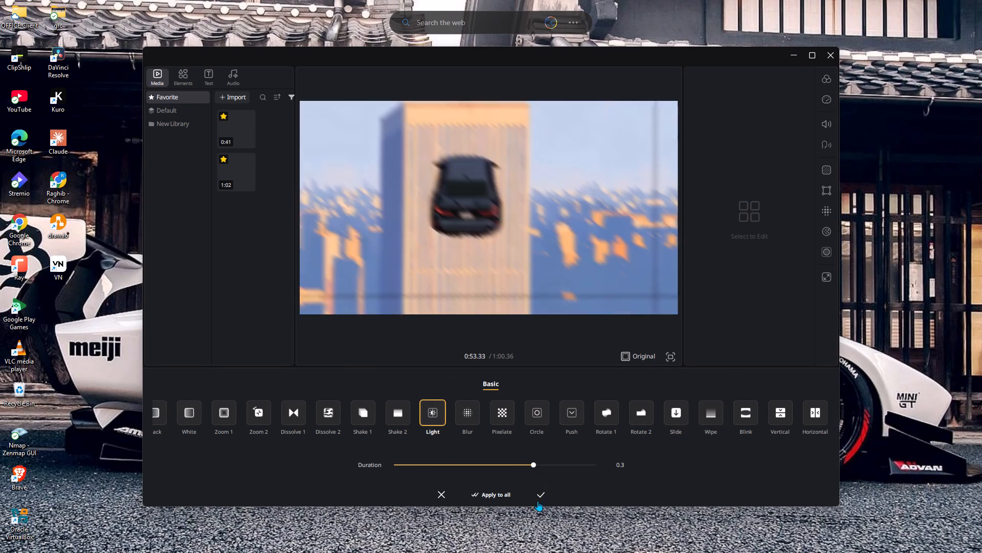
click(537, 492)
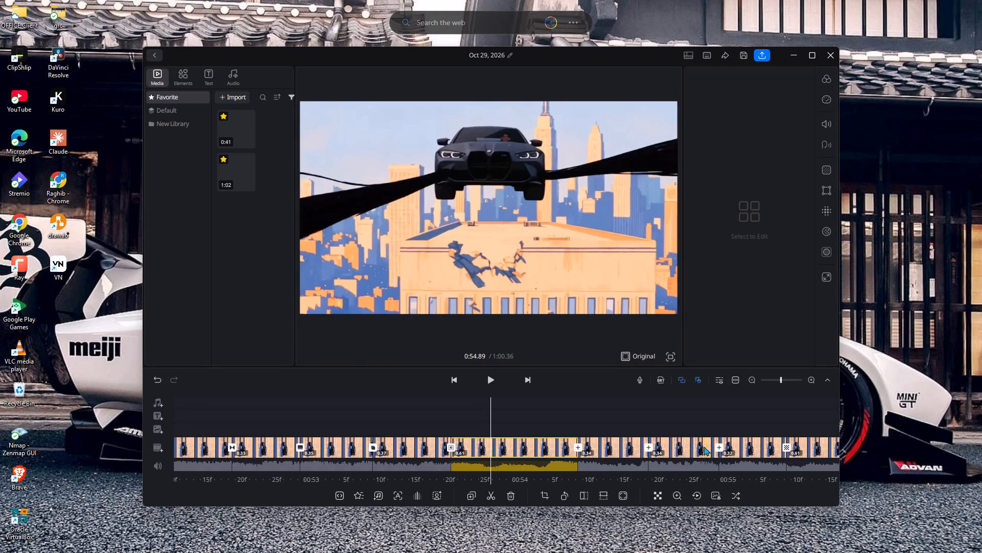
Add a Circle transition at the cut at about 0:55.0 and increase its duration.
click(718, 446)
click(485, 406)
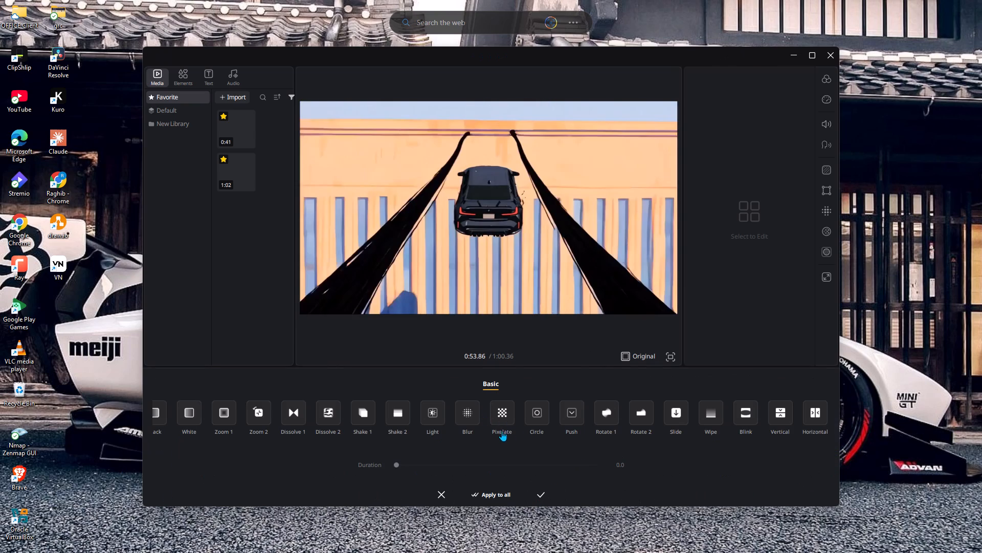
click(535, 408)
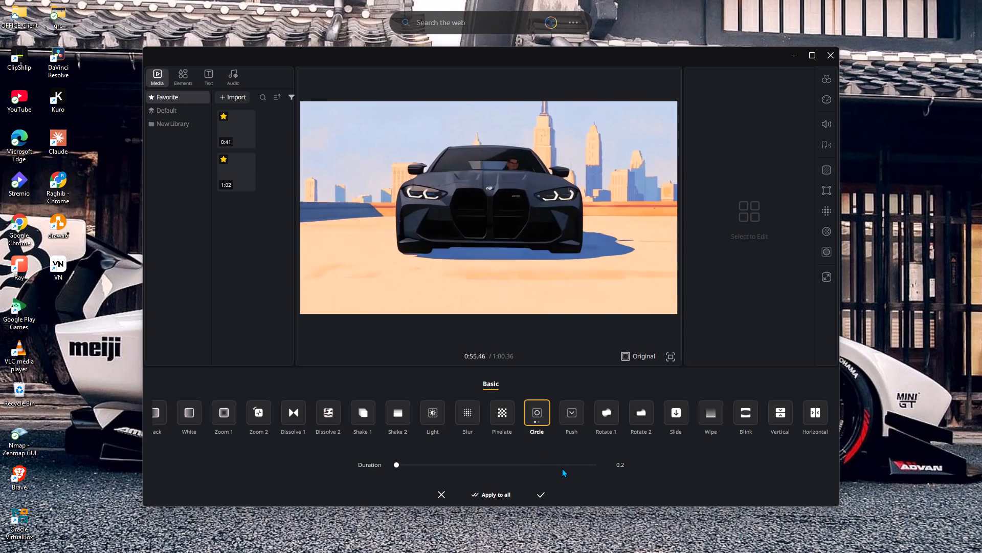
click(561, 460)
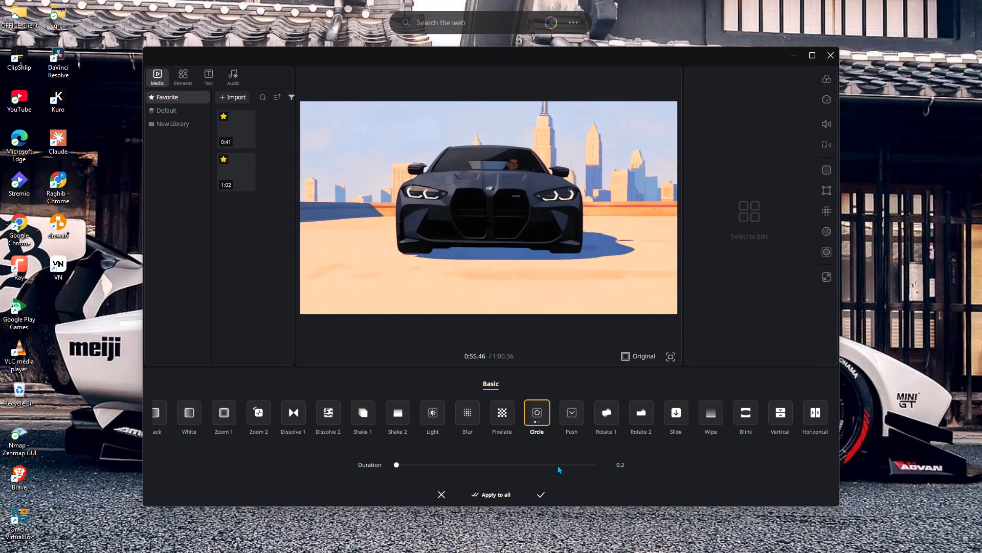
click(557, 465)
click(543, 496)
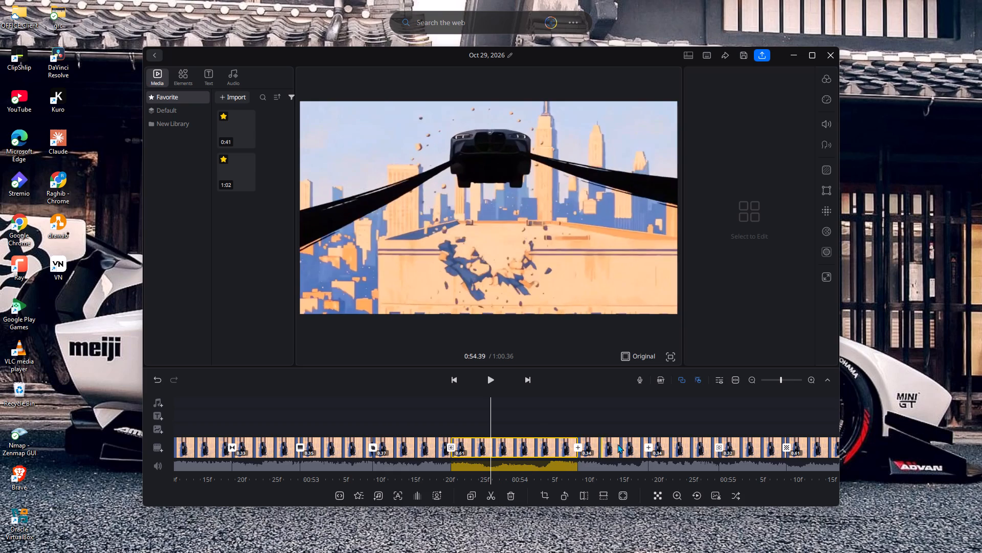
Add a Shake 2 transition at the cut at about 0:54.3 and shorten its duration.
click(579, 448)
click(400, 423)
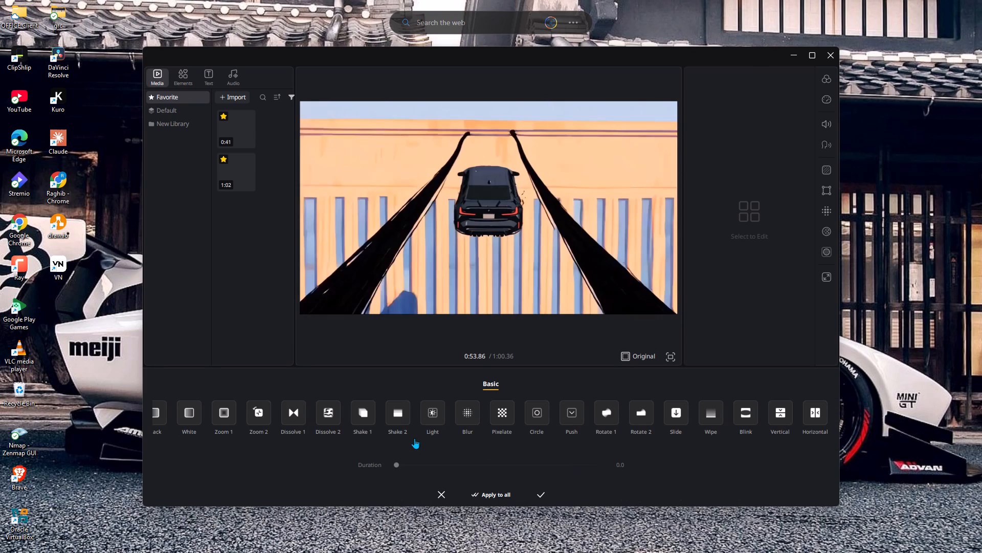
double_click(408, 418)
click(540, 464)
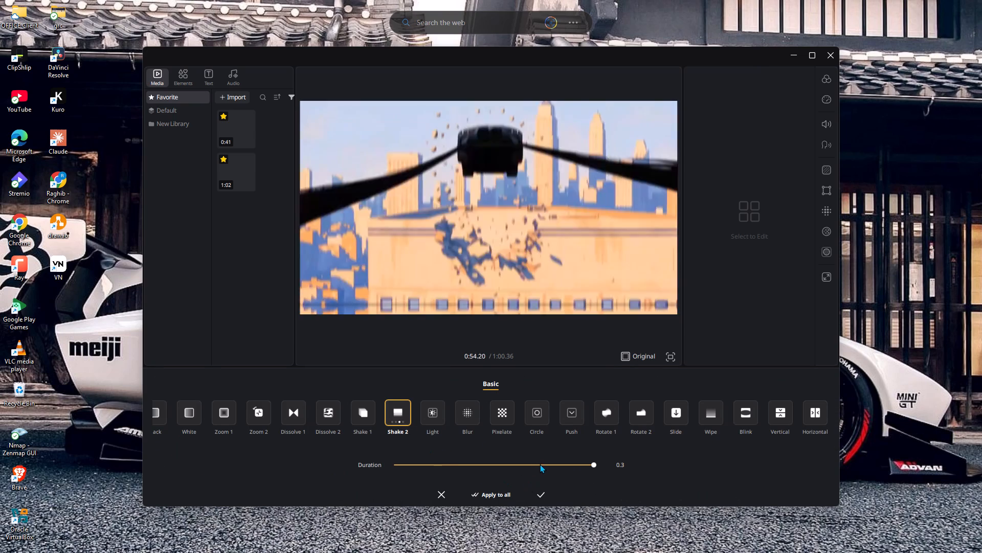
click(542, 492)
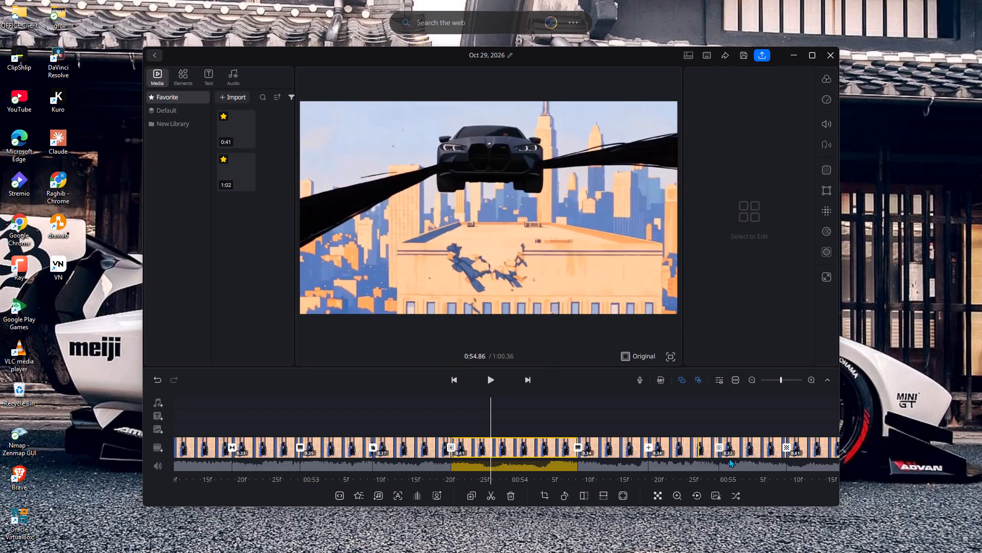
Add a Shake 1 transition with a duration of 0.3 at the cut at about 0:54.6.
click(644, 449)
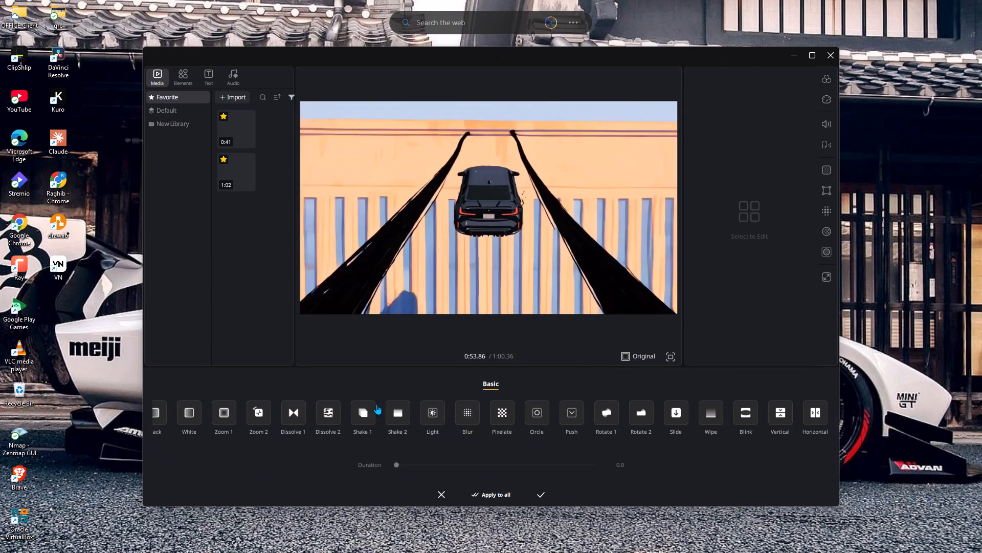
double_click(373, 420)
click(523, 469)
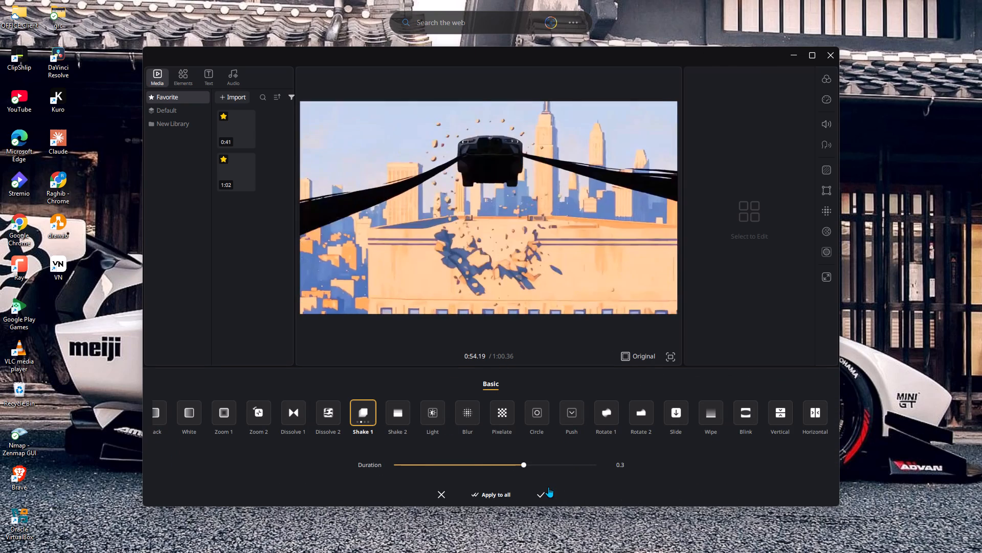
click(541, 497)
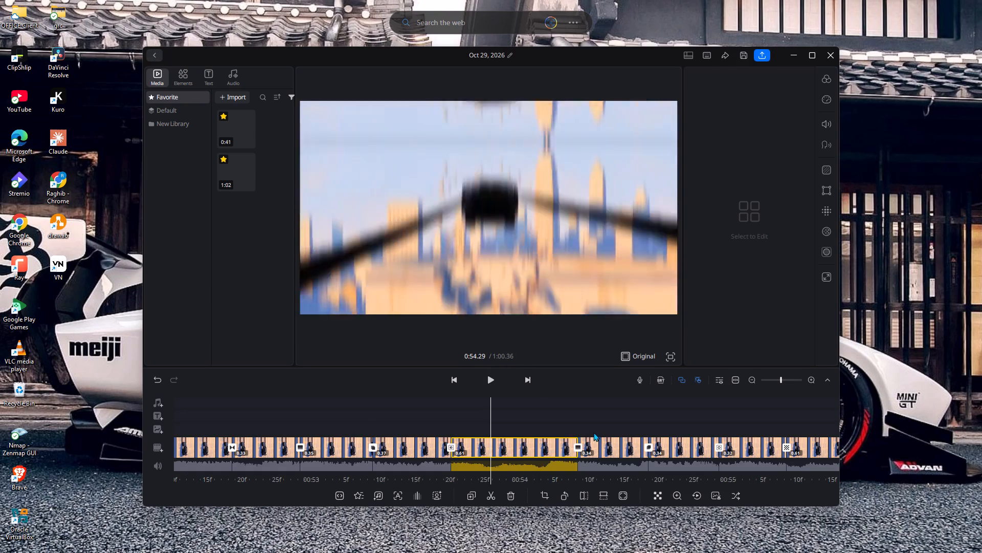
Add a Shake 1 transition at the cut at about 0:55.9 and shorten its duration slightly.
drag(597, 429, 367, 405)
drag(474, 423, 273, 418)
drag(408, 427, 304, 438)
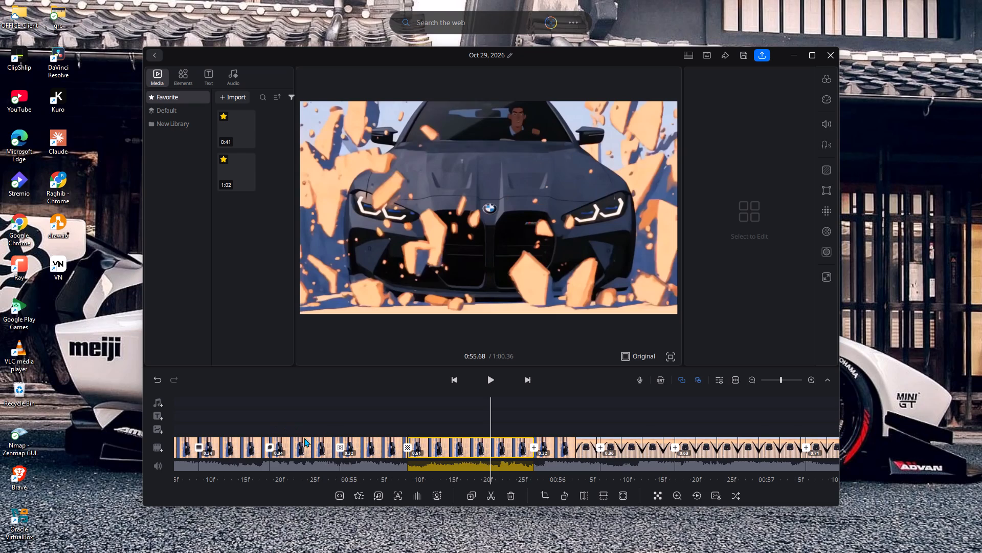
drag(304, 438, 205, 444)
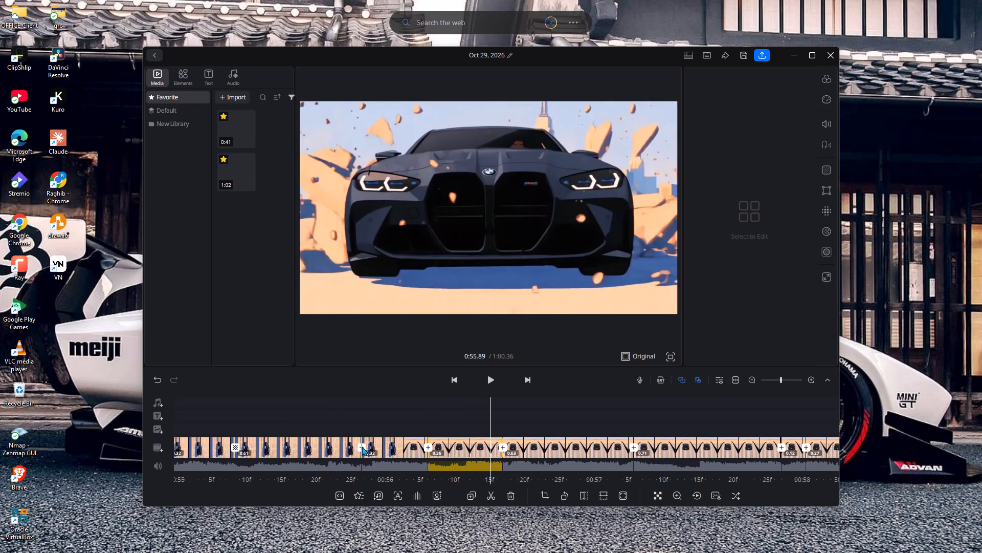
click(361, 446)
click(348, 419)
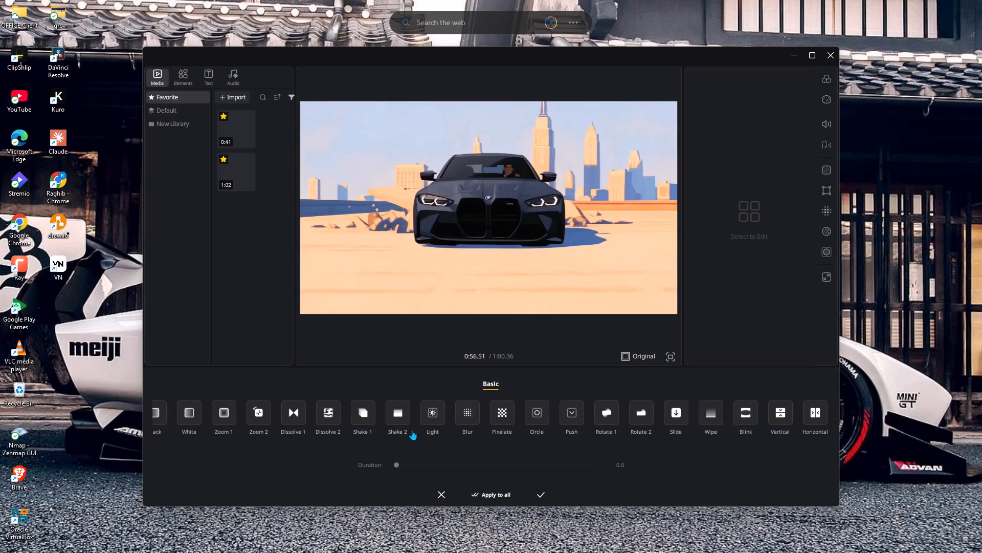
click(355, 399)
click(356, 413)
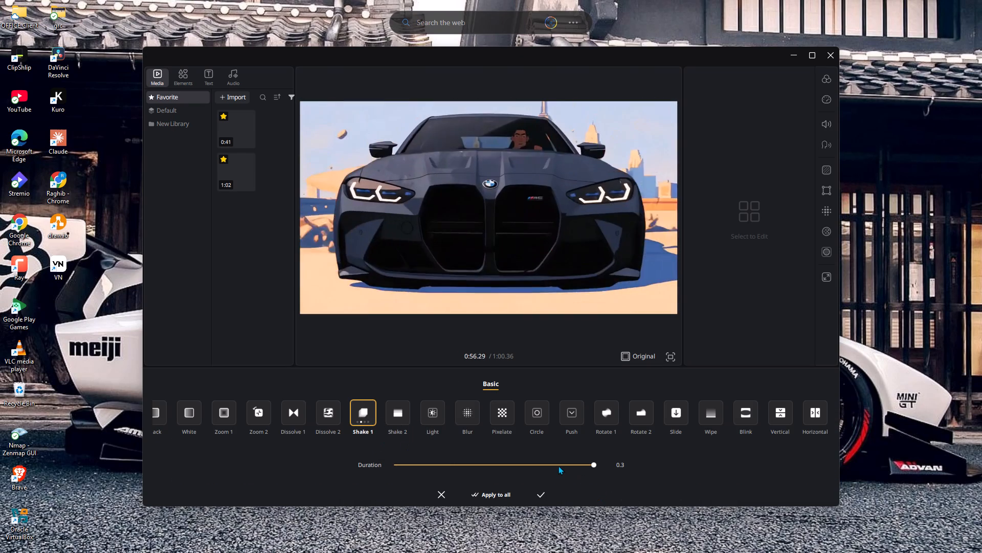
click(558, 465)
click(545, 491)
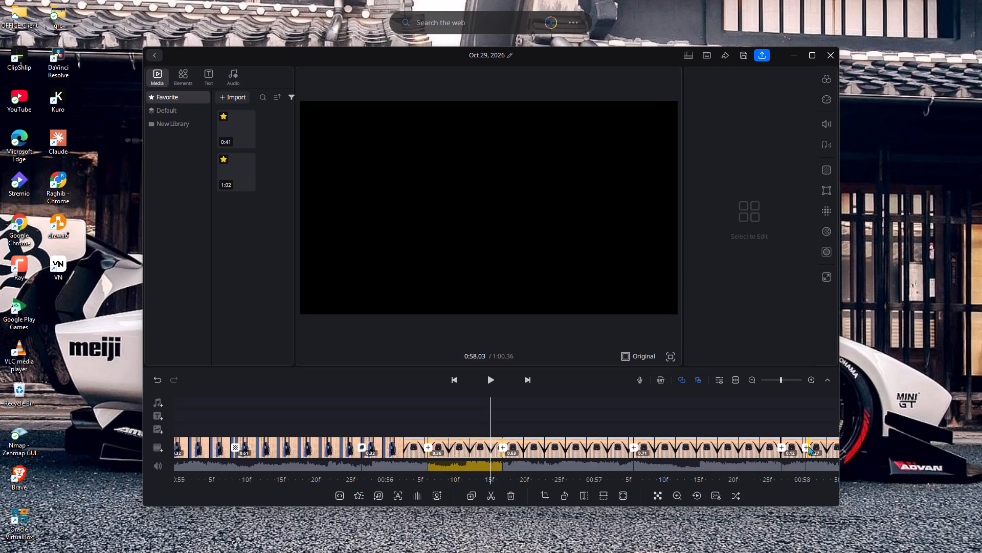
Add a Slide transition with a duration of 0.2 at the cut at about 0:58.0.
click(808, 446)
click(680, 407)
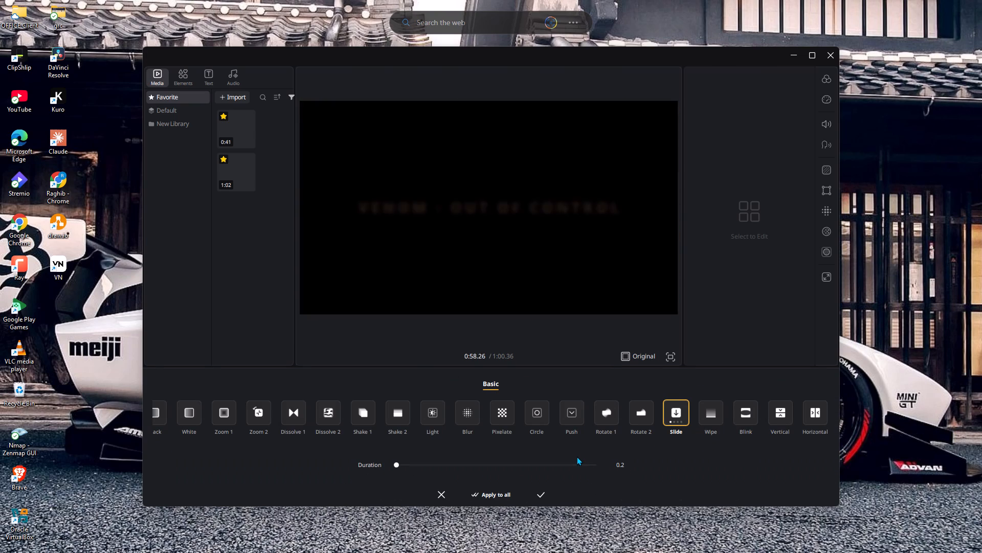
click(576, 456)
click(572, 469)
click(545, 491)
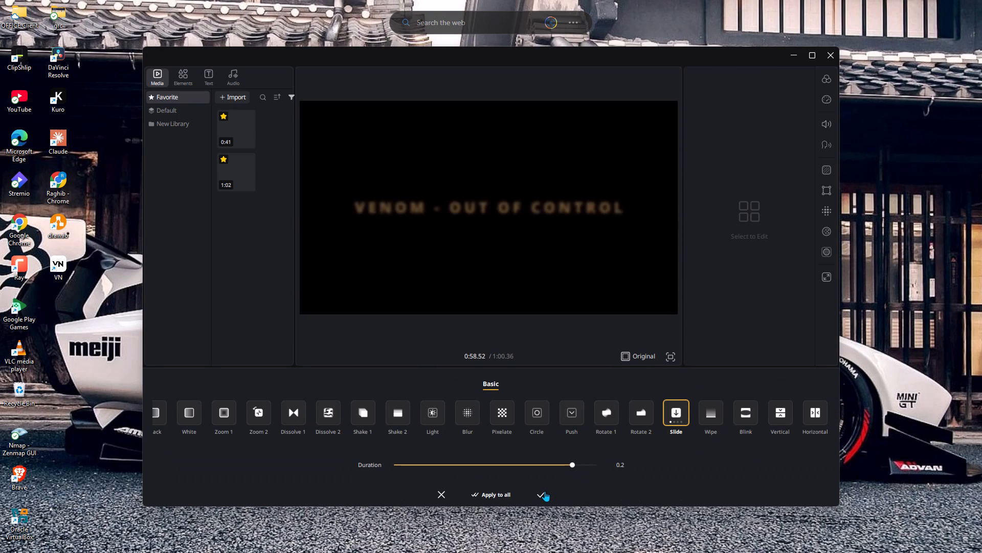
Add a Shake 2 transition at the cut at about 0:57.9 and increase its duration.
click(783, 447)
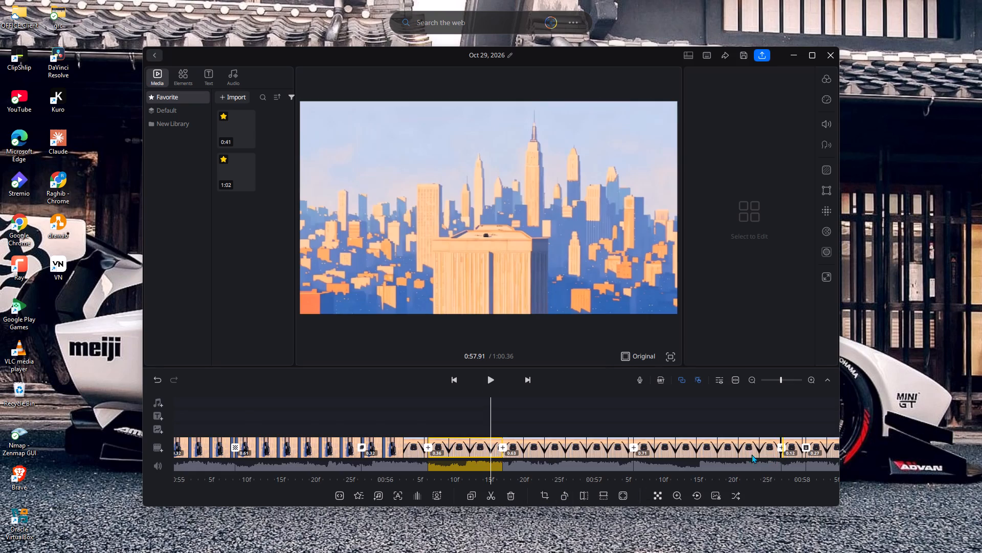
click(408, 421)
double_click(411, 426)
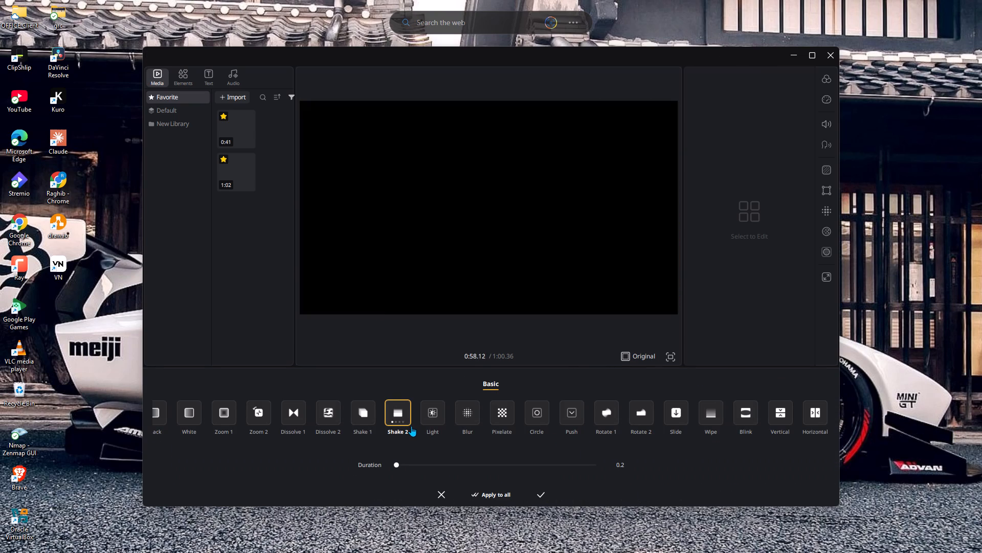
click(539, 467)
click(538, 497)
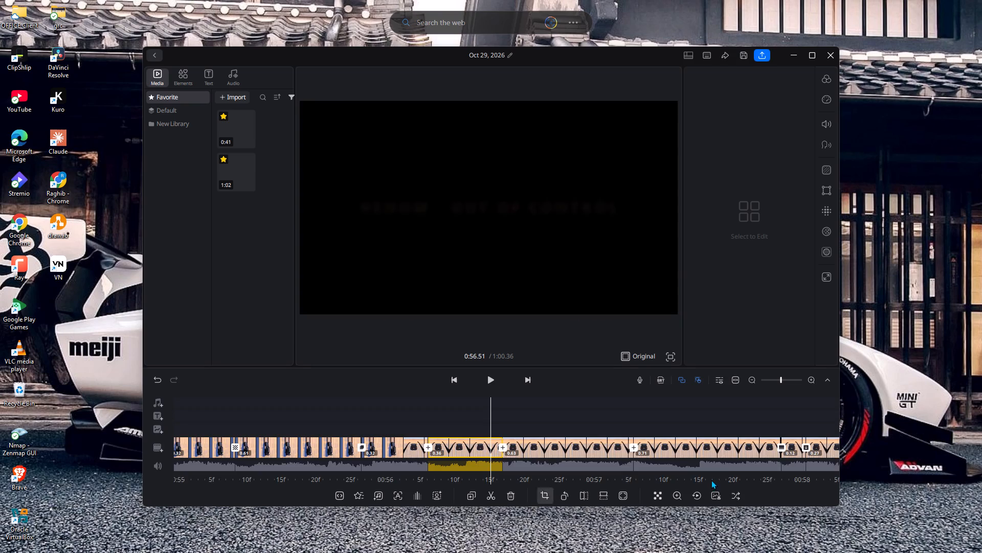
Add a Rotate 1 transition at the cut at about 0:57.2 and shorten its duration slightly.
click(627, 446)
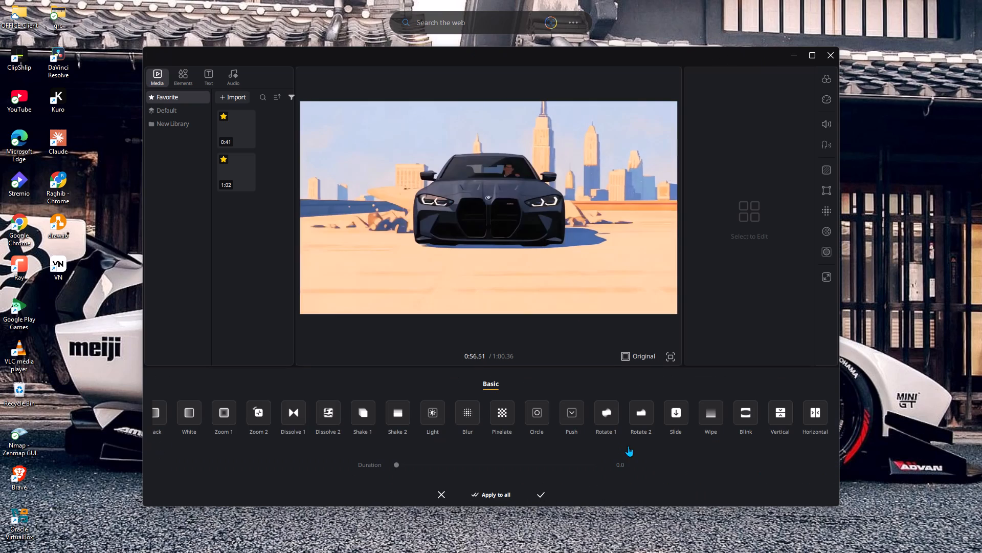
double_click(627, 424)
double_click(598, 423)
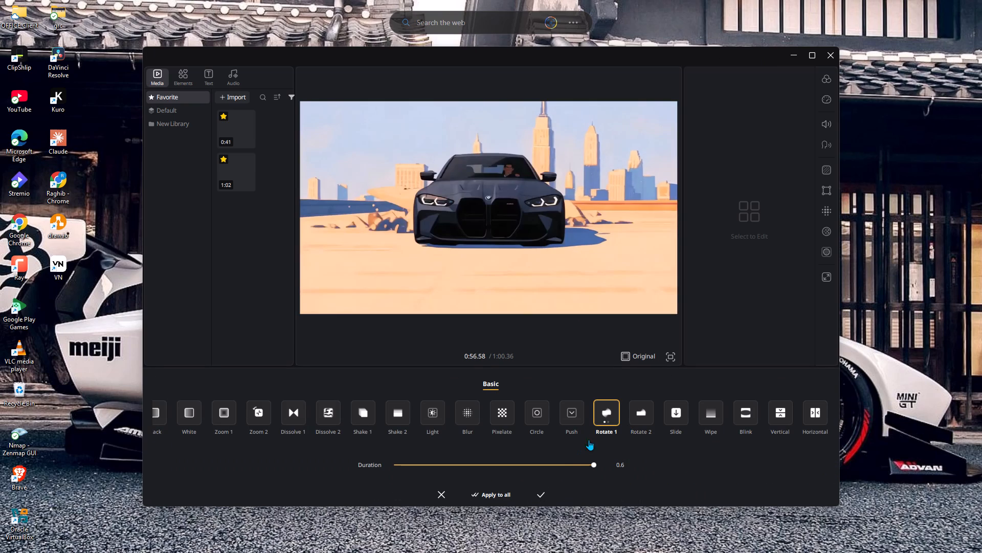
click(573, 462)
click(541, 494)
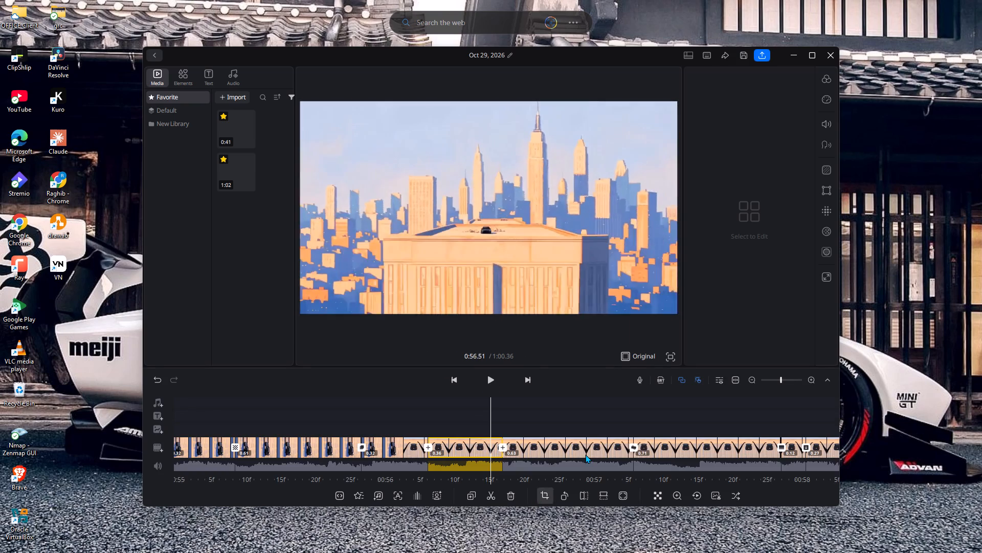
Add a Vertical transition at the cut at about 0:56.6 and adjust its duration.
click(501, 446)
click(764, 424)
click(778, 421)
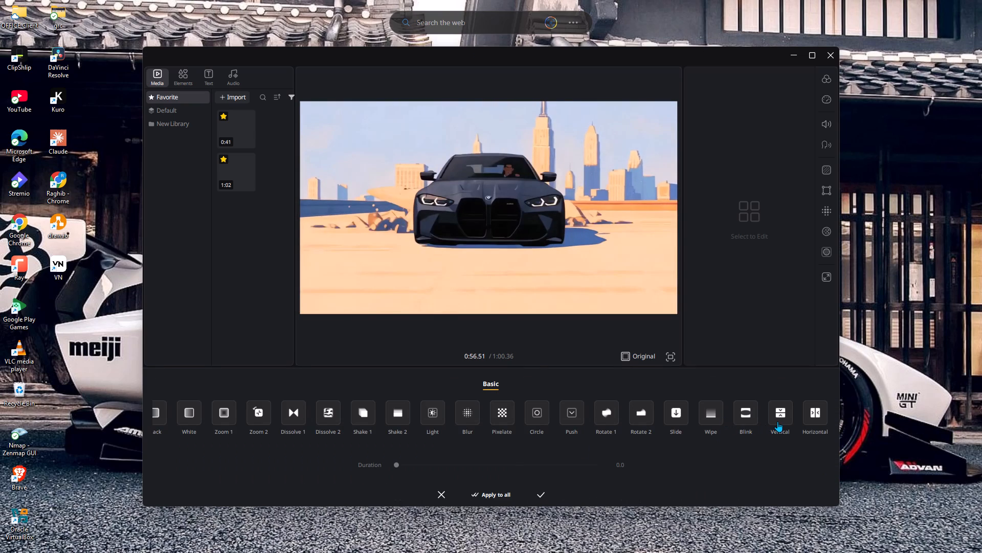
click(560, 463)
click(538, 493)
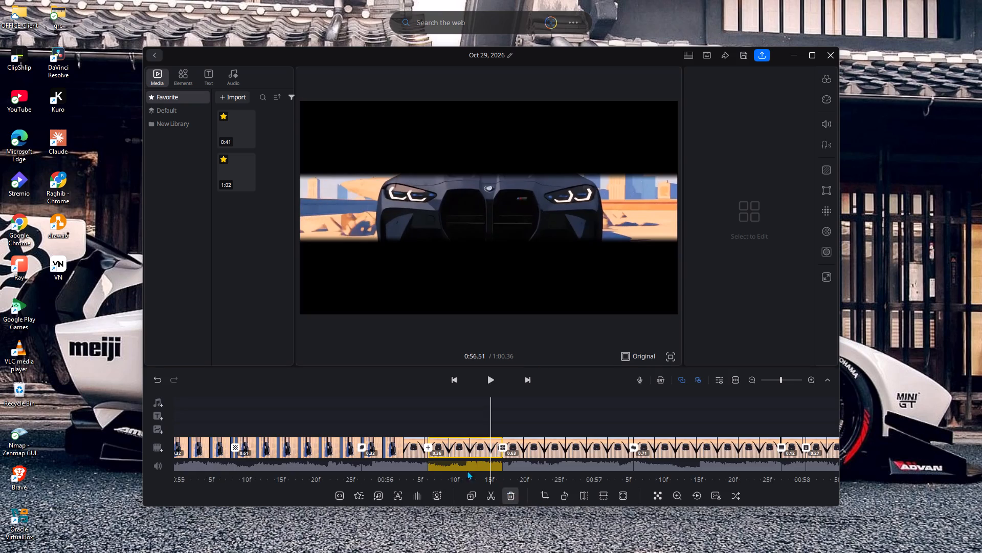
Add a Push transition with the arrow facing right and a duration of 0.2 at the cut at about 0:56.3.
click(427, 450)
double_click(571, 427)
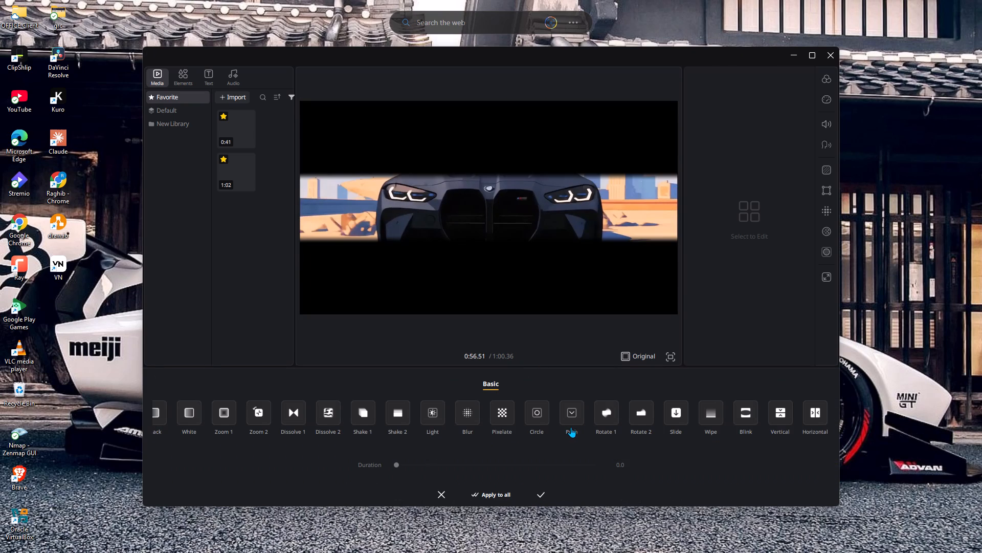
click(533, 465)
click(543, 493)
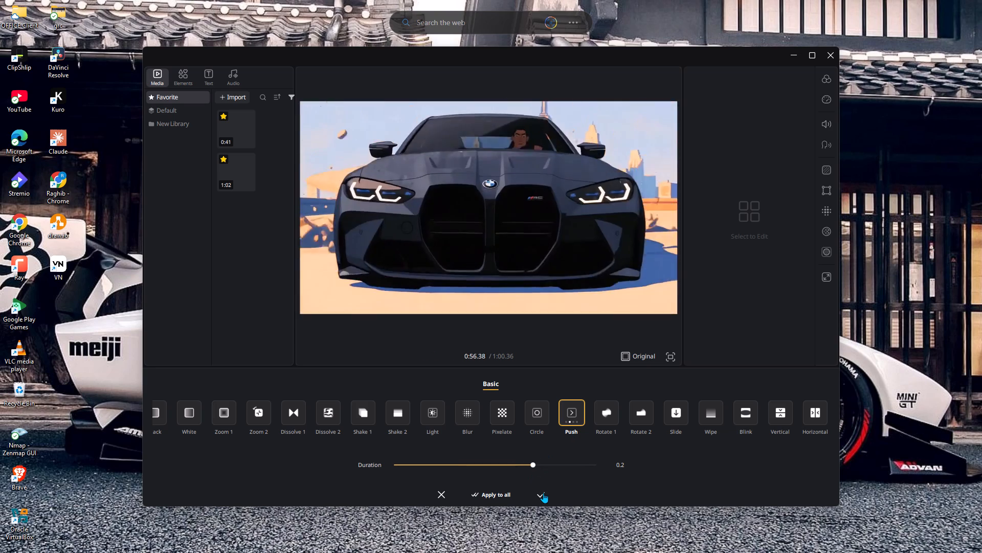
Add a Blur transition at the cut at about 0:58.3 and increase its duration.
drag(604, 422, 285, 438)
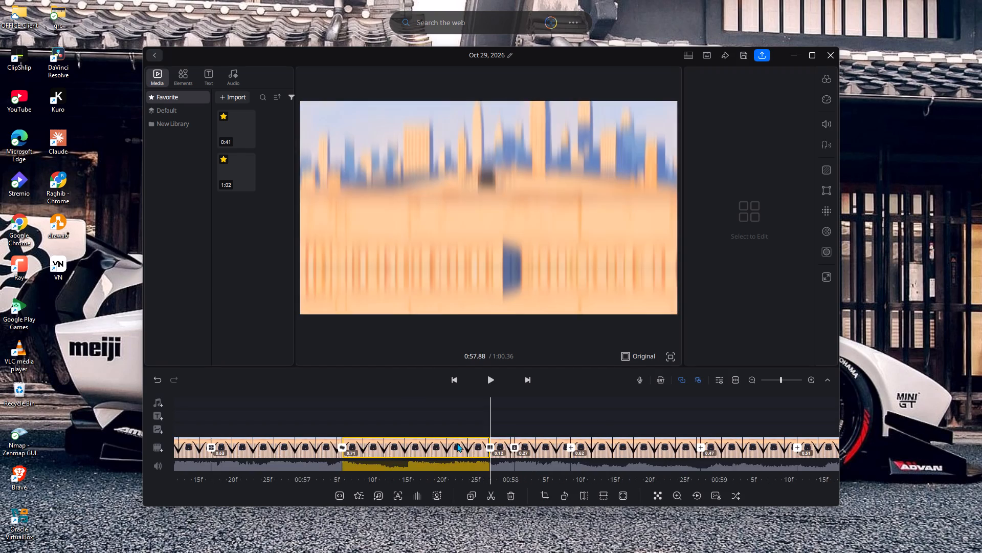
drag(580, 438, 445, 437)
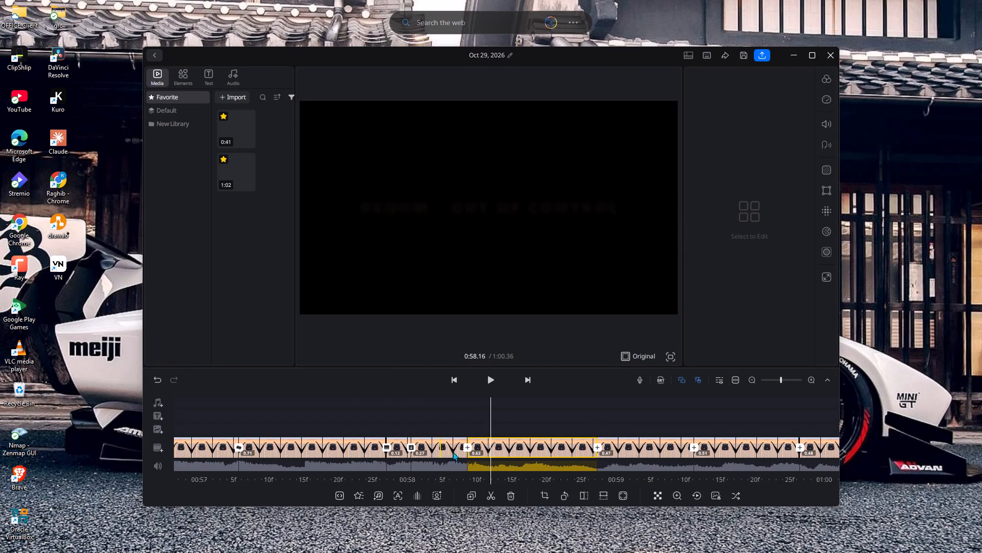
click(465, 446)
click(479, 420)
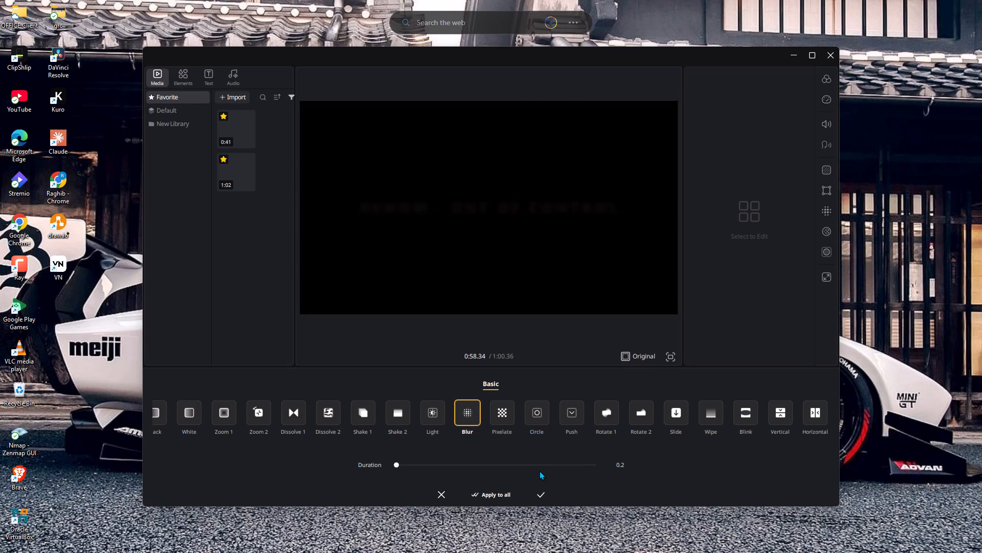
click(538, 465)
click(542, 494)
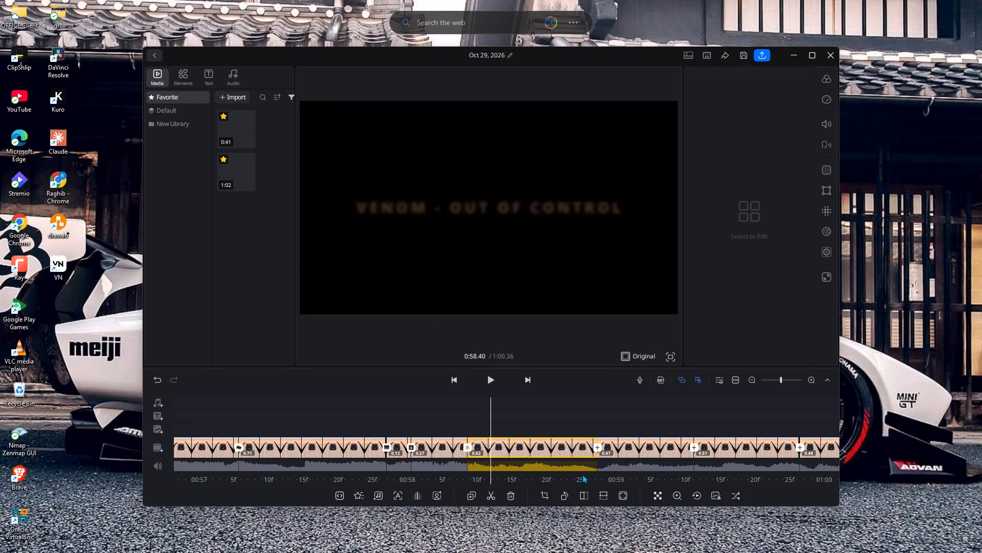
Add a Slide transition at the cut at about 0:58.9 and increase its duration.
click(598, 448)
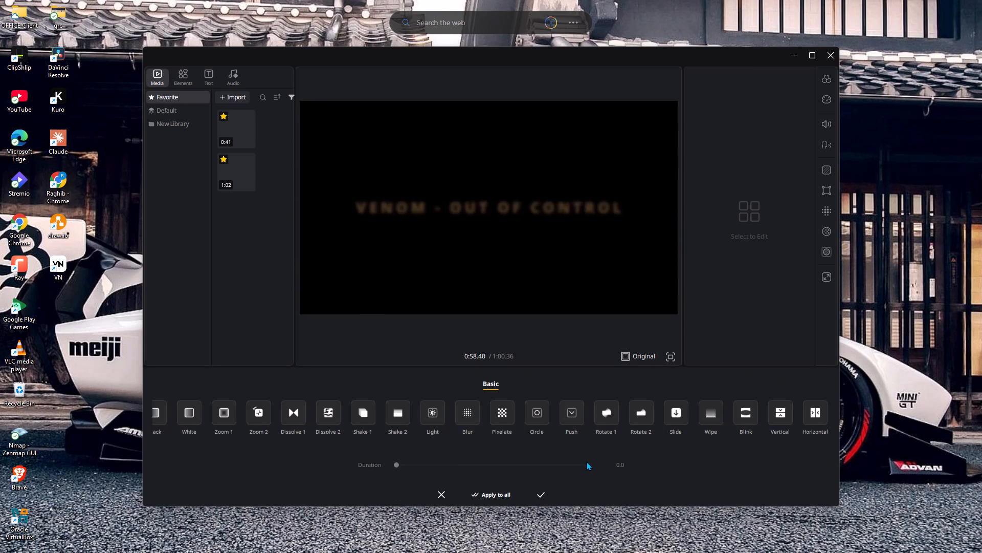
click(680, 408)
click(554, 463)
click(539, 495)
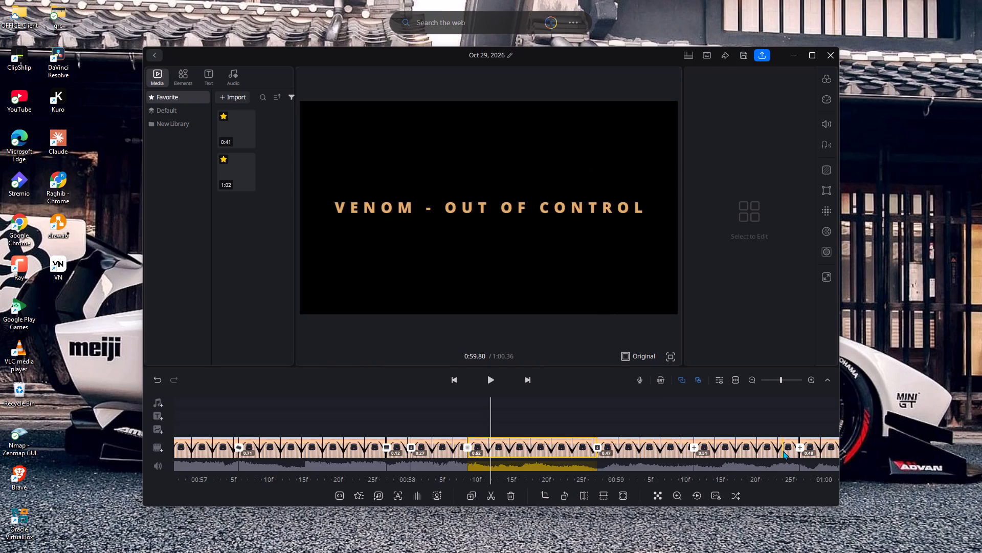
Add a Vertical transition with a duration of 0.4 at the cut at about 0:59.9.
click(798, 445)
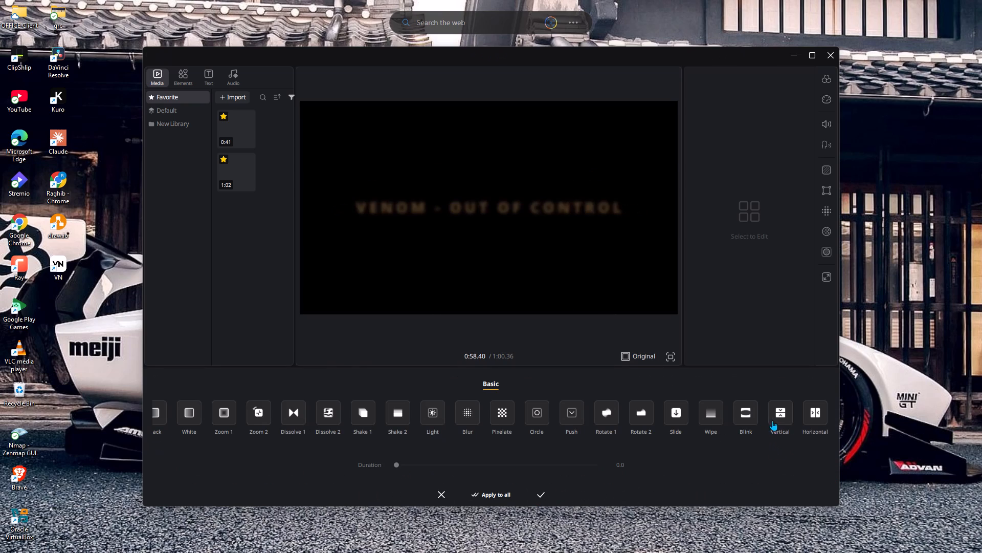
click(776, 420)
click(554, 461)
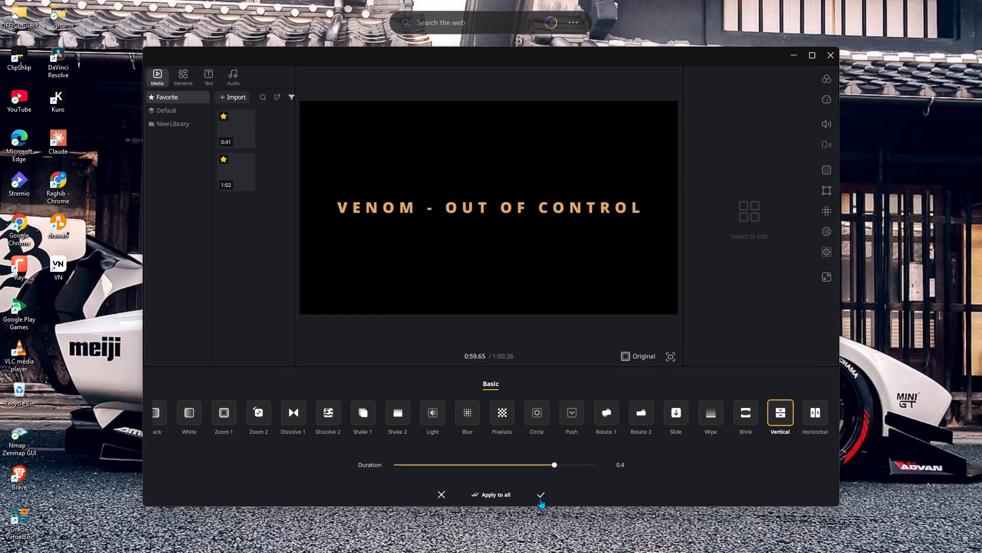
click(540, 498)
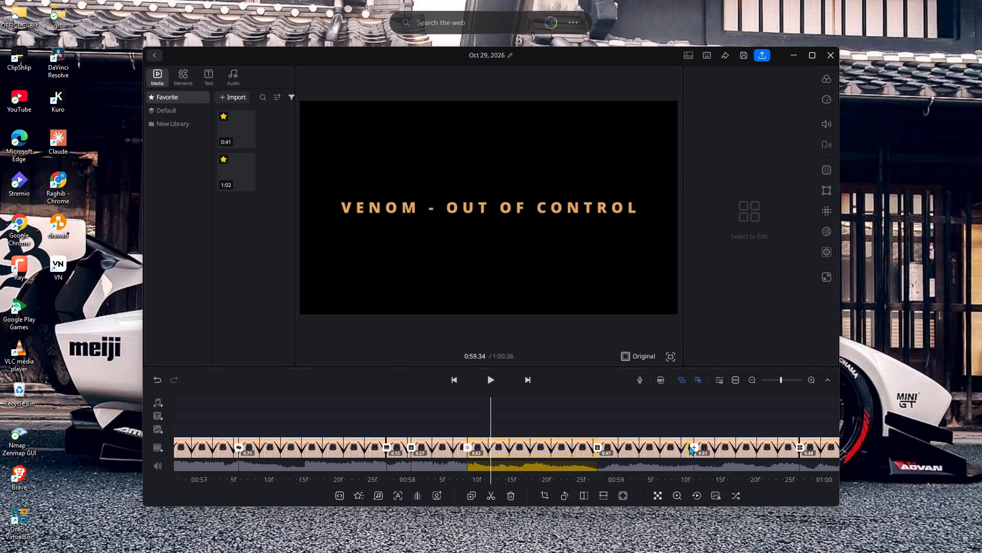
Add a Rotate 2 transition at the cut at about 0:59.4 and shorten its duration slightly.
click(691, 446)
click(634, 410)
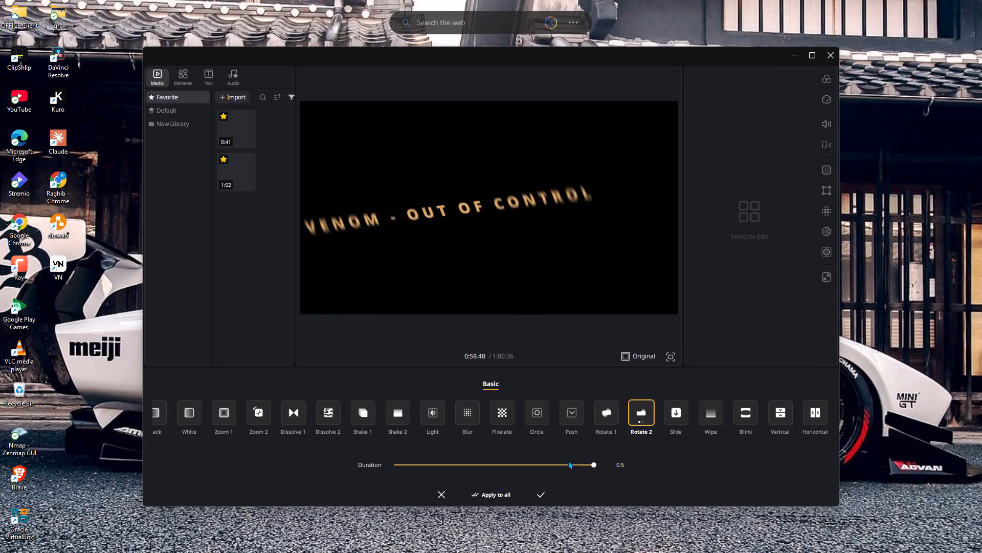
click(568, 460)
click(542, 494)
Open the options at the end point of the last clip on the timeline.
drag(643, 417, 381, 439)
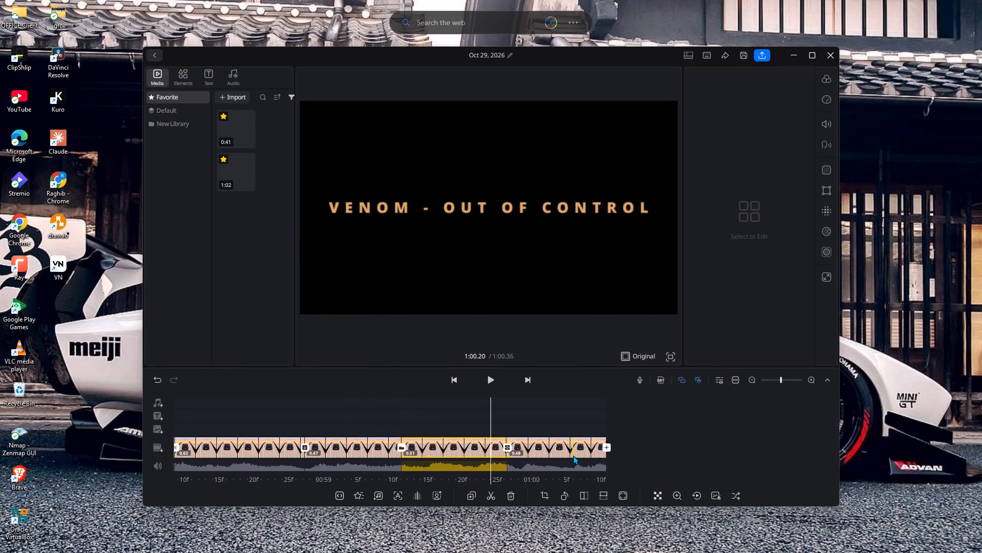
click(608, 446)
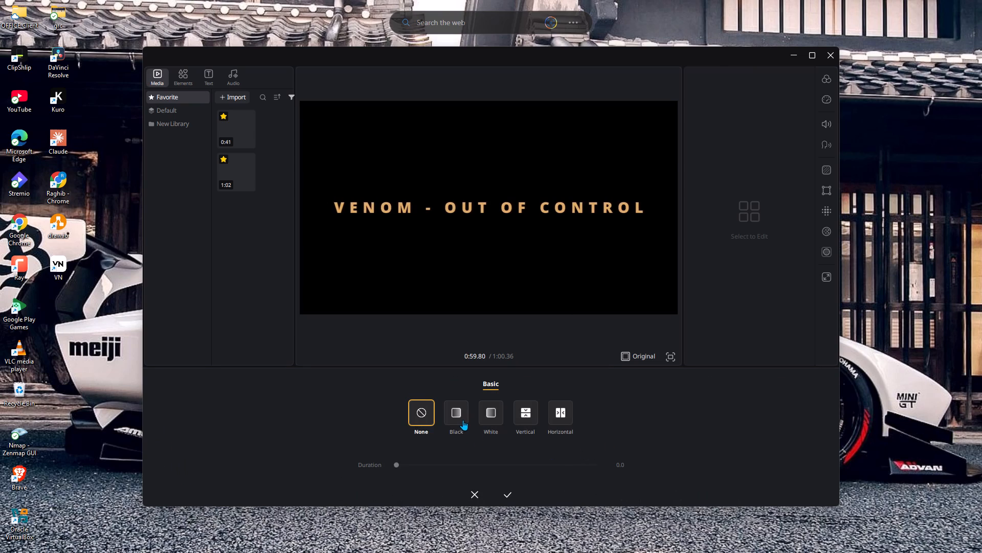
Apply the Black effect to the end of the last clip with a duration of 1.7.
click(463, 419)
click(526, 464)
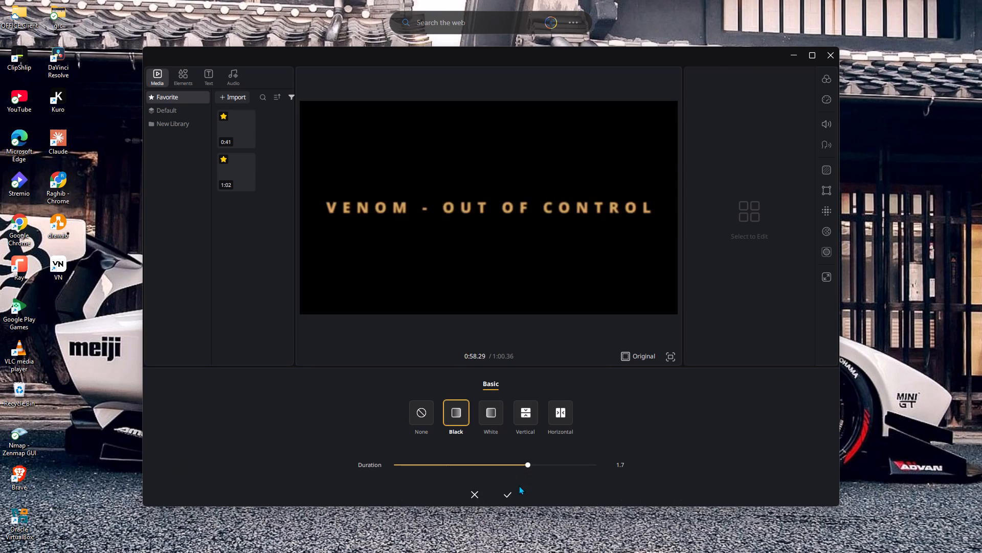
click(502, 492)
Return the playhead to the start of the timeline at 0:00.00, with the first short clips enlarged enough to edit.
drag(422, 399, 874, 392)
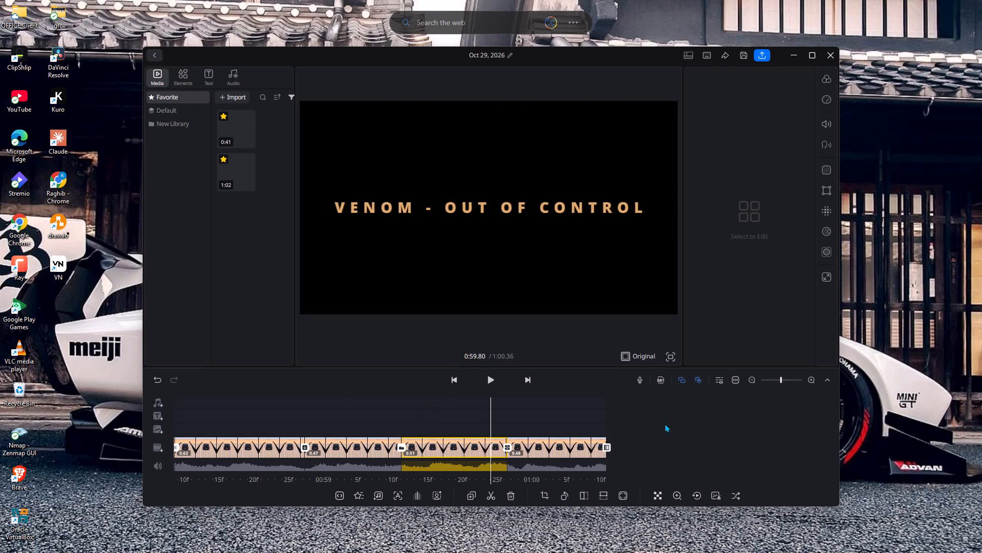
drag(449, 419, 981, 391)
drag(463, 424, 981, 422)
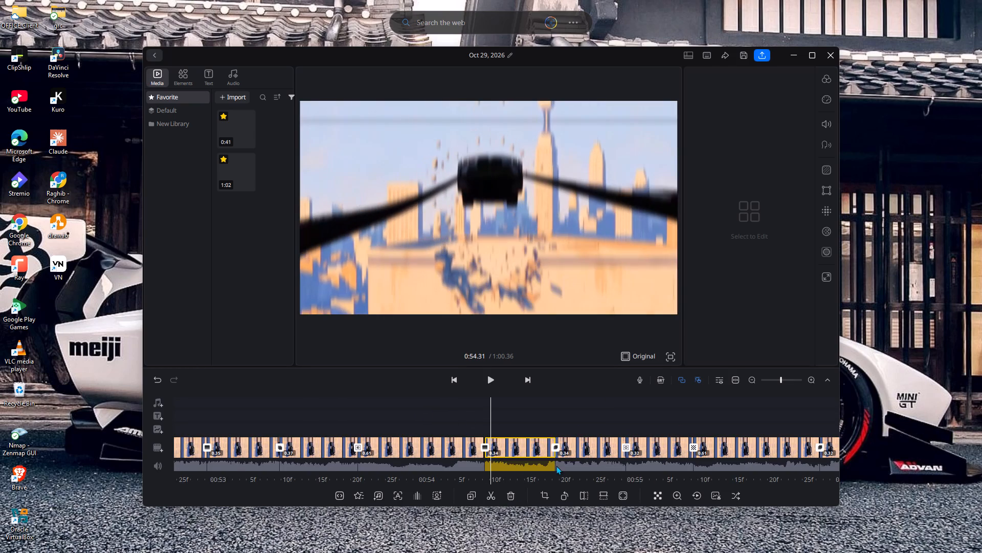
drag(438, 430, 981, 415)
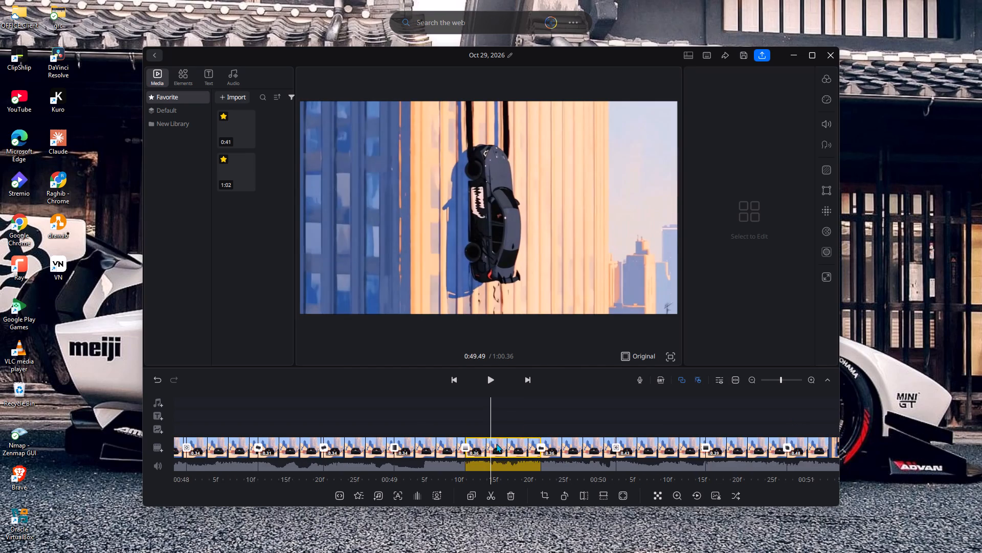
drag(434, 429, 981, 391)
drag(769, 378, 748, 380)
click(769, 379)
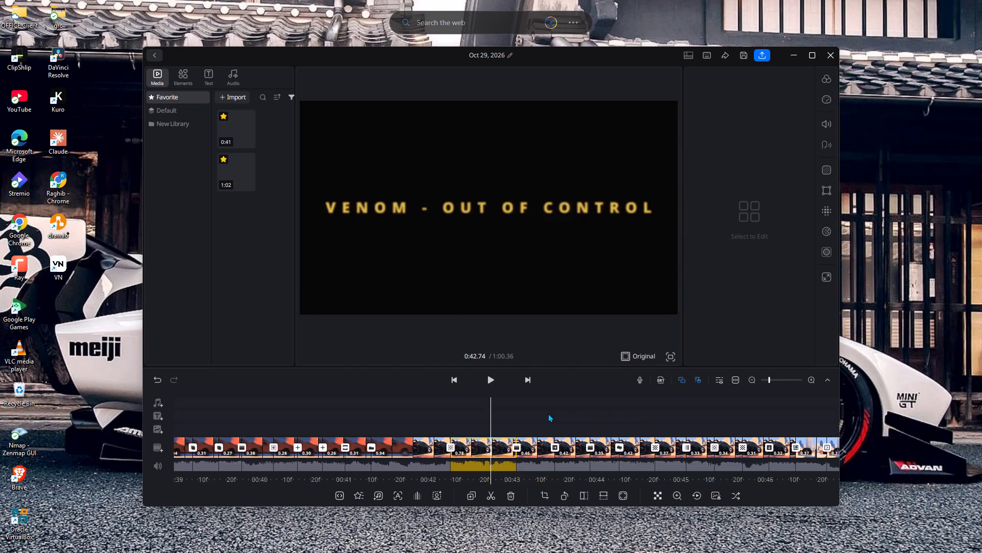
drag(556, 414, 981, 413)
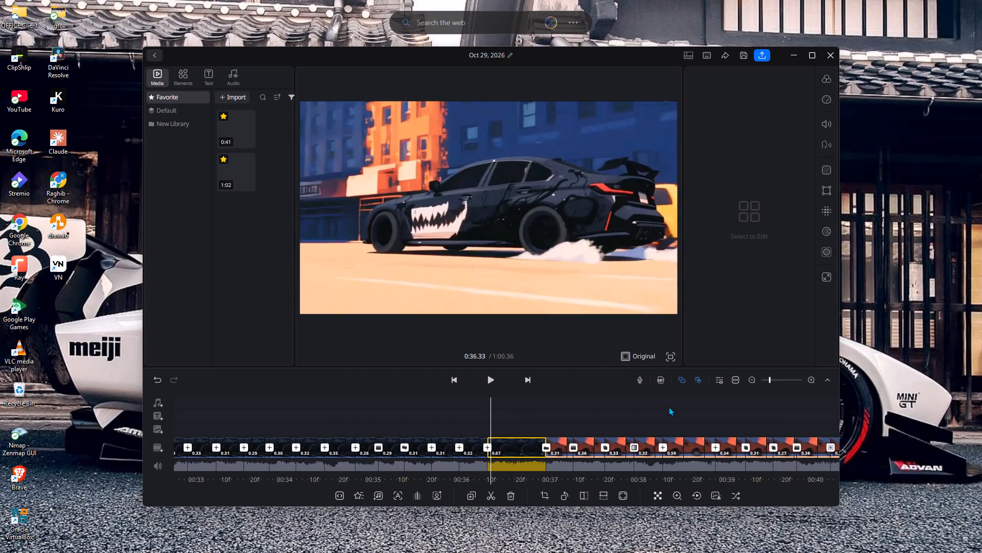
click(765, 379)
double_click(762, 379)
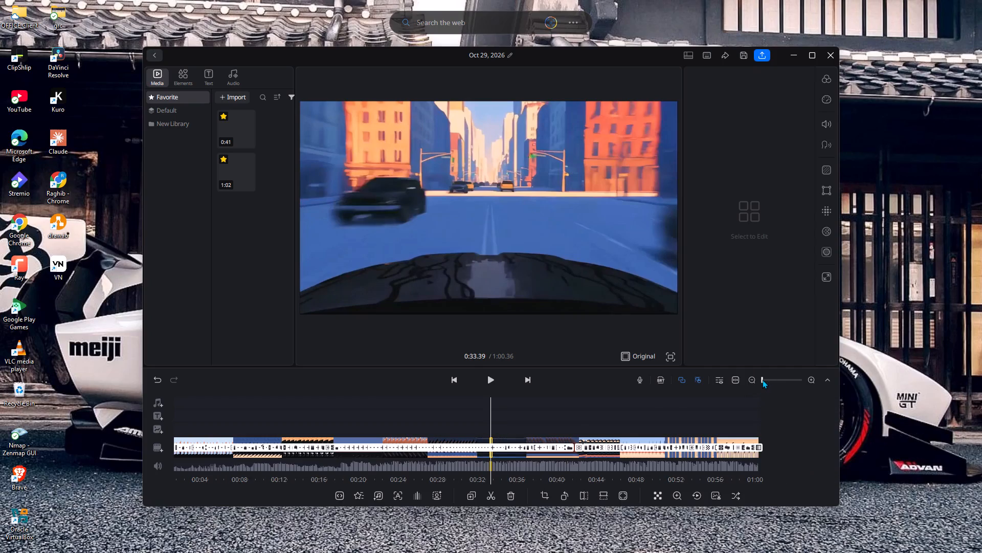
drag(565, 415, 981, 402)
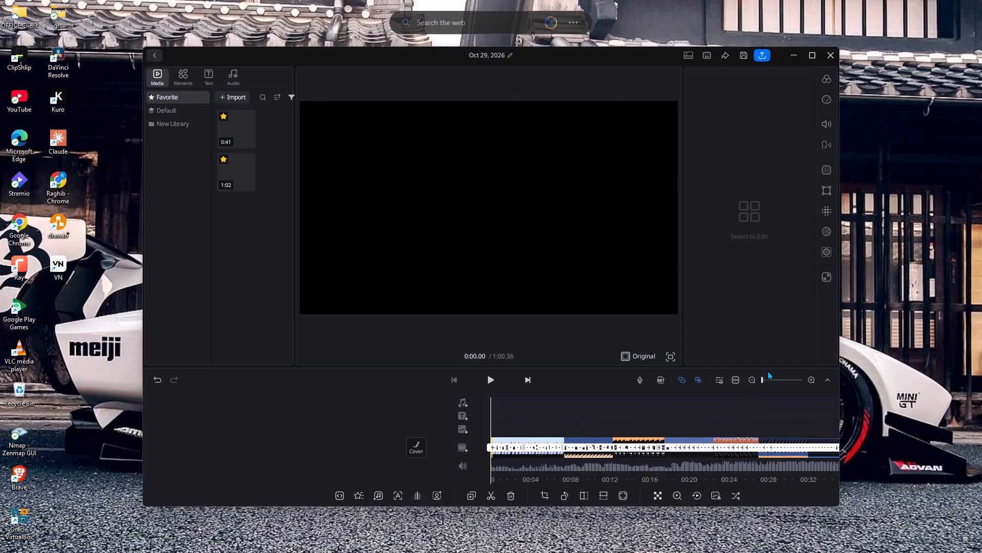
click(777, 379)
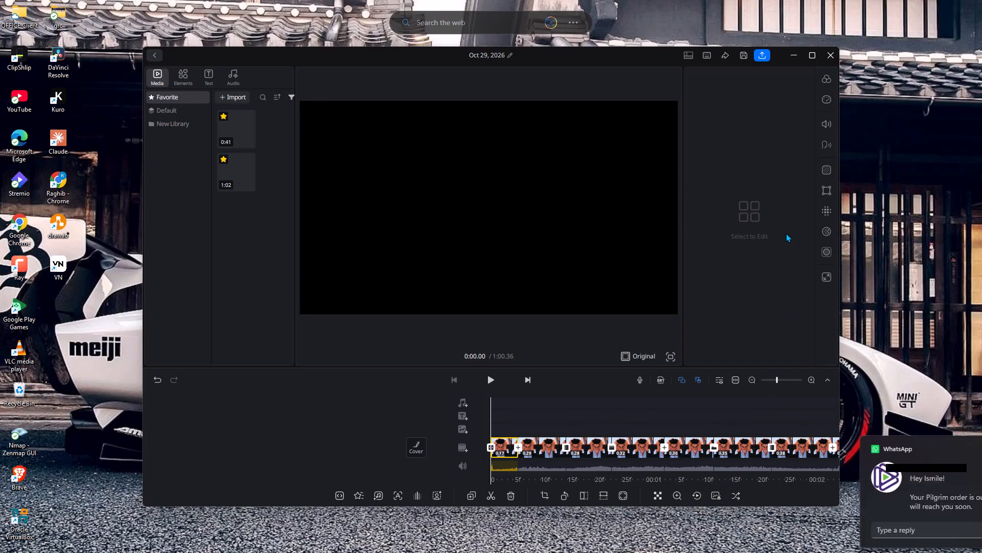
Dismiss the WhatsApp notification covering the timeline.
click(961, 448)
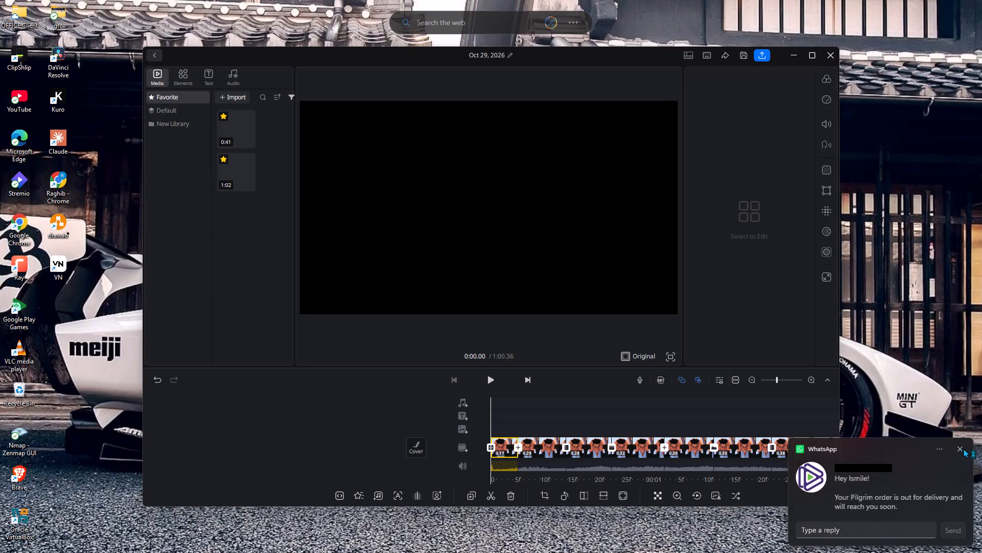
Adjust the first clip's colours: exposure +13, contrast +11, brightness +6, saturation +3, vibrance +3 and temperature -4.
click(825, 76)
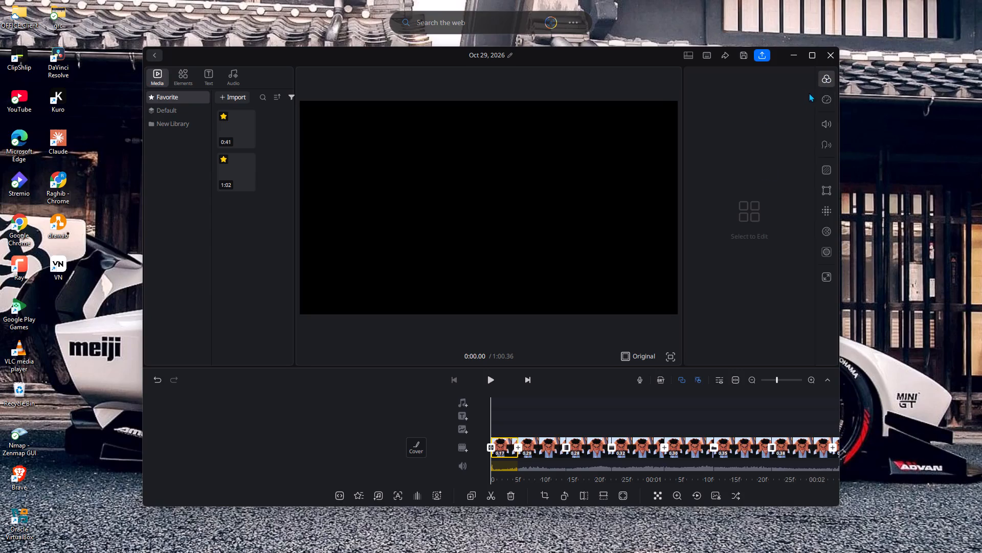
click(791, 79)
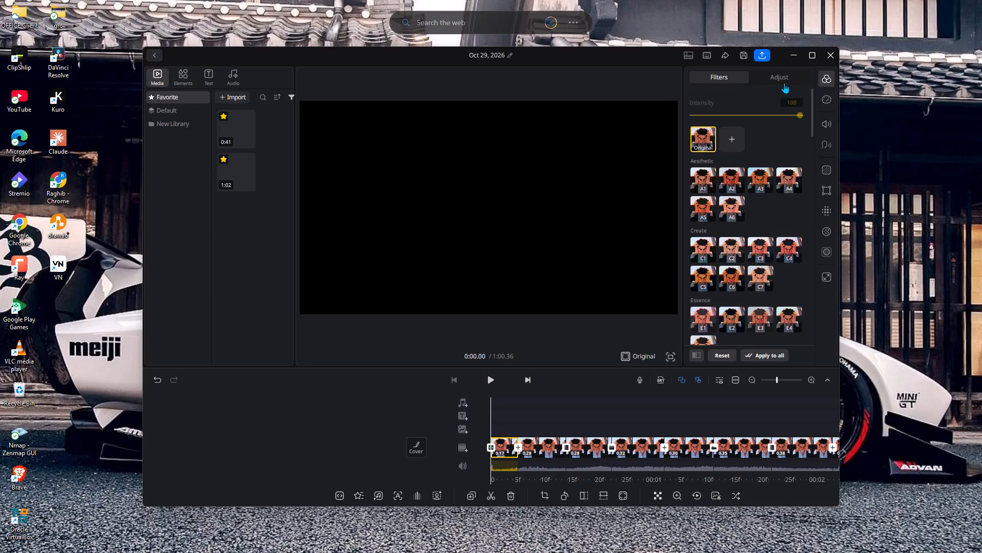
click(760, 112)
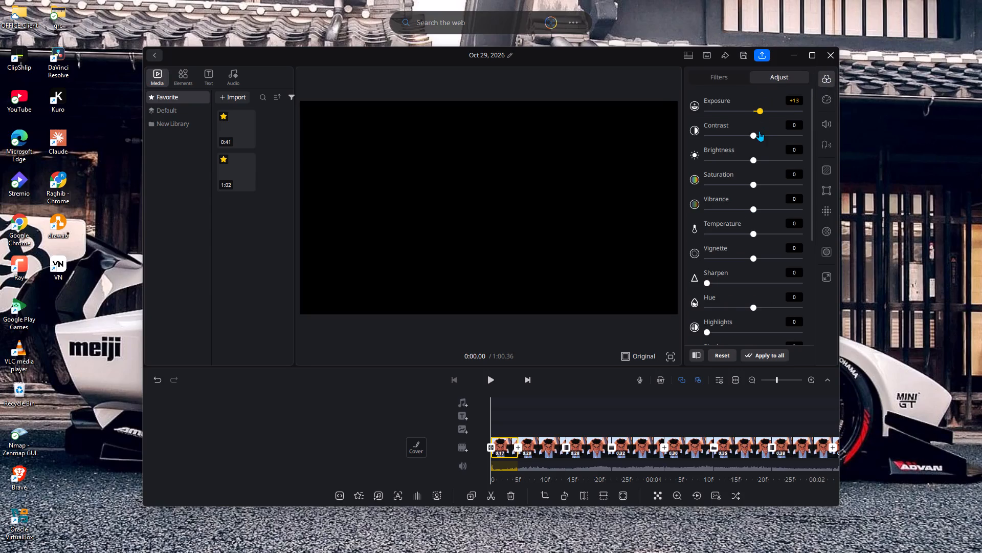
click(759, 131)
click(756, 161)
click(755, 185)
click(755, 214)
click(751, 236)
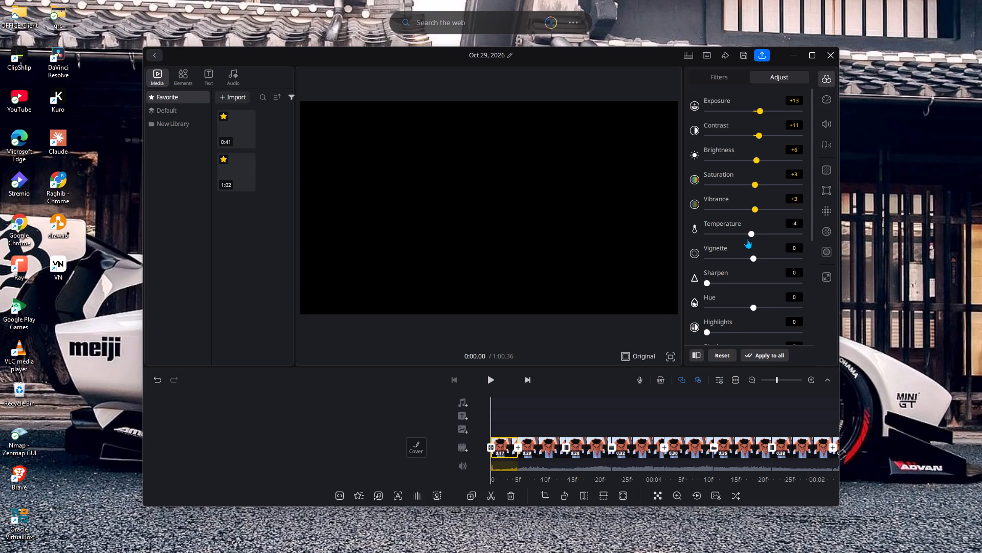
Set the first clip's Temperature to -14, Vignette +12, Sharpen 9, Hue +10, Highlights 6, Shadows 6 and Noise Reduction 10.
click(746, 234)
click(760, 254)
click(713, 283)
scroll(744, 272, down, 2)
click(759, 271)
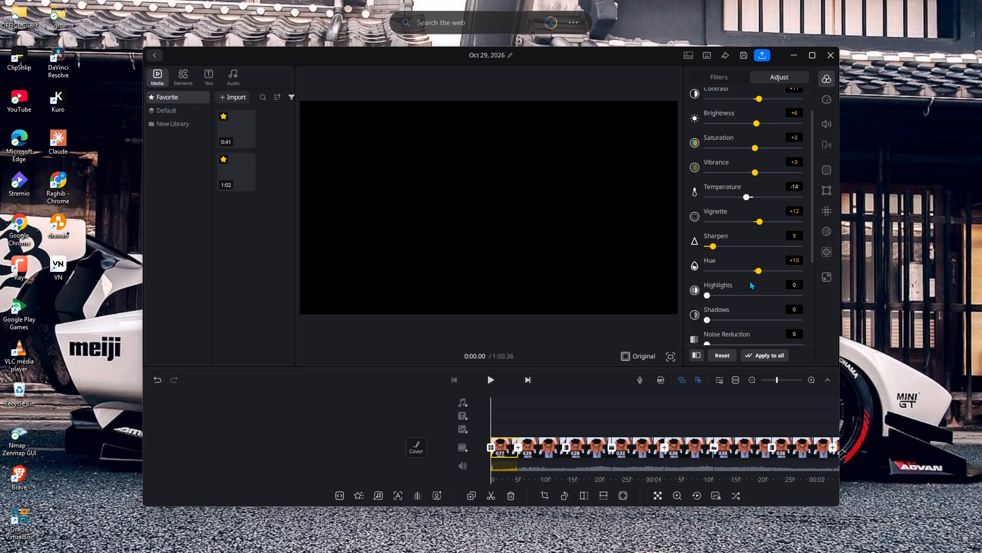
click(709, 295)
scroll(711, 281, down, 4)
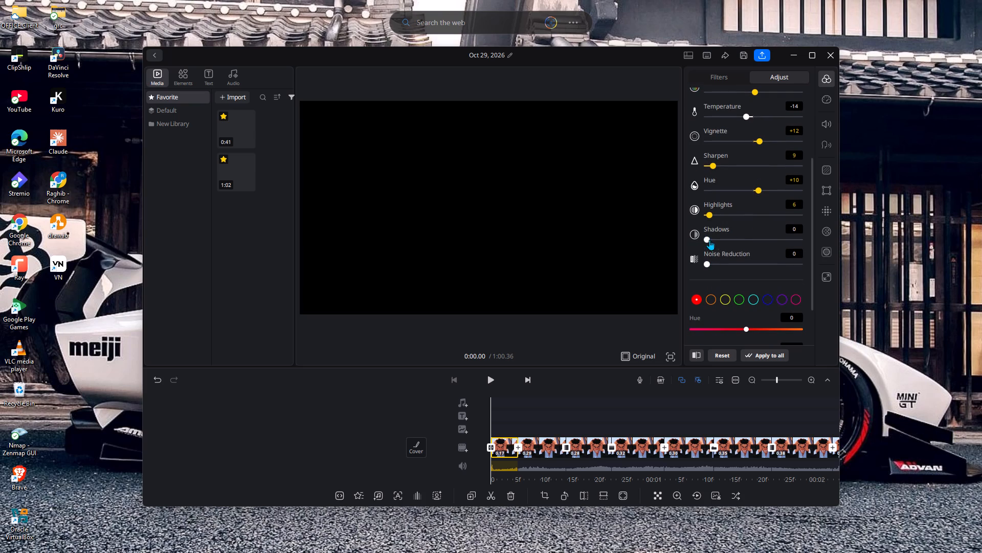
click(709, 239)
click(713, 264)
Set the red colour's Hue to +5, Saturation to +5 and Lightness to +6, and apply the adjustments to all clips.
scroll(721, 267, down, 6)
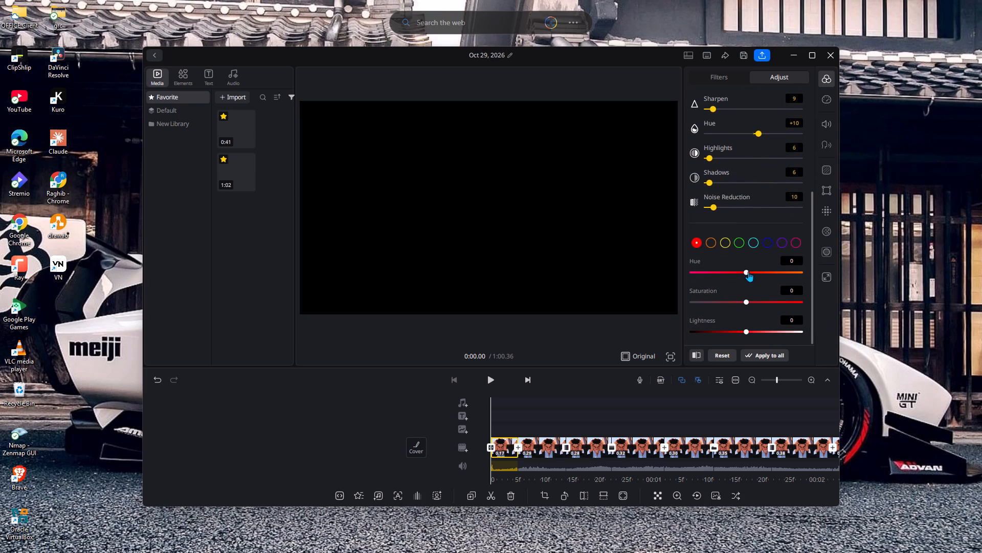
click(749, 271)
click(749, 300)
click(750, 331)
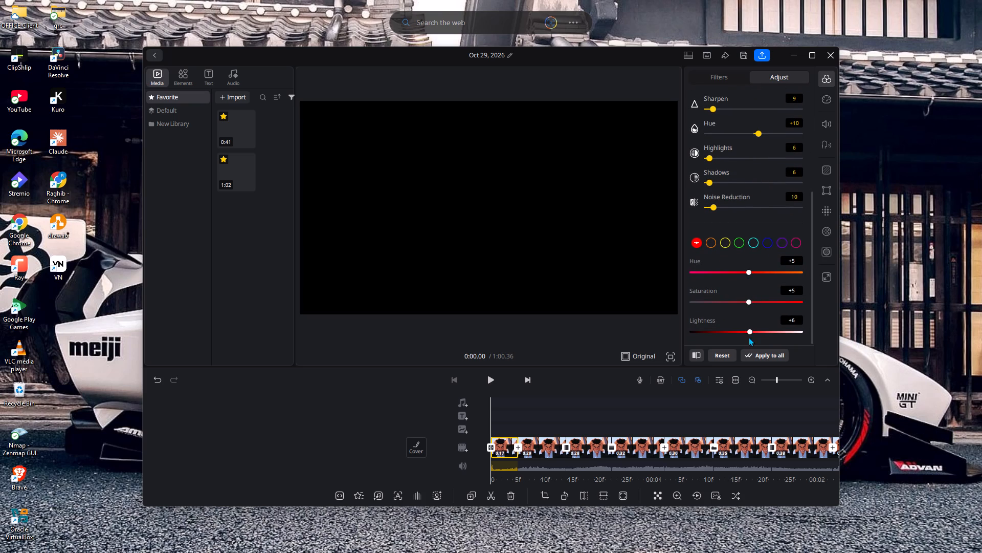
click(752, 351)
Select the Custom speed curve for the first clip.
click(829, 107)
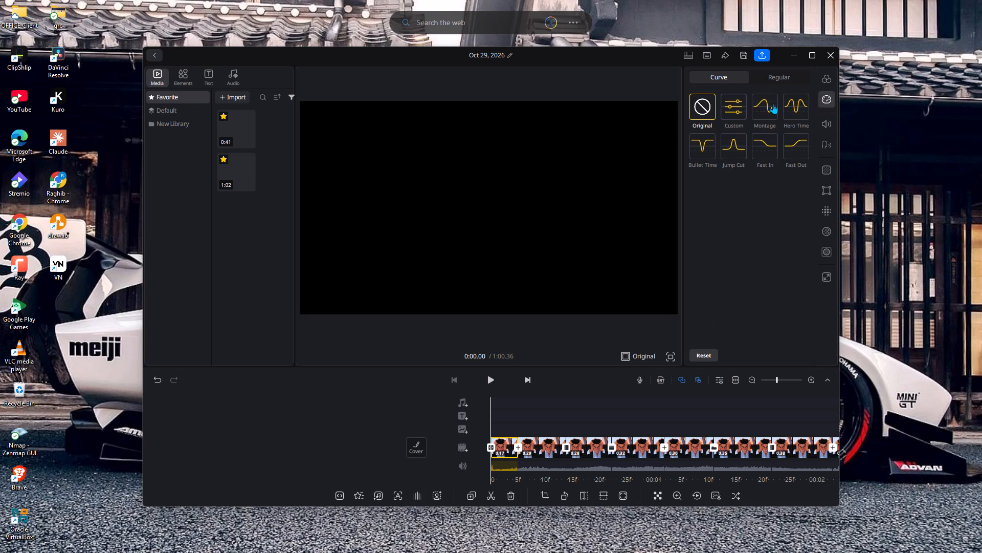
click(730, 107)
Set the first clip's volume to 118.
click(825, 124)
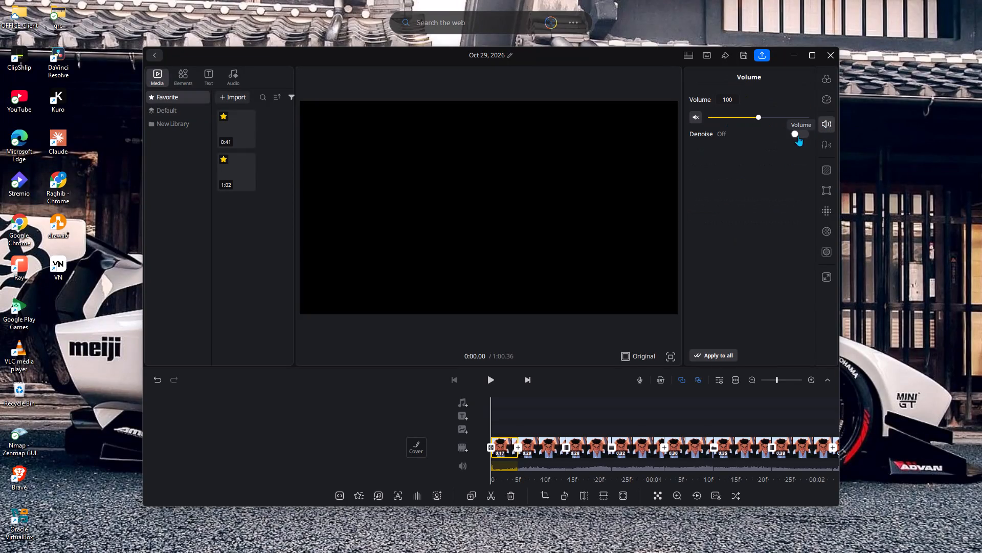
click(760, 114)
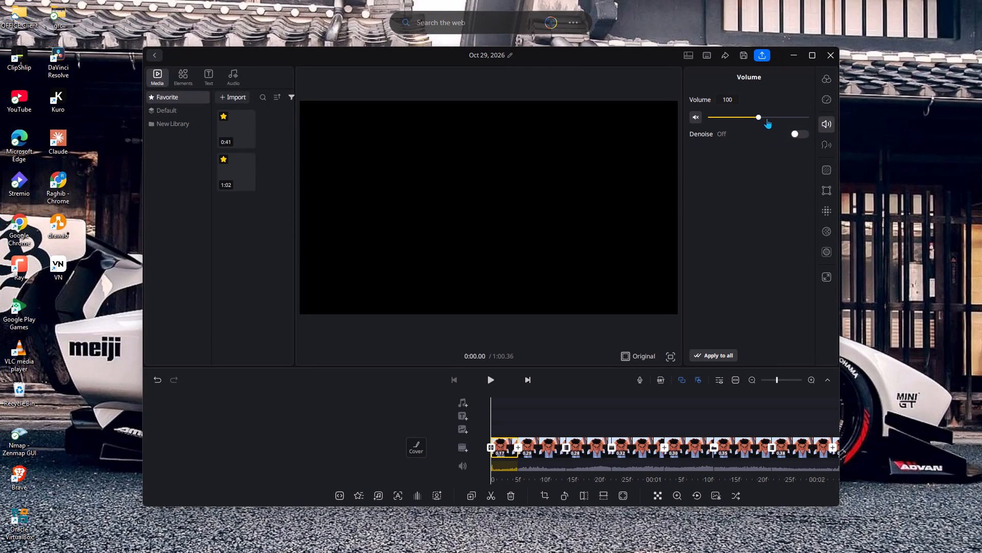
click(756, 117)
double_click(760, 117)
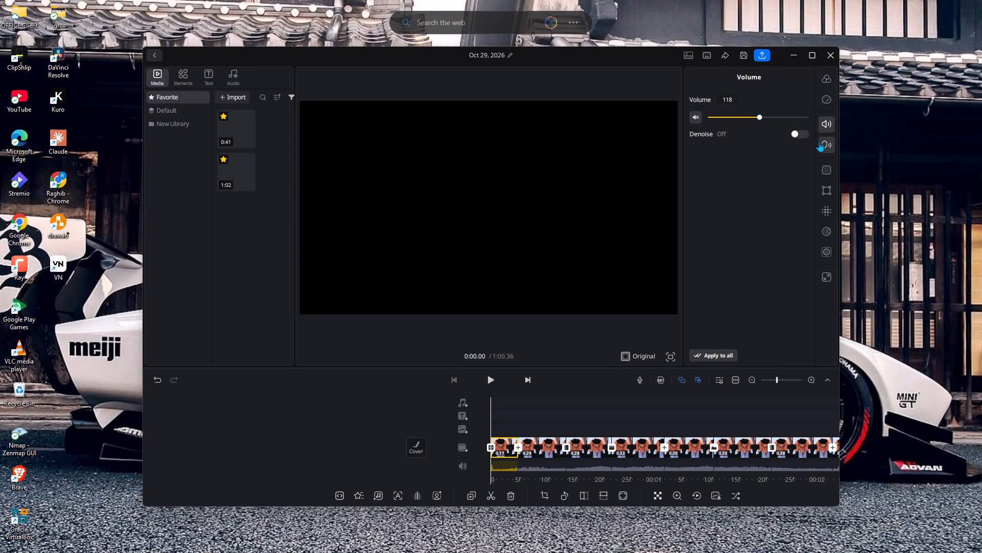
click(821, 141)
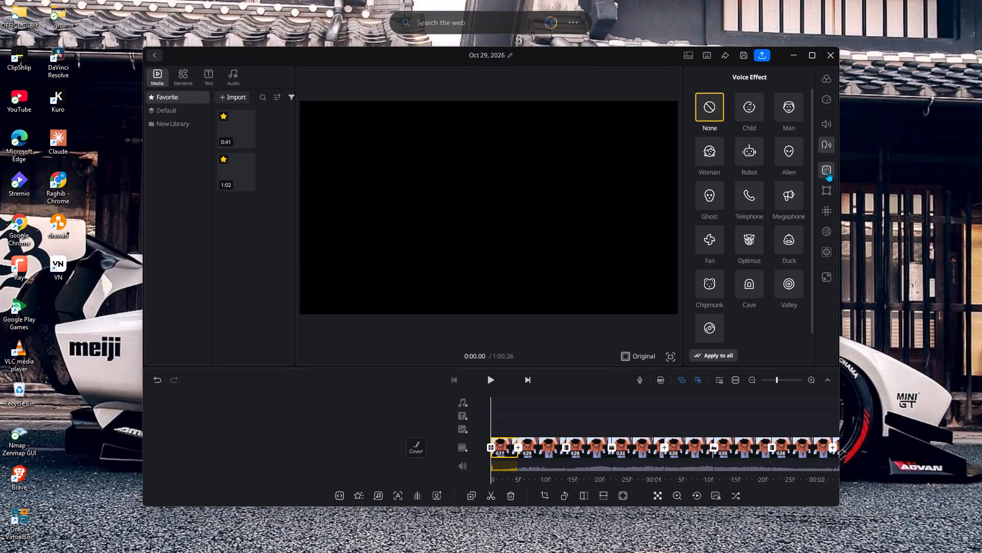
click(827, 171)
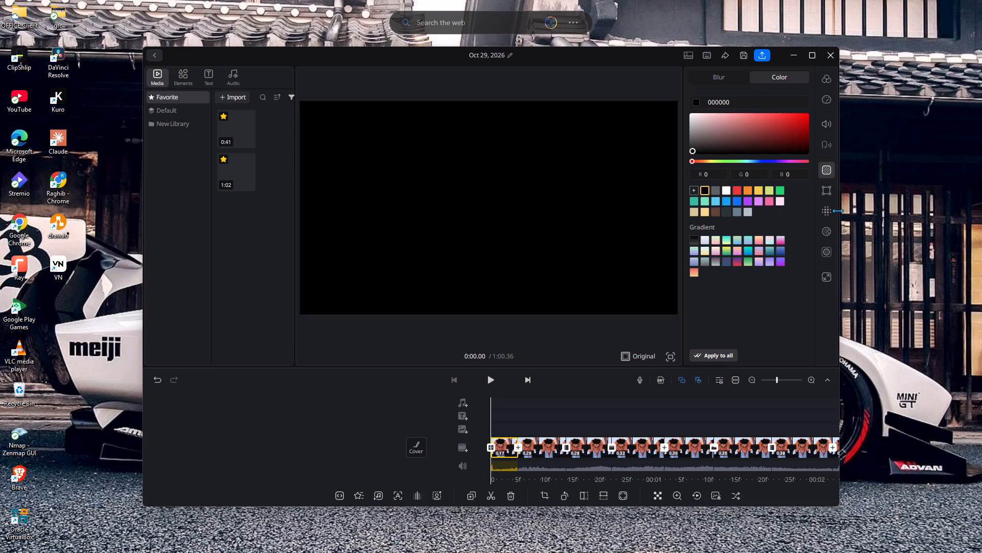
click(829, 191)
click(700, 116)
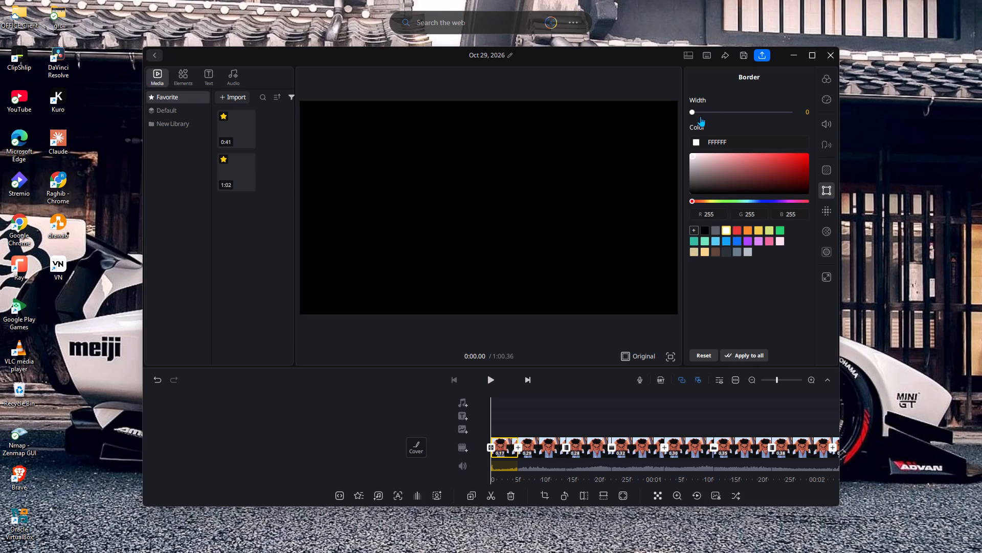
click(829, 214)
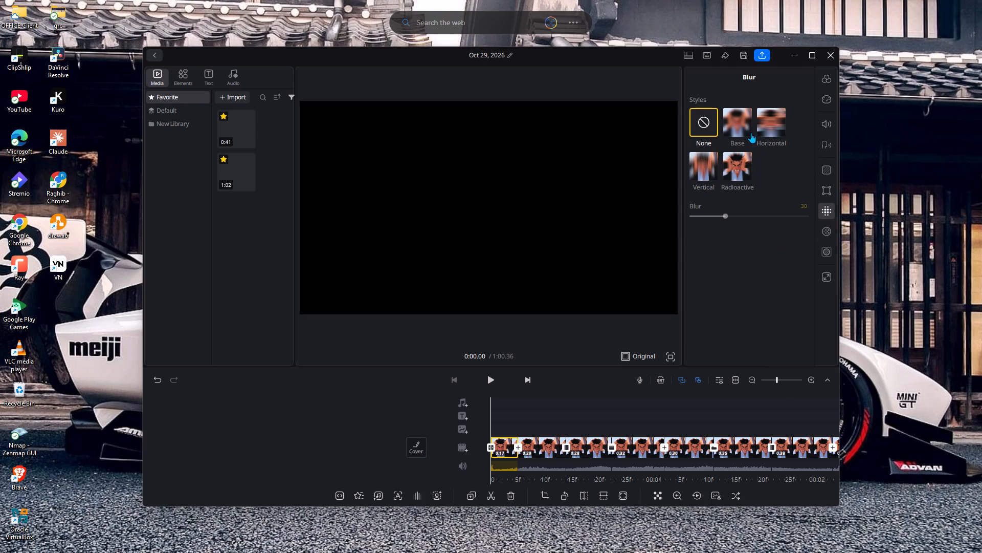
Set the first clip's opacity to 92%.
click(826, 237)
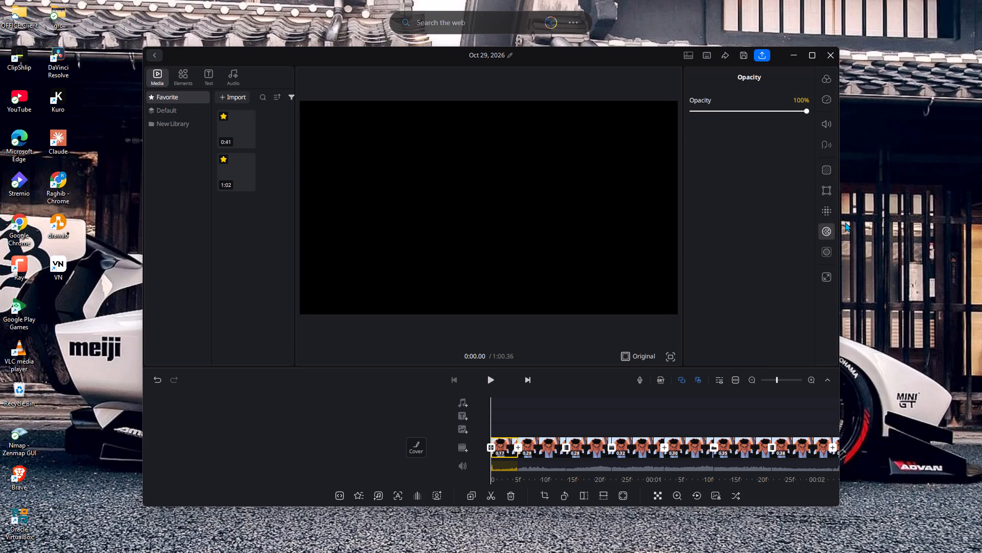
click(798, 100)
click(799, 113)
Apply the Move Right zoom effect to the first clip.
click(828, 246)
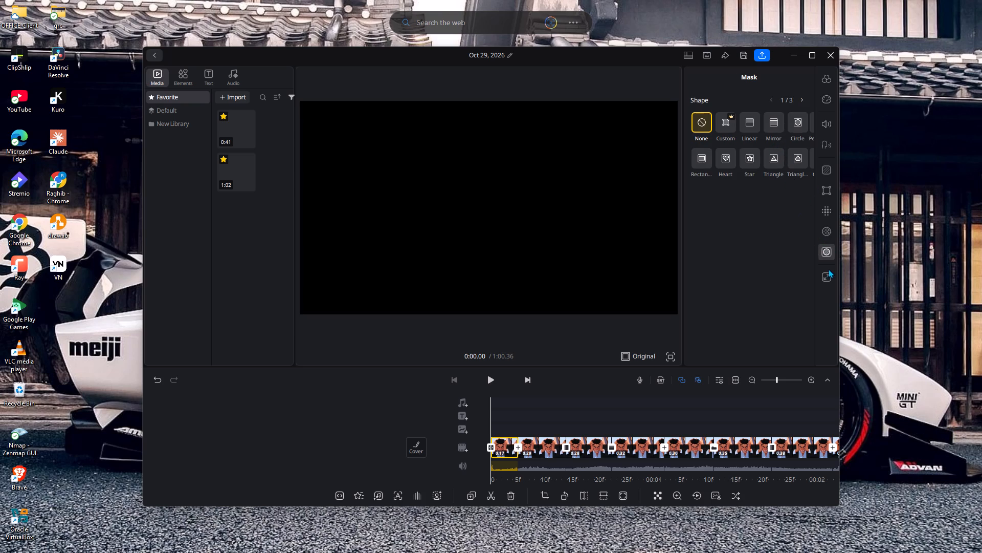
click(828, 273)
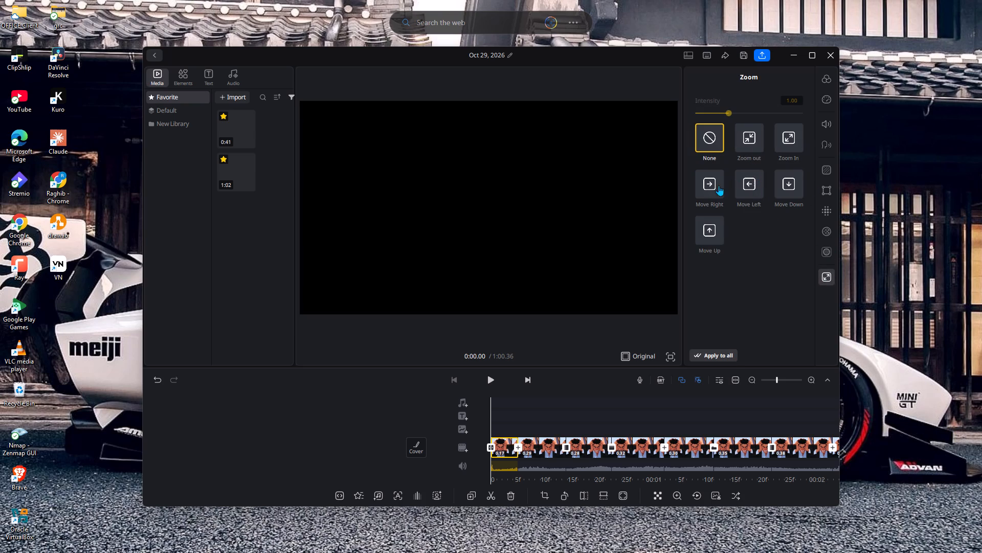
click(713, 187)
click(826, 81)
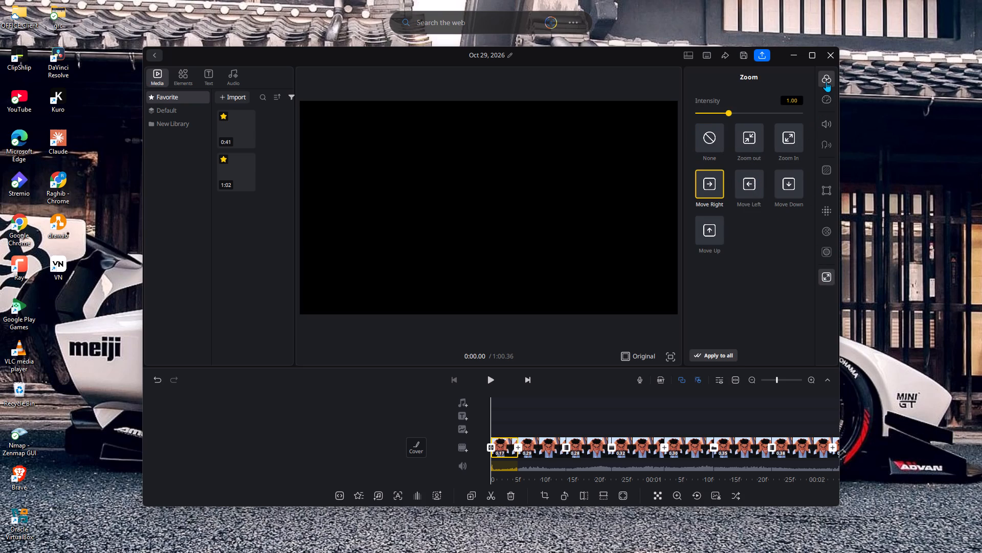
click(826, 81)
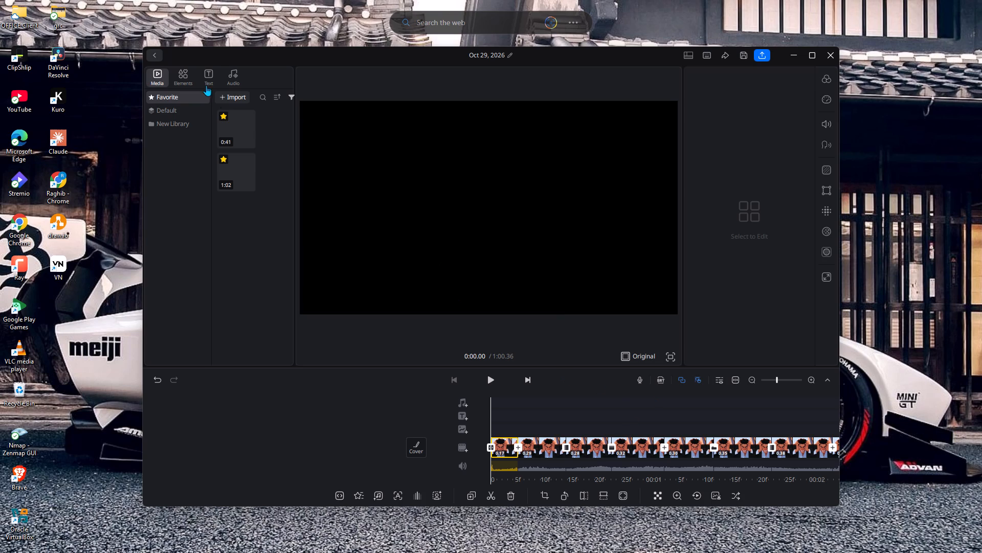
Add the Hip-Hop track Baila Sin Parar to the music track at the start of the timeline.
click(231, 78)
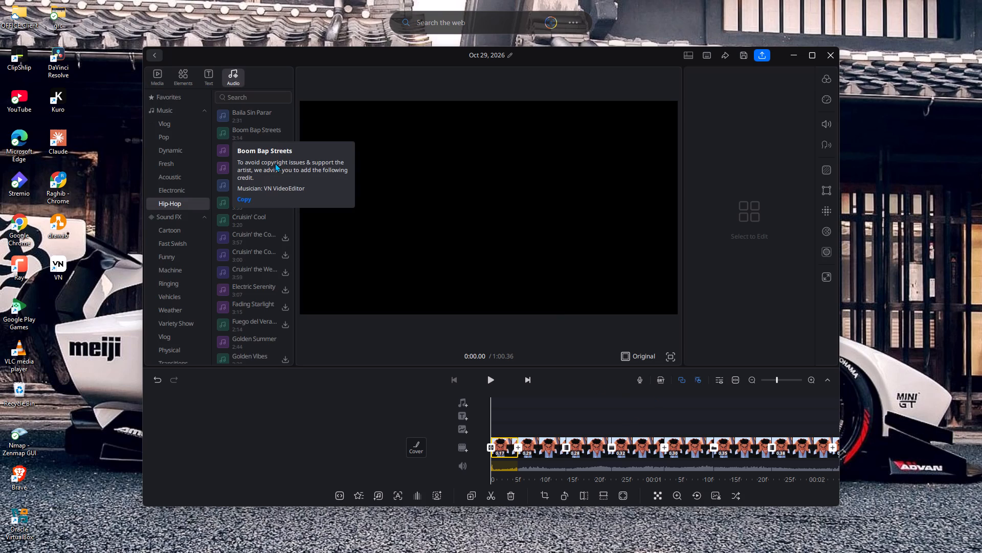
click(275, 114)
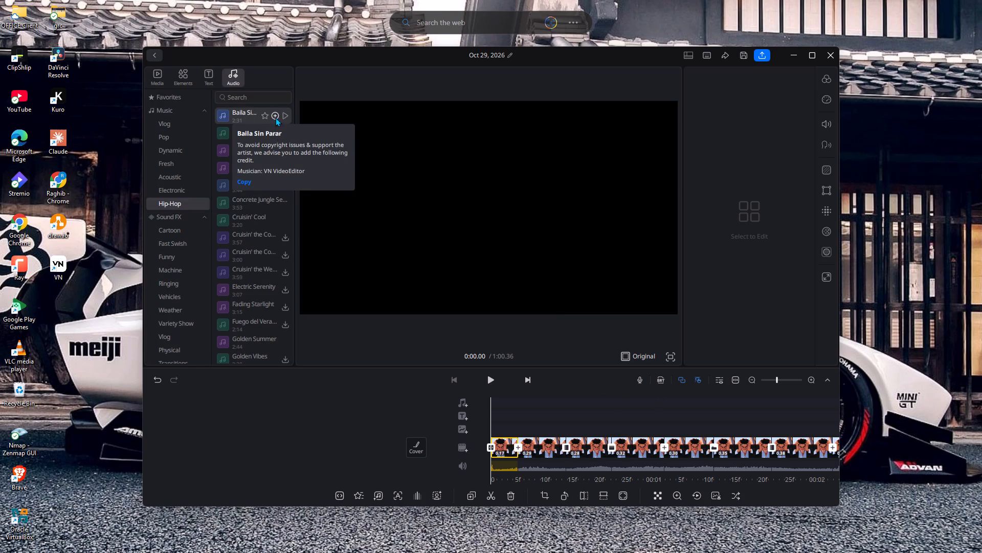
Split the Baila Sin Parar audio at about 0.7, 1.4, 2.1, 2.8 and 3.5 seconds.
click(606, 407)
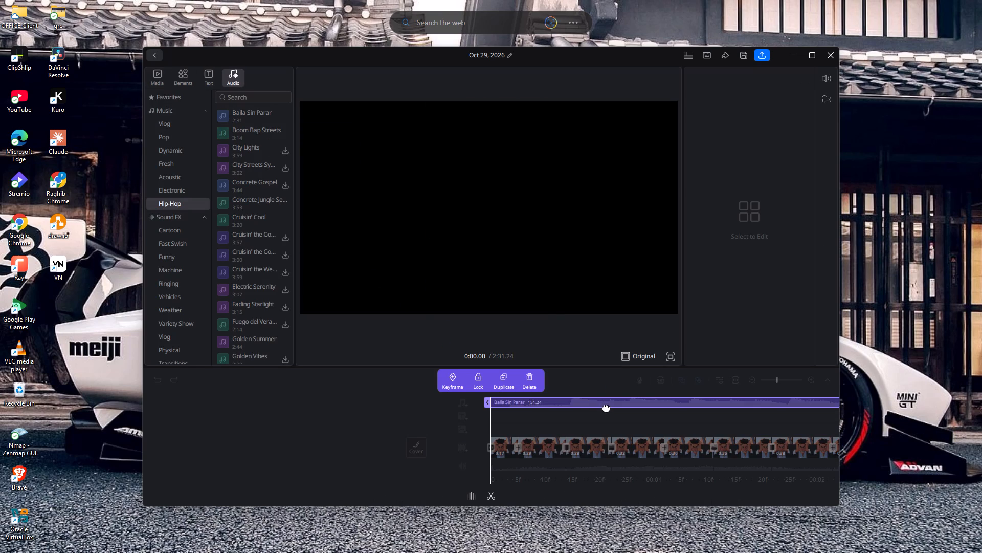
click(493, 497)
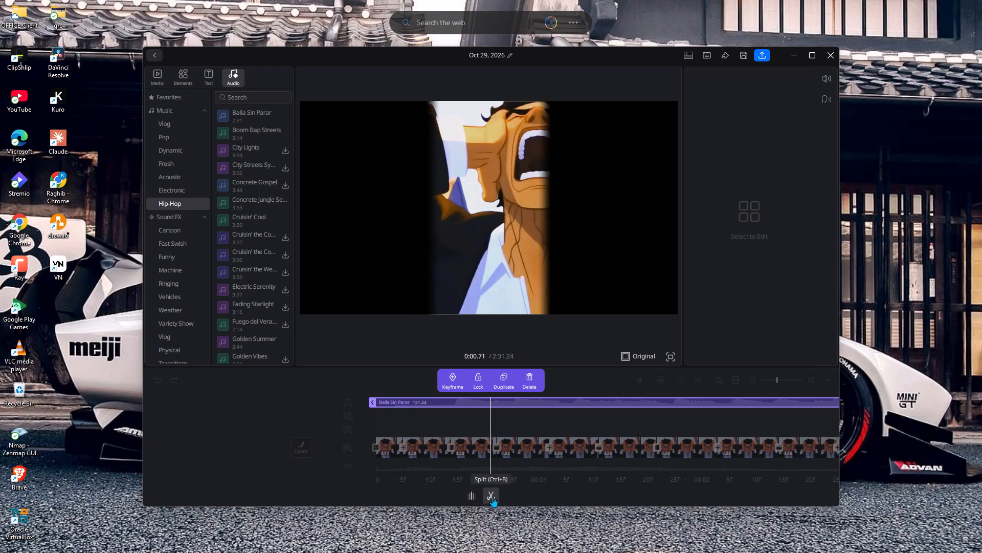
click(601, 407)
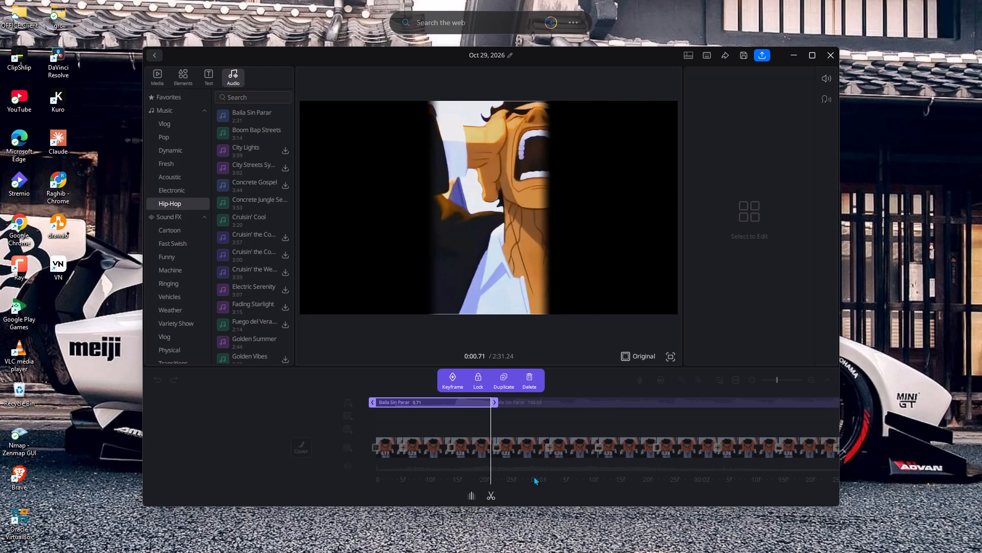
click(488, 496)
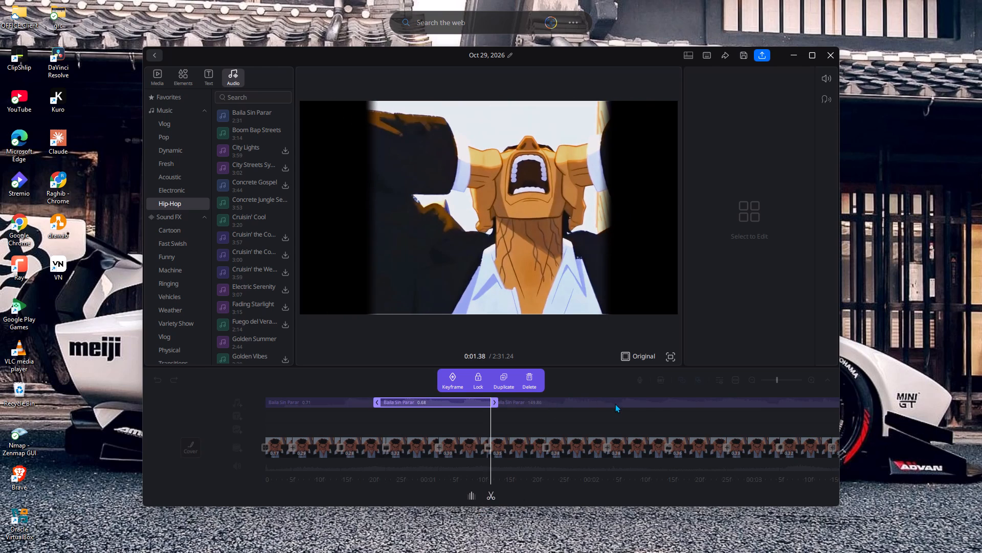
click(615, 403)
click(489, 498)
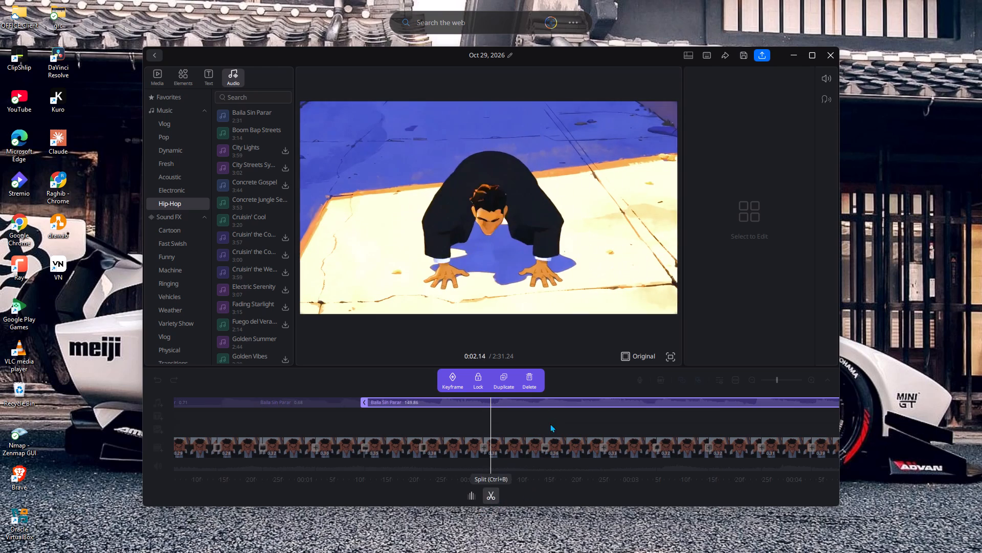
click(600, 400)
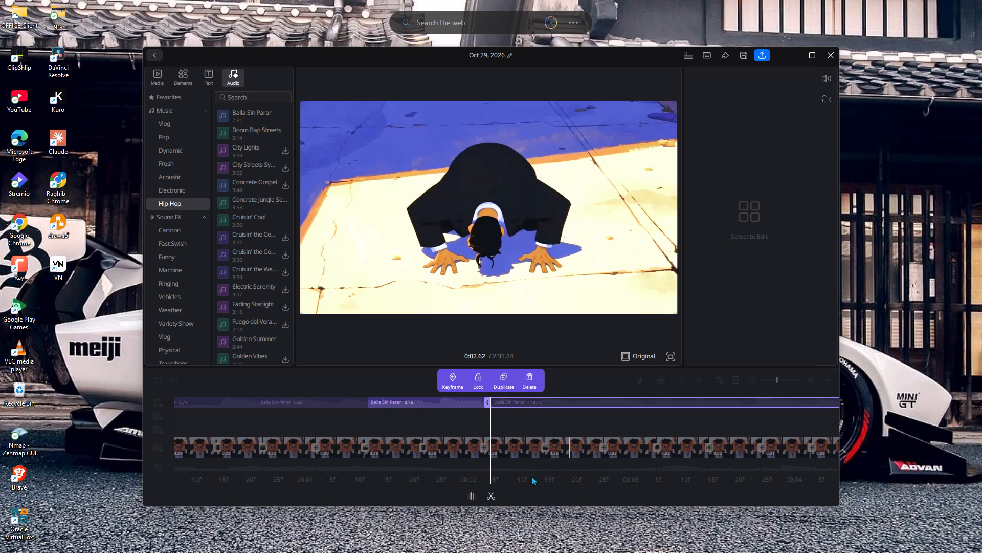
click(490, 501)
click(605, 402)
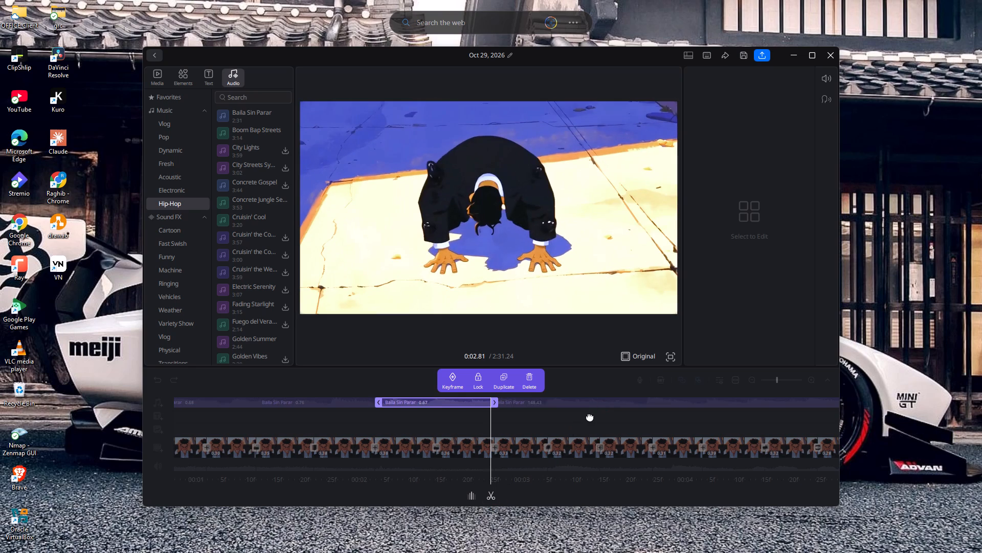
click(487, 499)
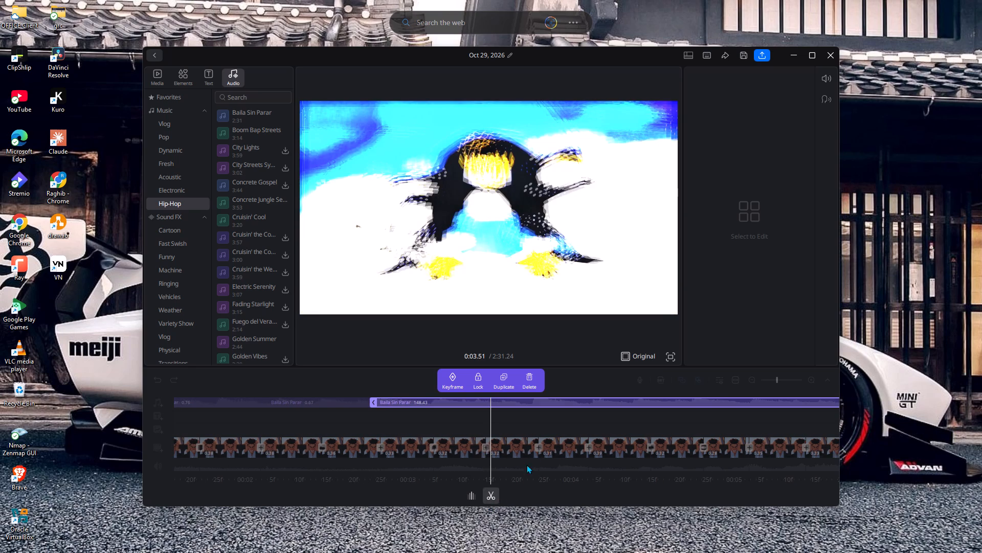
click(597, 401)
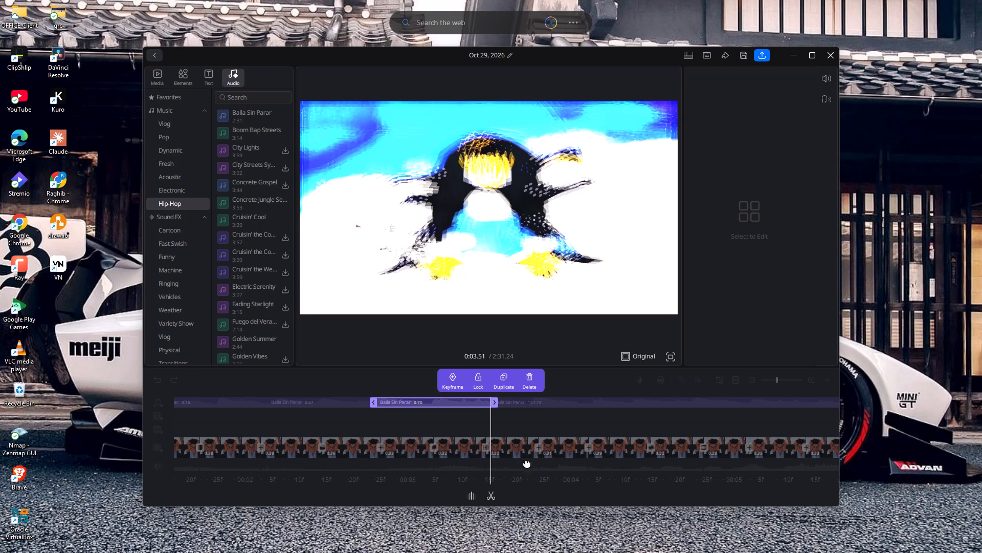
Split the remaining Baila Sin Parar audio at about 4.2, 4.9, 5.4, 6.15, 6.85 and 7.6 seconds.
click(608, 400)
click(490, 496)
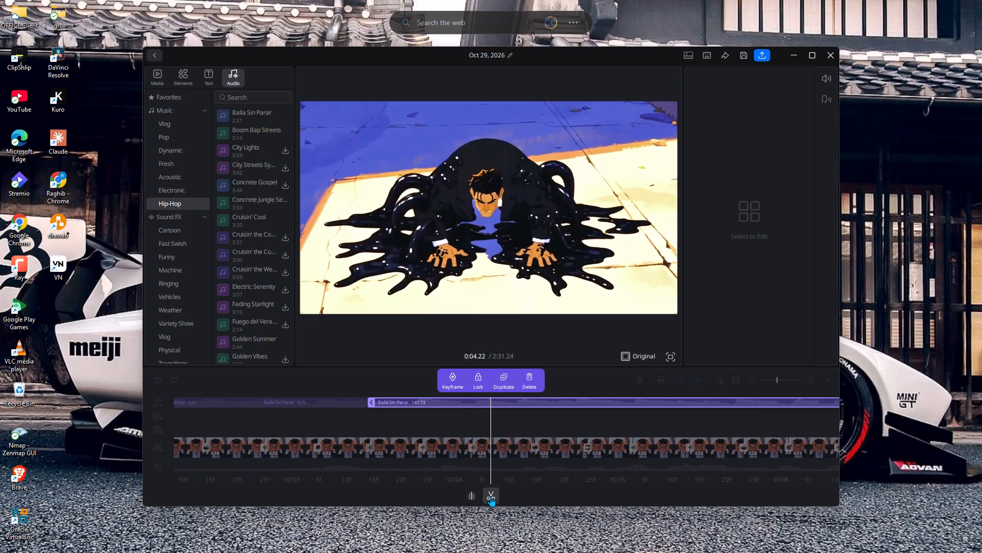
click(599, 402)
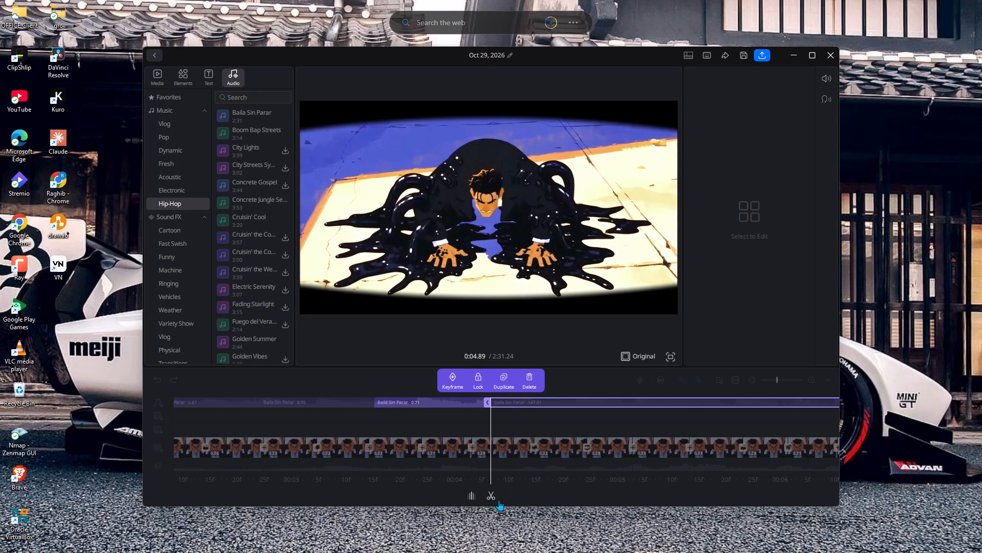
click(492, 500)
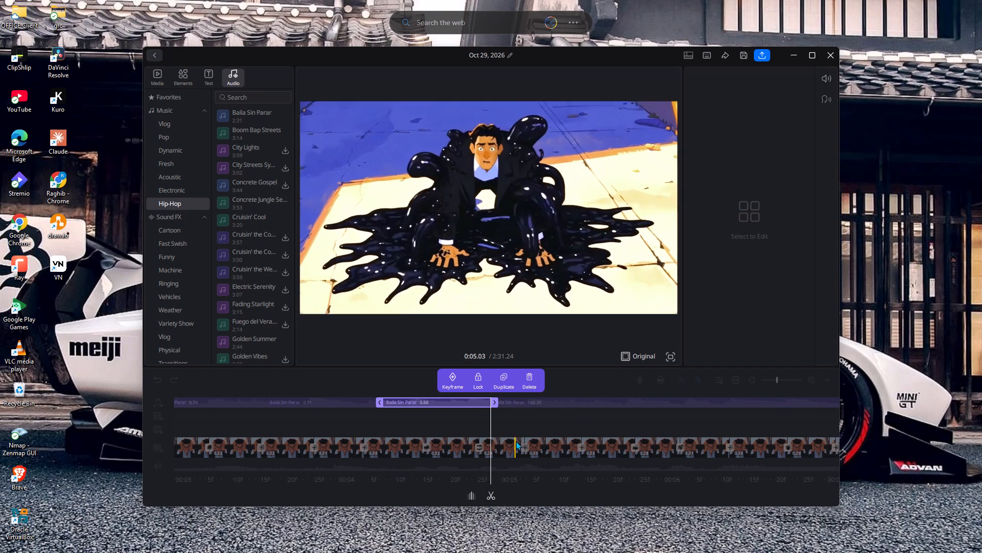
click(574, 401)
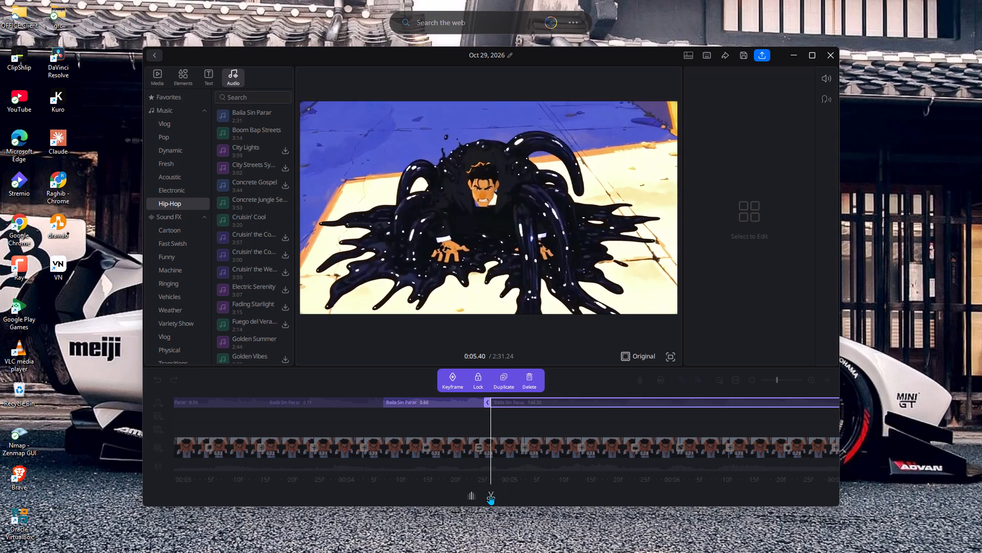
click(489, 495)
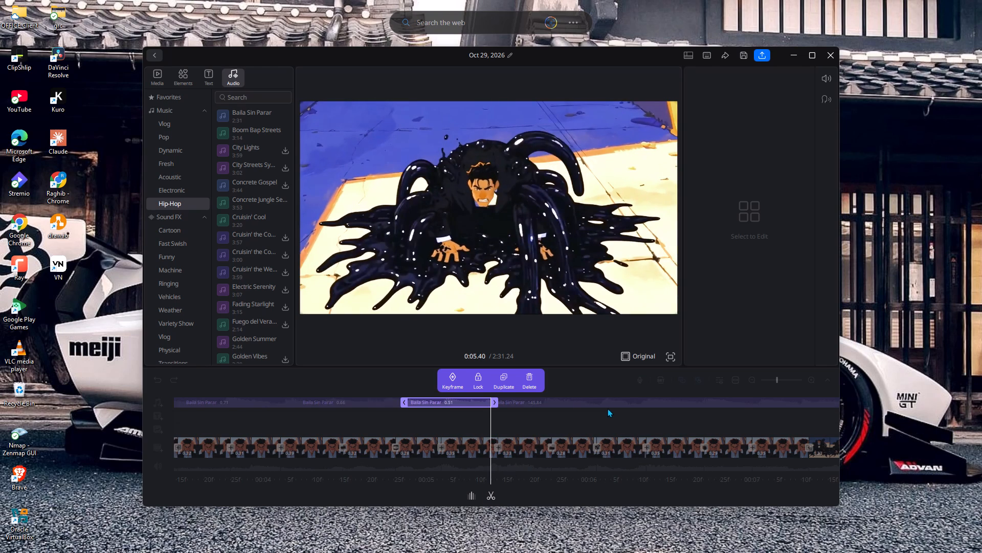
click(614, 403)
click(492, 494)
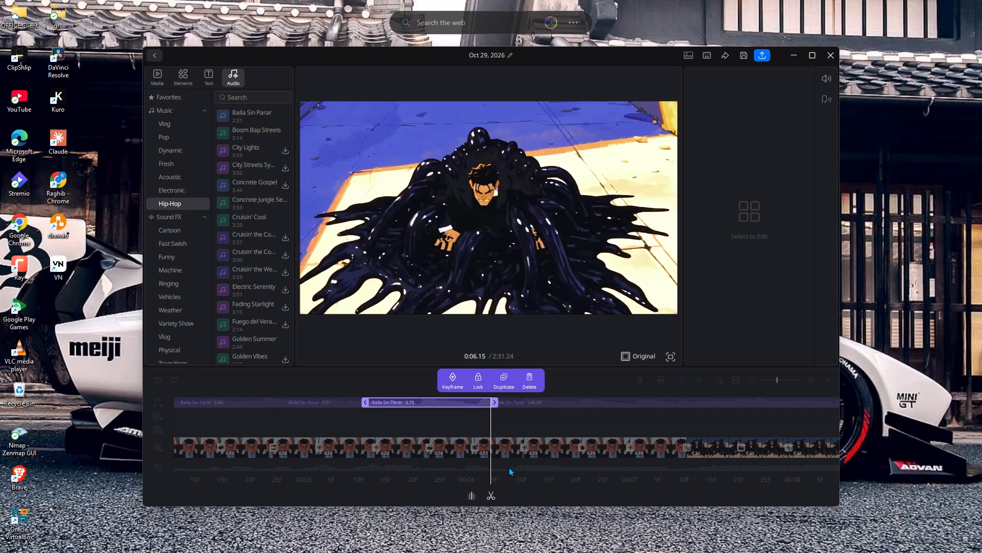
click(605, 401)
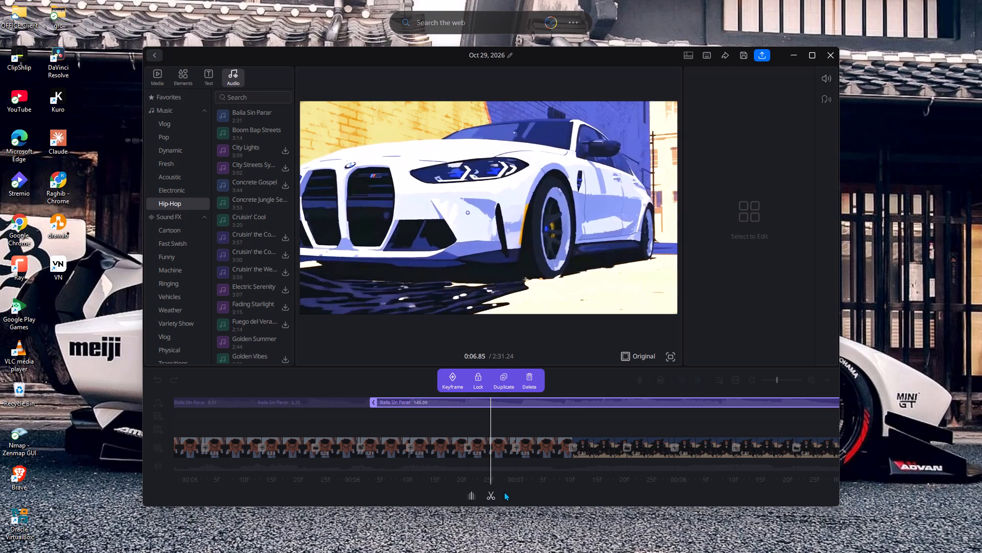
click(494, 492)
click(614, 403)
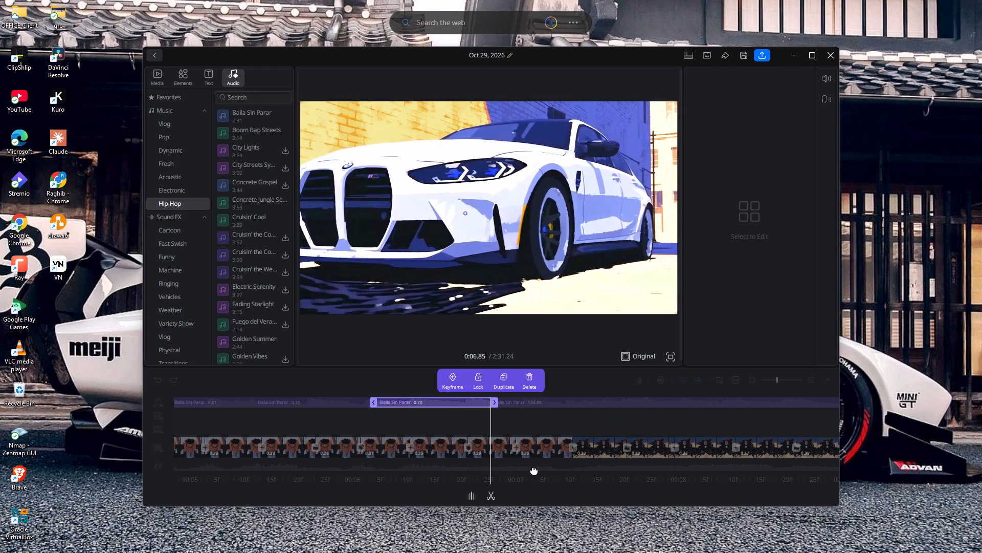
click(497, 497)
Split the remaining Baila Sin Parar audio at about 8.35, 9.1 and 9.8 seconds.
click(594, 408)
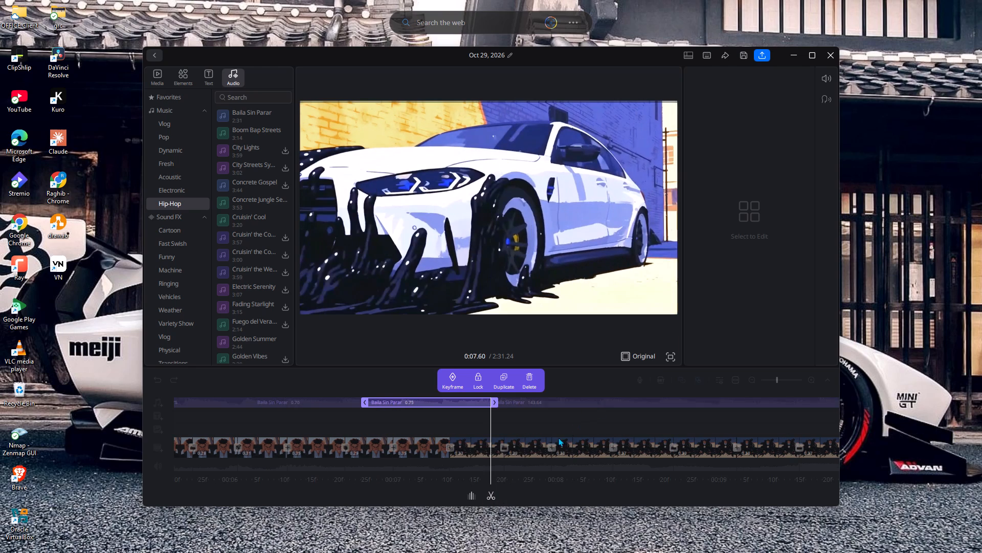
click(591, 397)
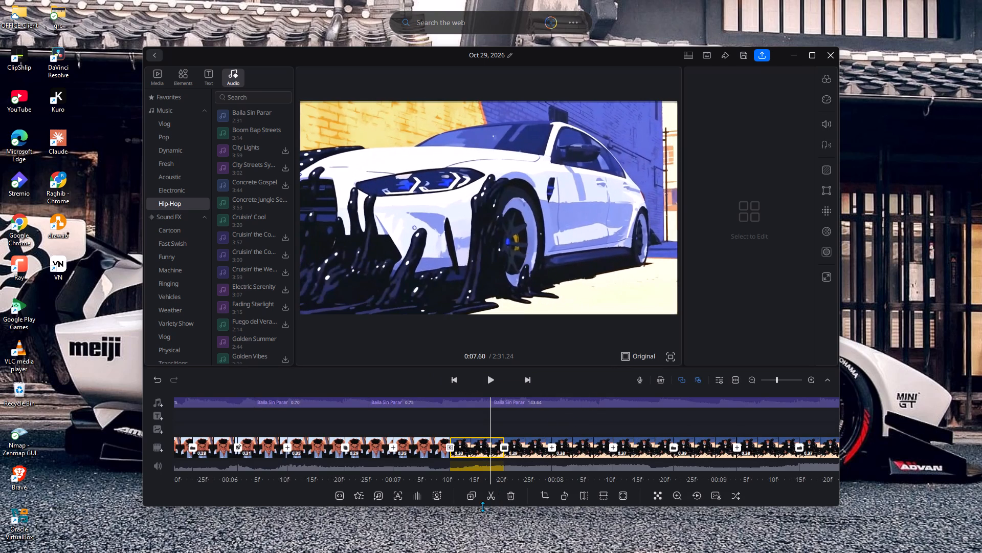
click(500, 497)
click(617, 397)
click(613, 401)
click(490, 498)
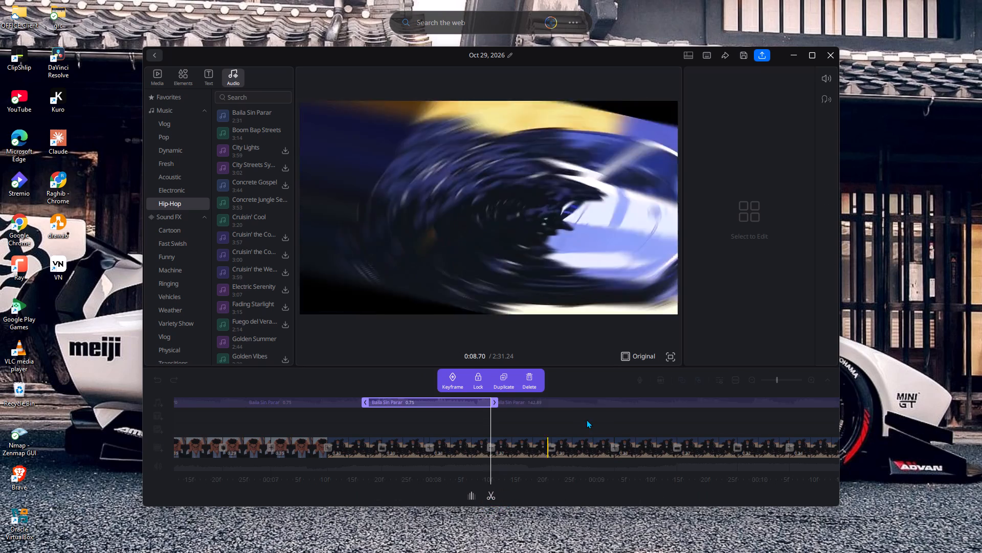
click(613, 402)
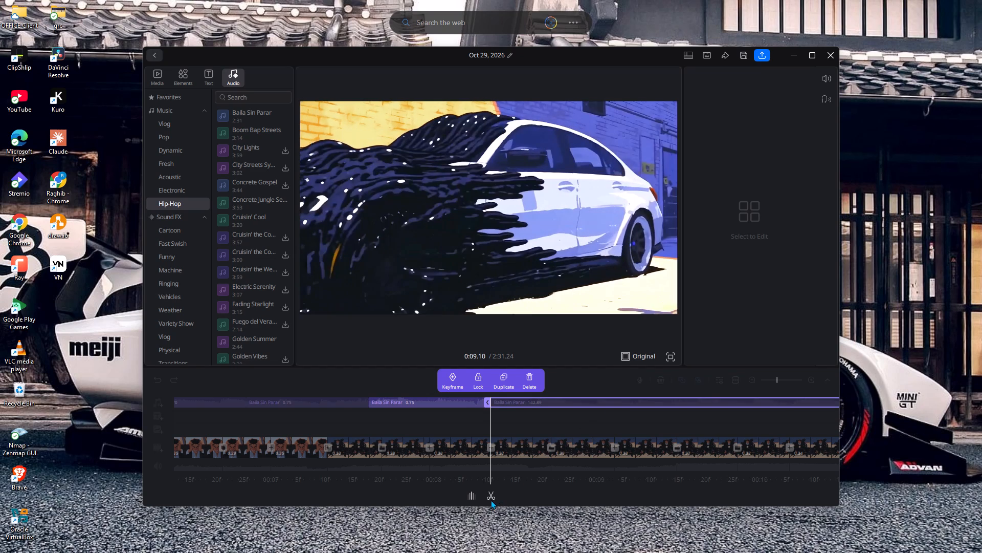
click(493, 497)
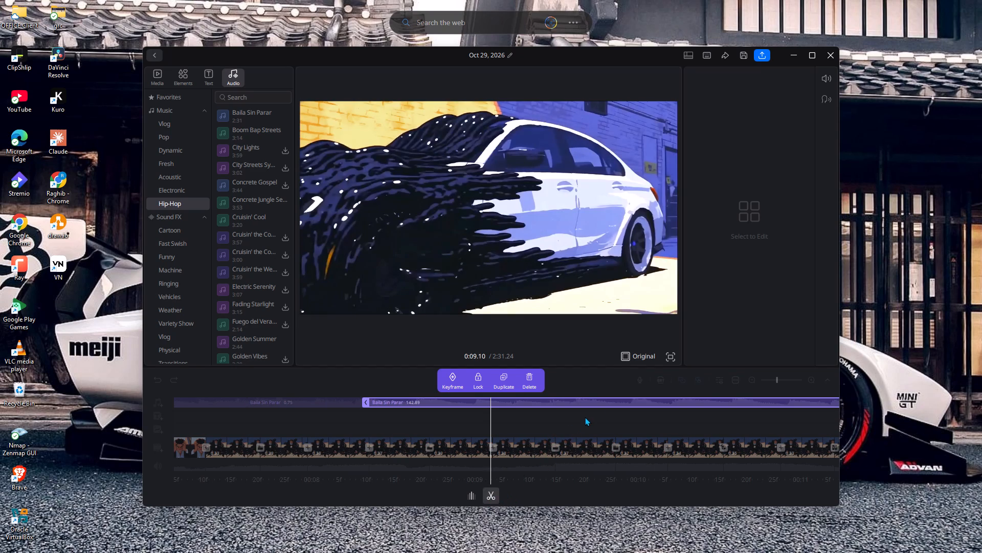
click(605, 401)
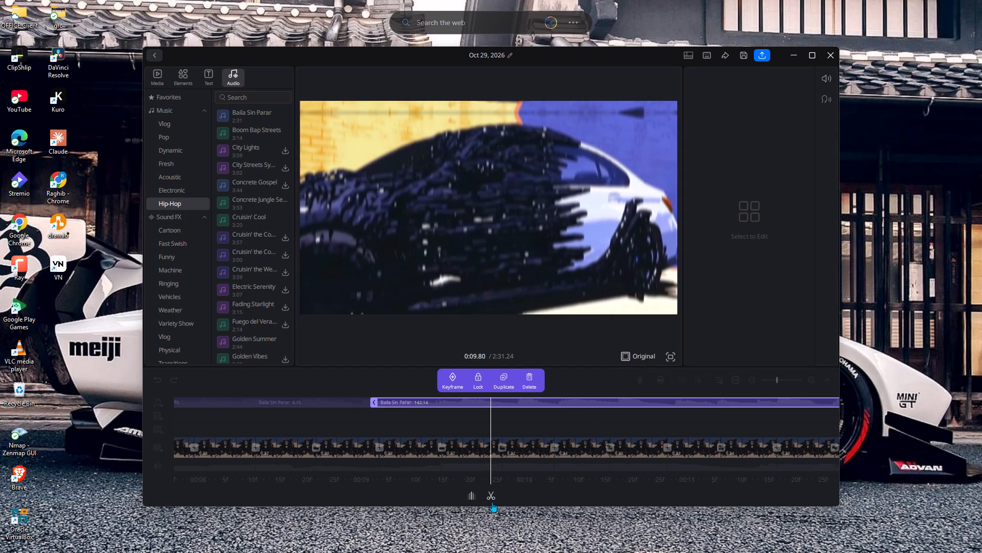
click(491, 501)
Split the remaining Baila Sin Parar audio at about 10.5, 11.1, 11.8, 12.5 and 13.3 seconds, continuing in short pieces to about 21.9 seconds.
click(603, 401)
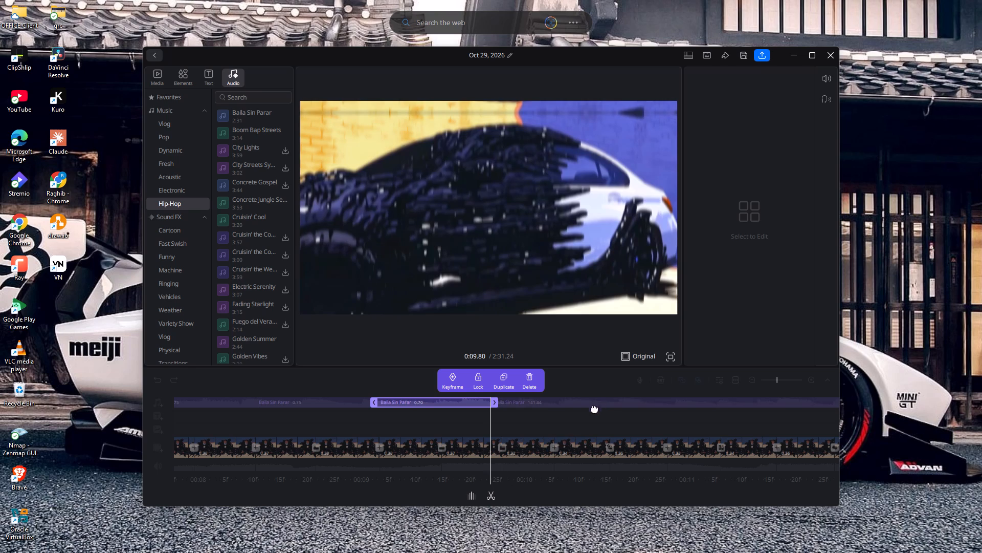
click(495, 499)
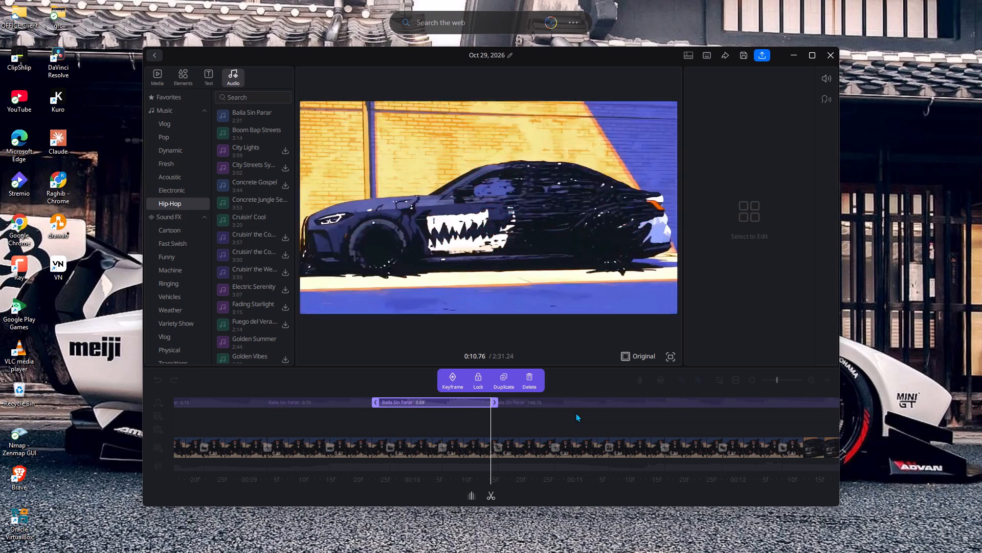
click(590, 402)
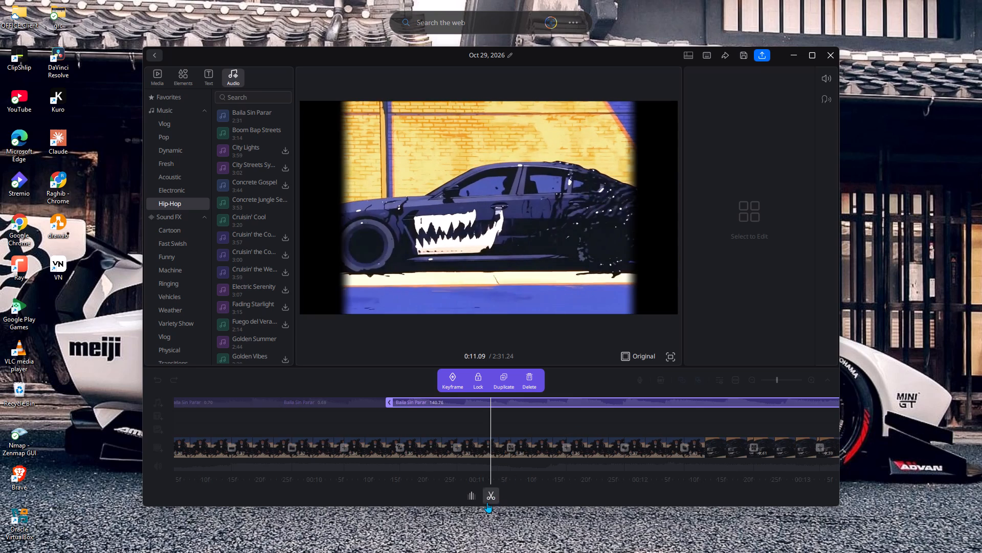
click(487, 502)
click(602, 405)
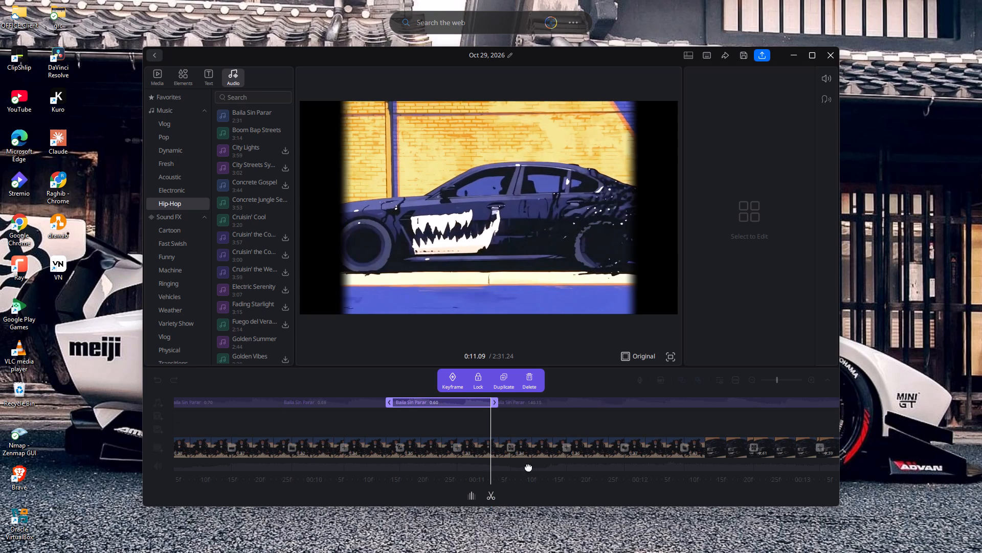
click(492, 498)
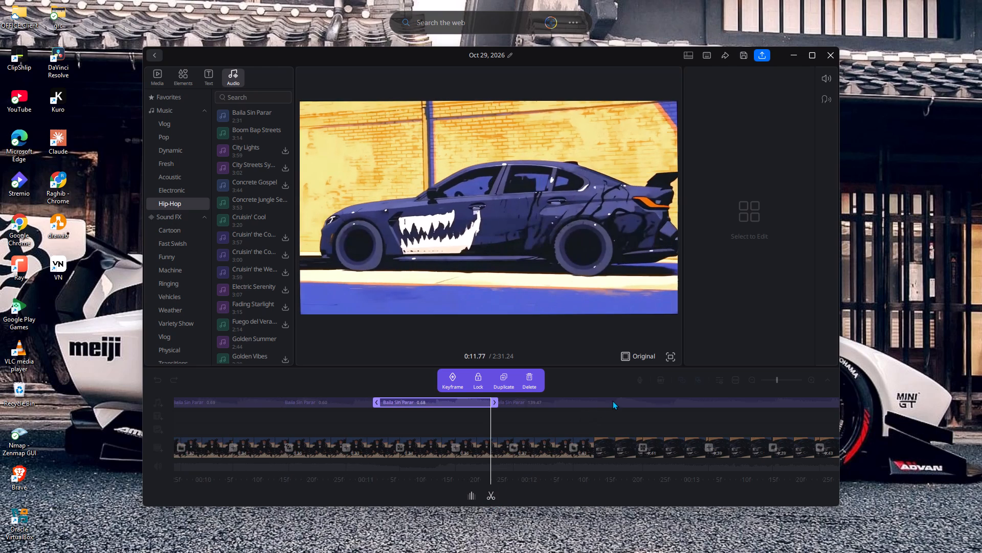
click(612, 400)
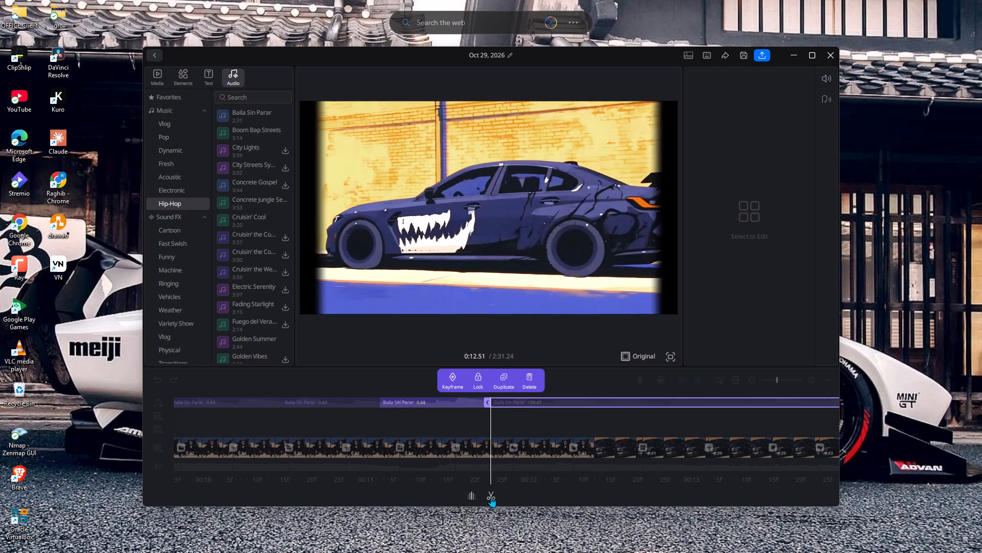
click(490, 497)
click(616, 405)
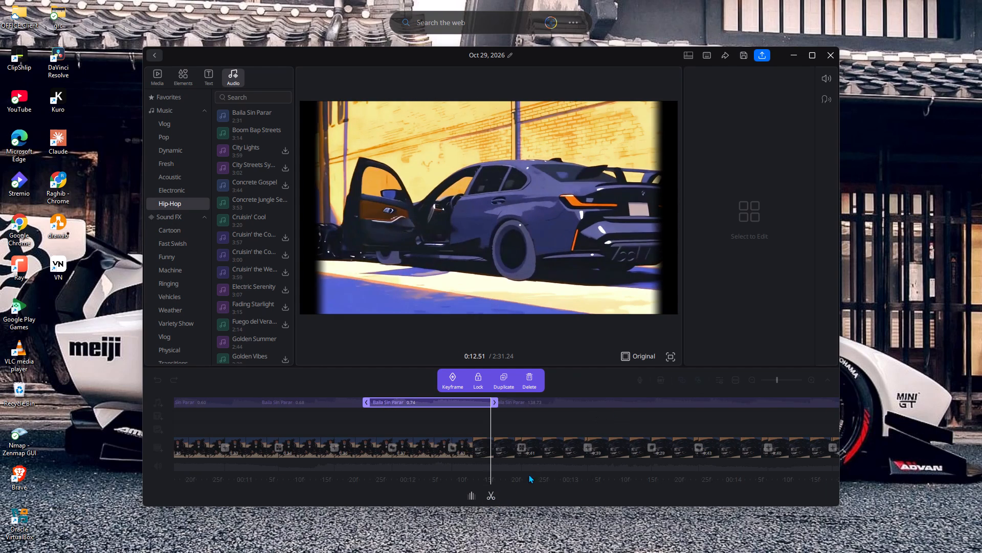
click(490, 499)
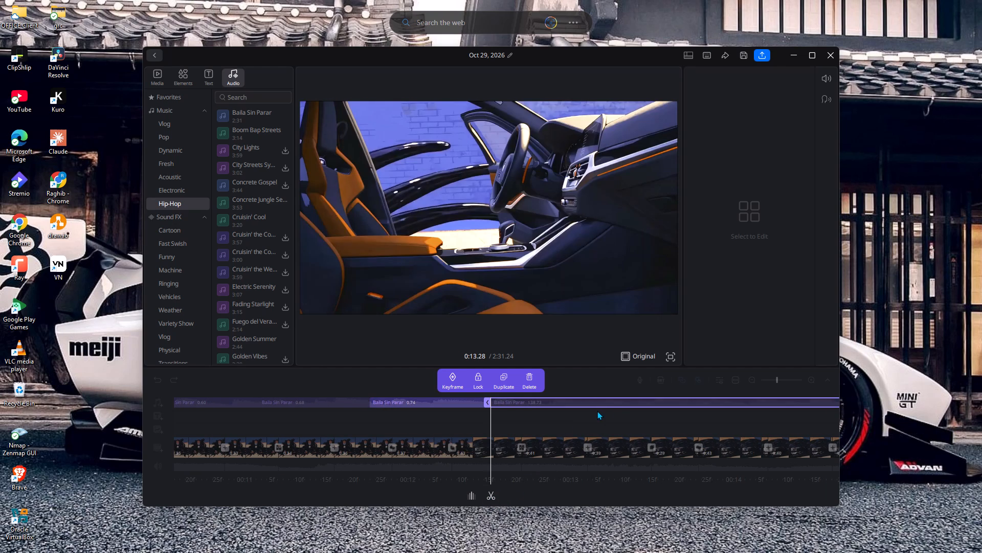
click(618, 397)
click(497, 495)
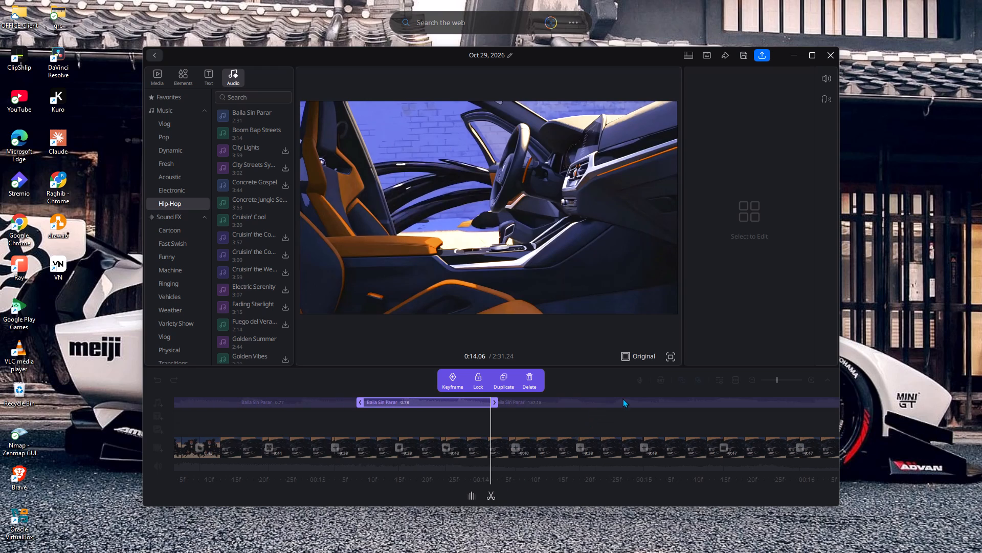
Split the remaining Baila Sin Parar audio at about 15.6, 16.3, 17.2 and 18.0 seconds.
click(622, 398)
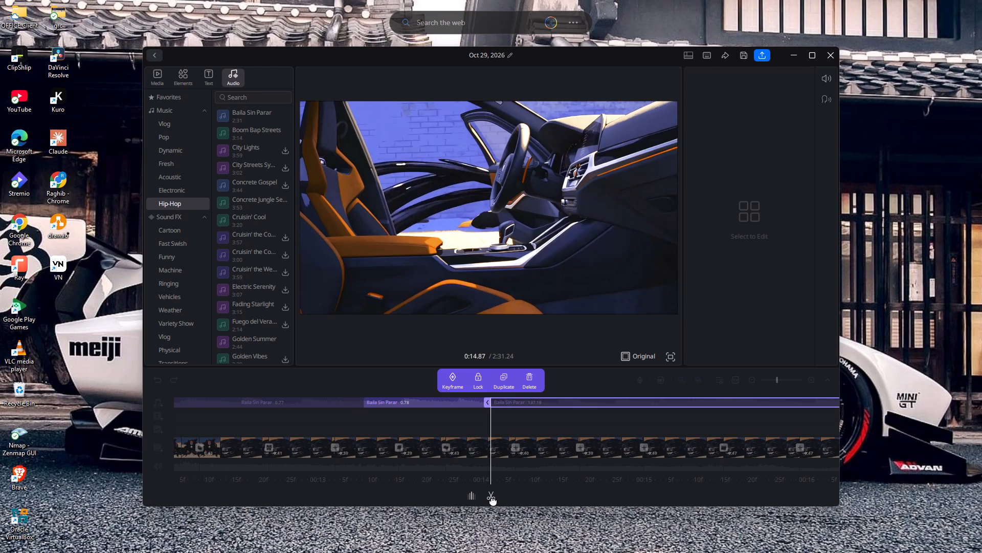
click(614, 405)
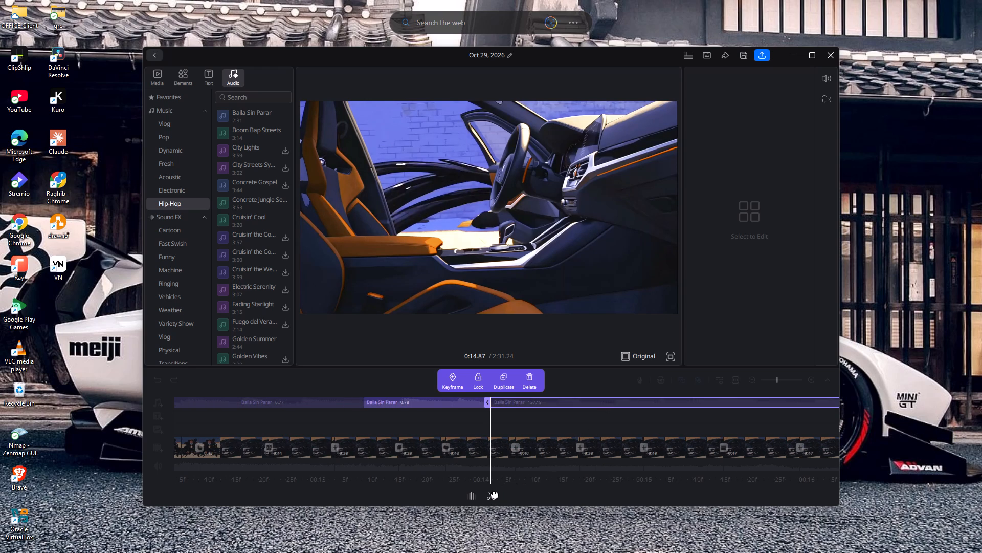
click(493, 497)
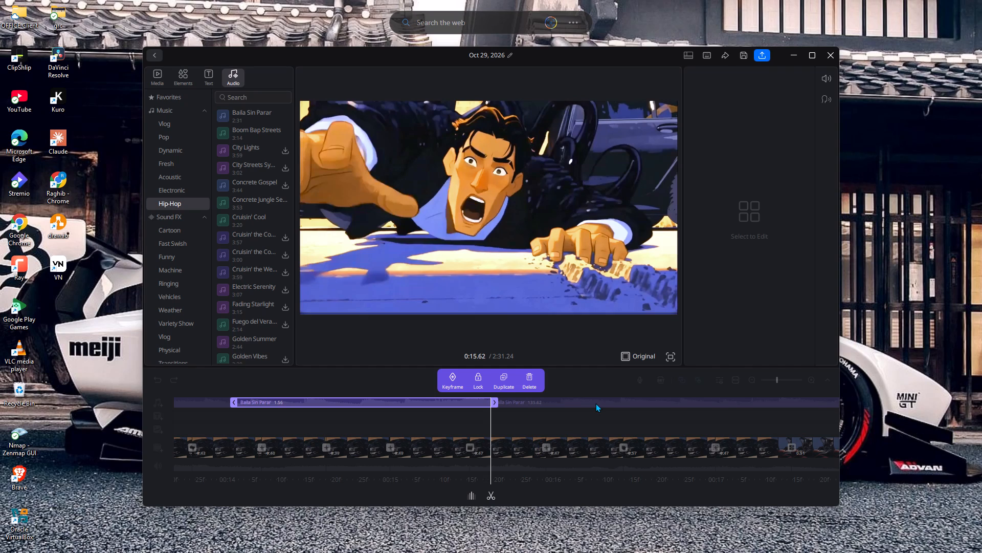
click(595, 403)
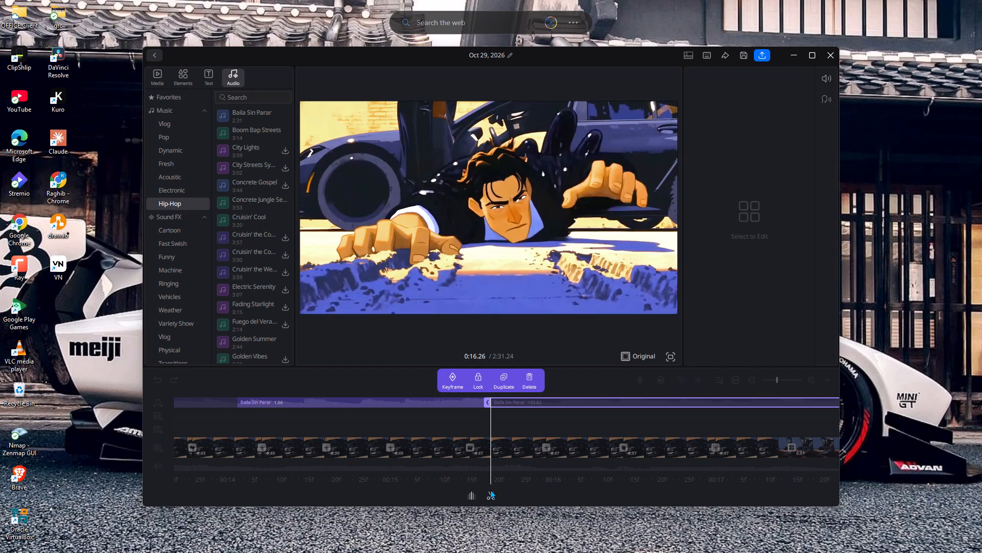
click(490, 502)
click(639, 402)
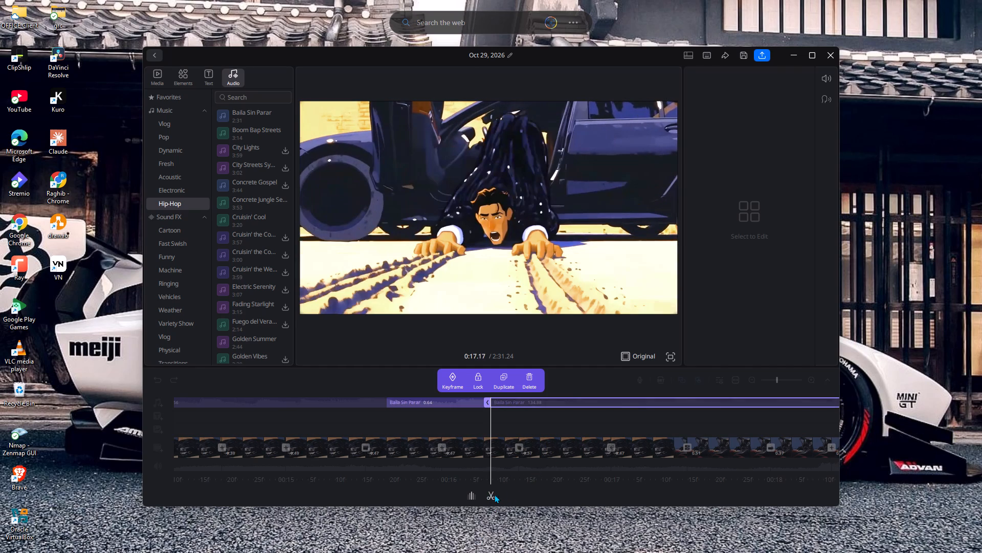
click(490, 499)
click(627, 402)
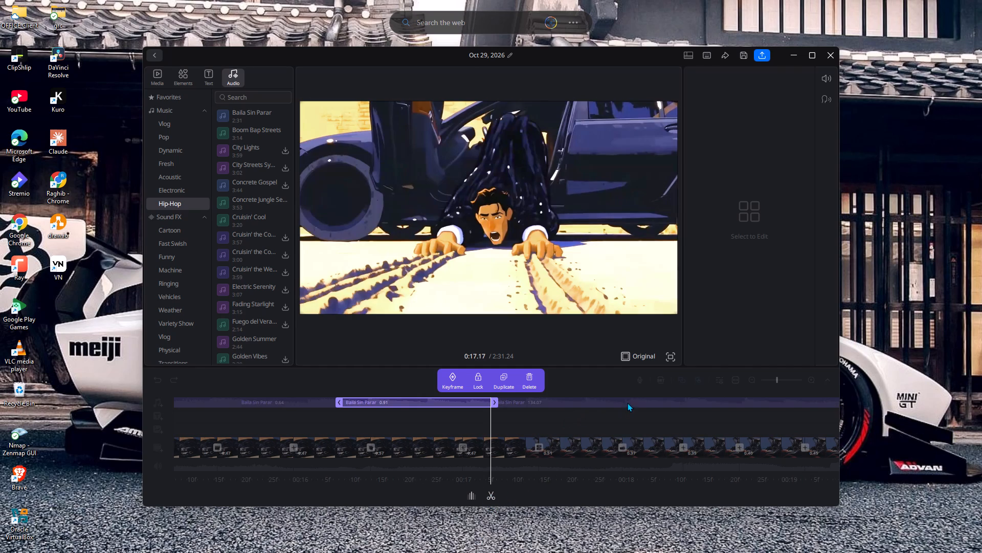
click(493, 495)
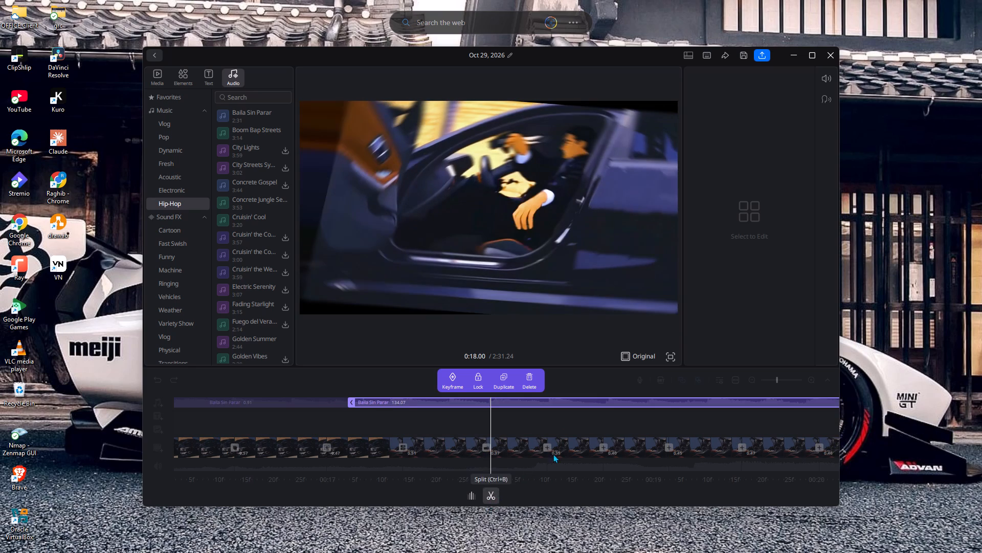
Split the remaining Baila Sin Parar audio at about 18.75, 19.6, 20.5, 21.15 and 21.9 seconds.
click(624, 408)
click(613, 402)
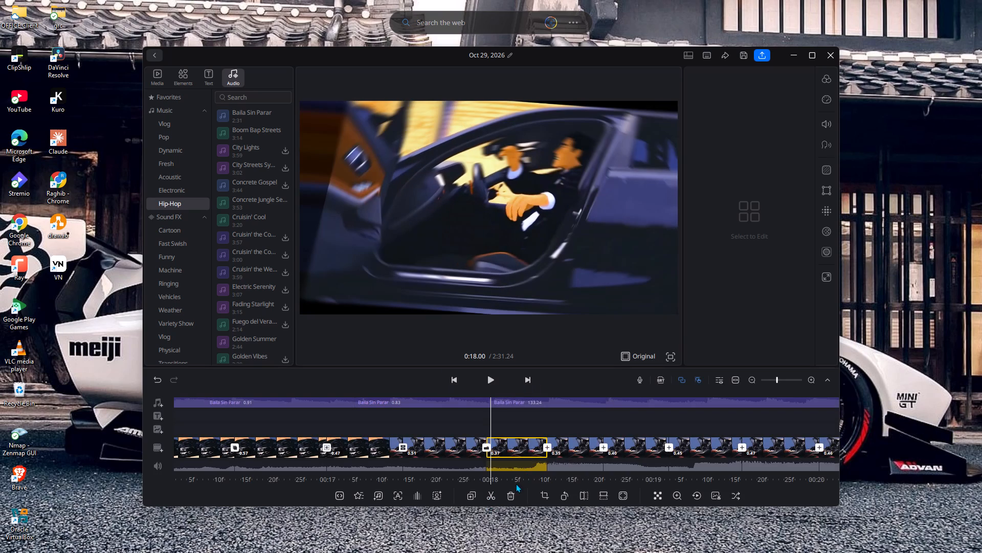
click(493, 494)
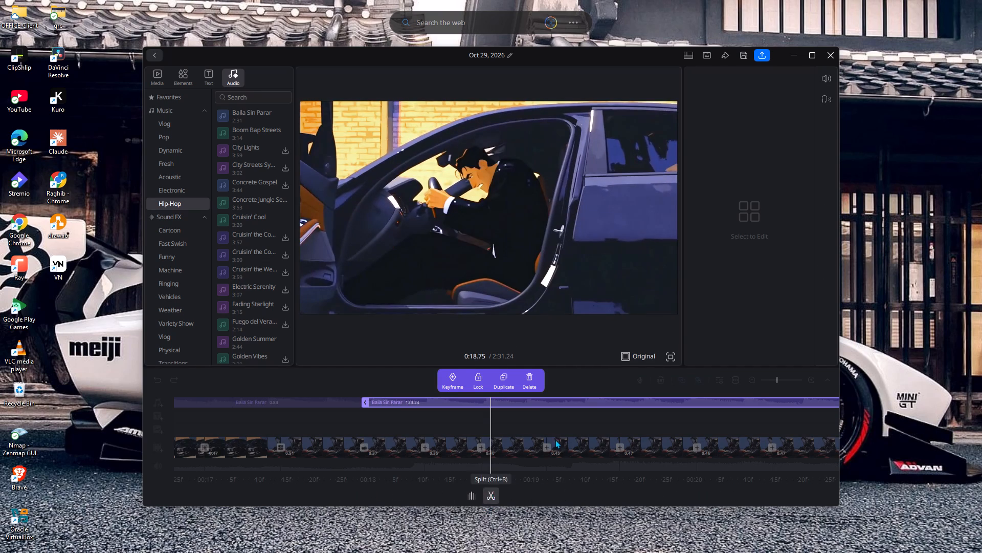
click(628, 399)
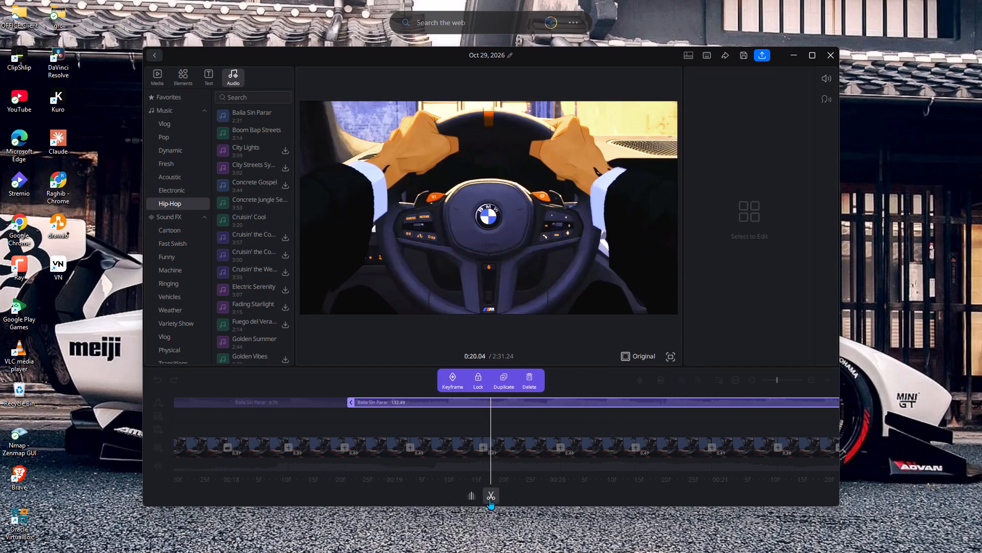
click(489, 499)
click(633, 403)
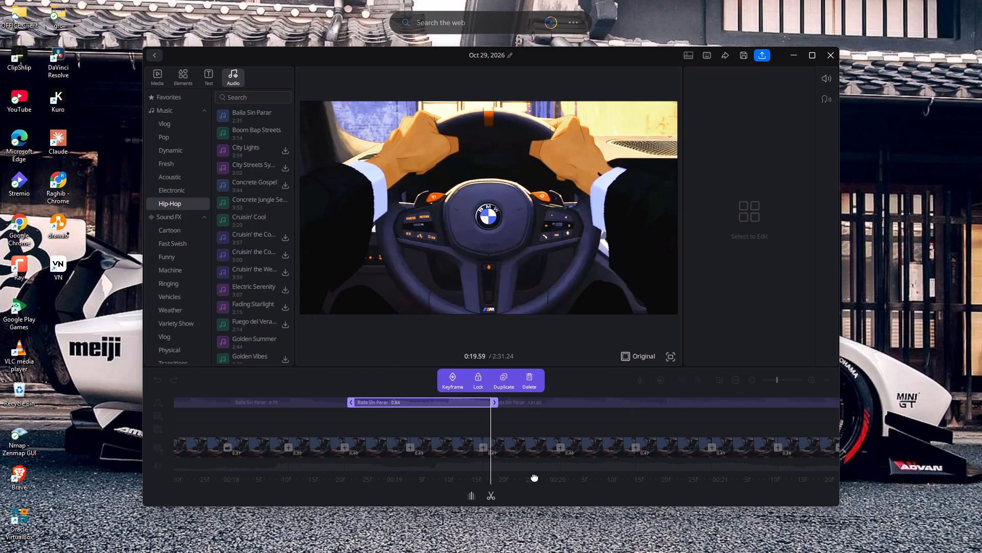
click(493, 495)
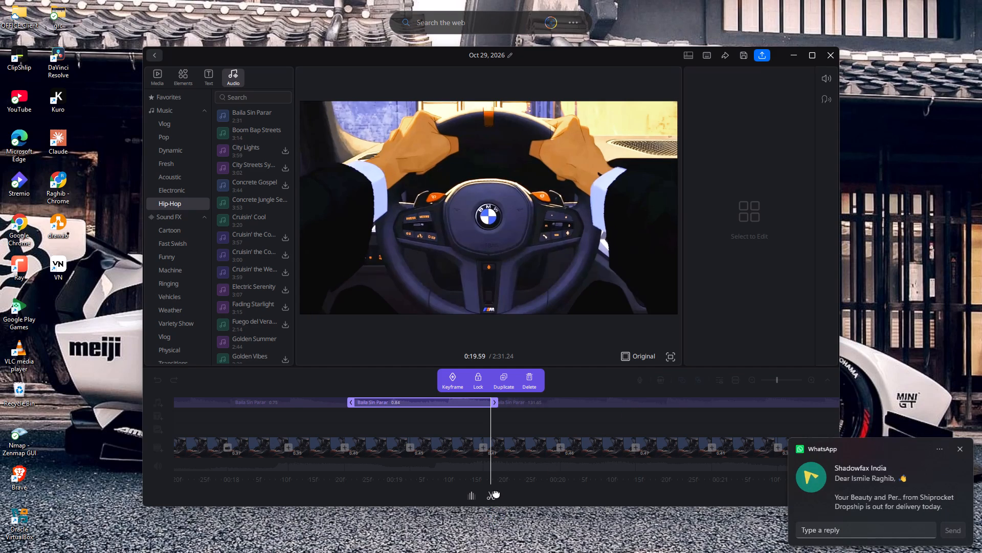
click(959, 448)
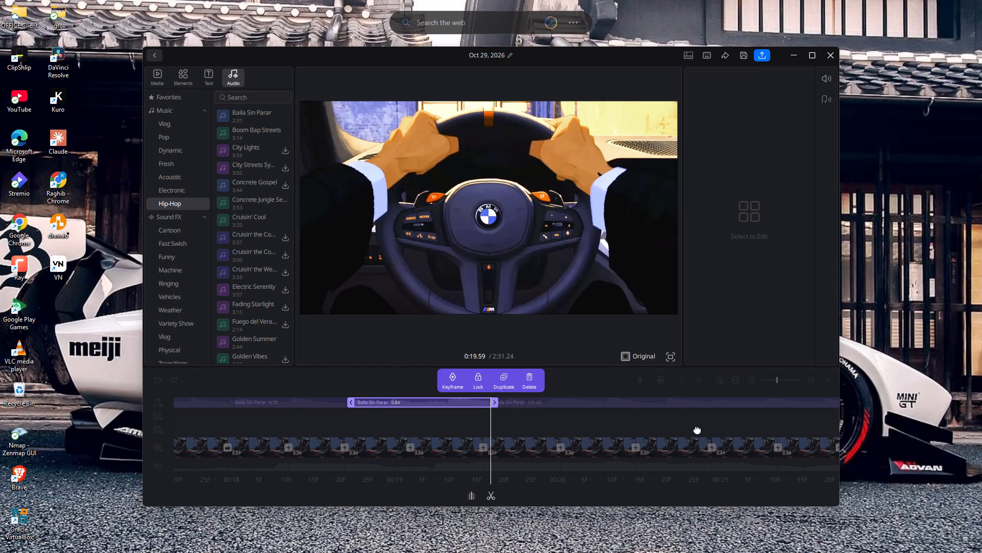
click(602, 406)
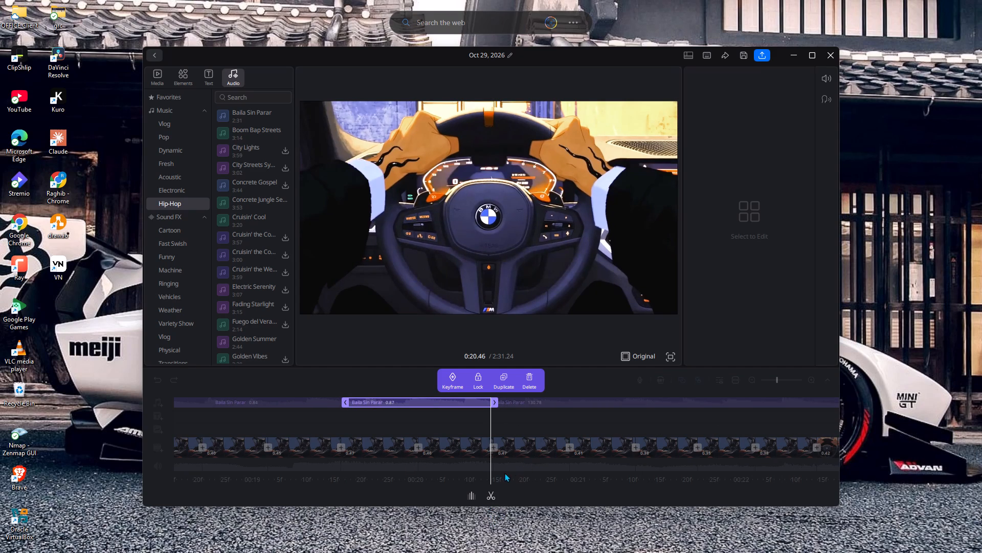
click(494, 496)
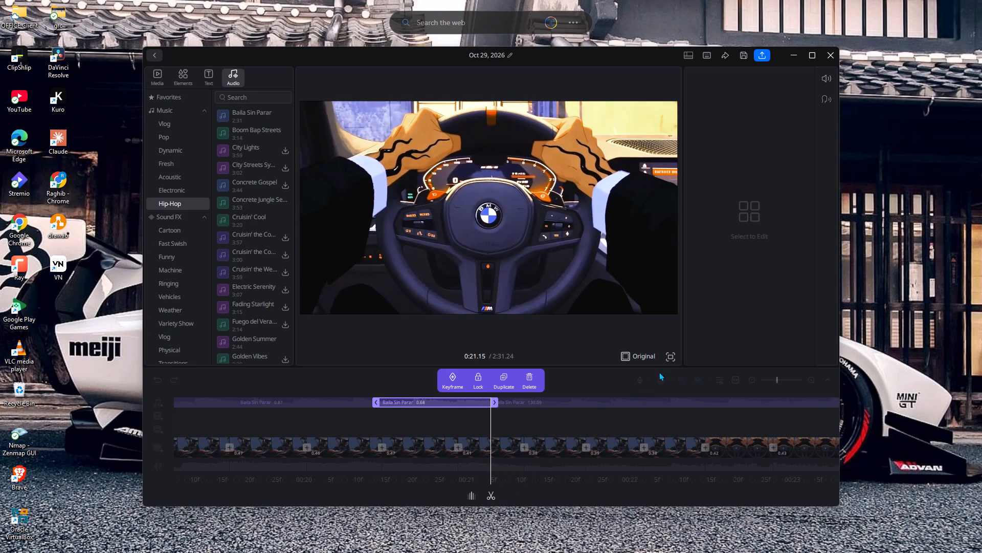
click(611, 406)
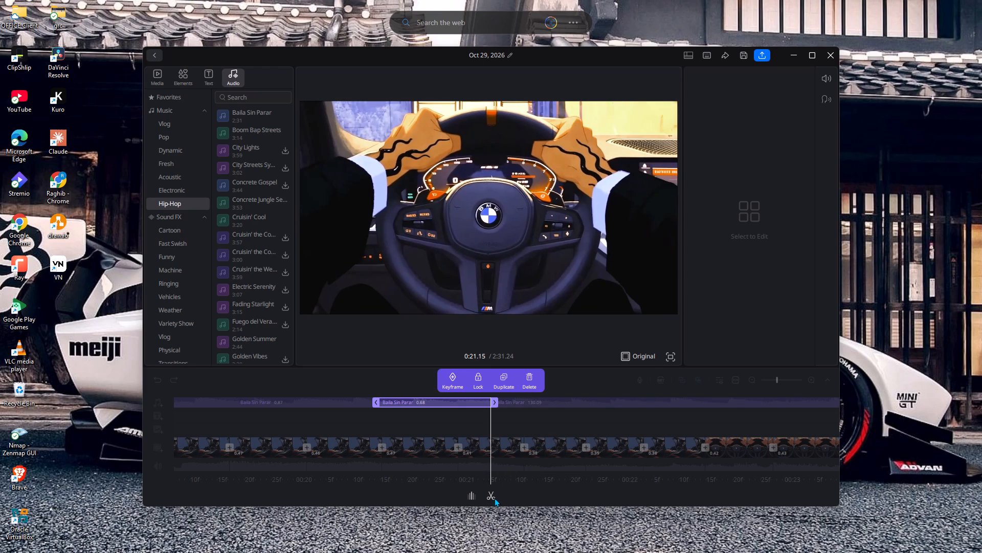
click(488, 500)
Split the remaining Baila Sin Parar audio at about 24.4 and 26 seconds.
click(640, 402)
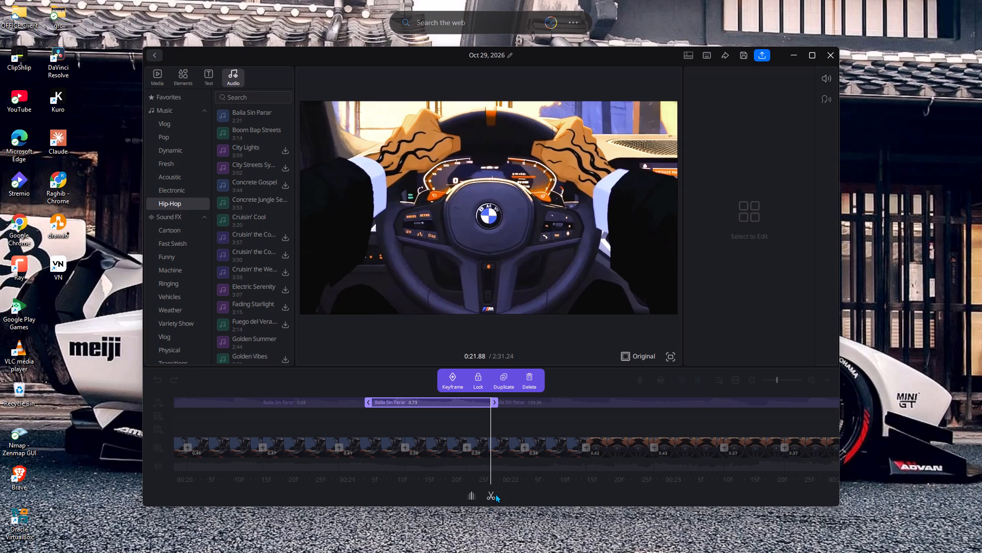
click(622, 400)
click(501, 493)
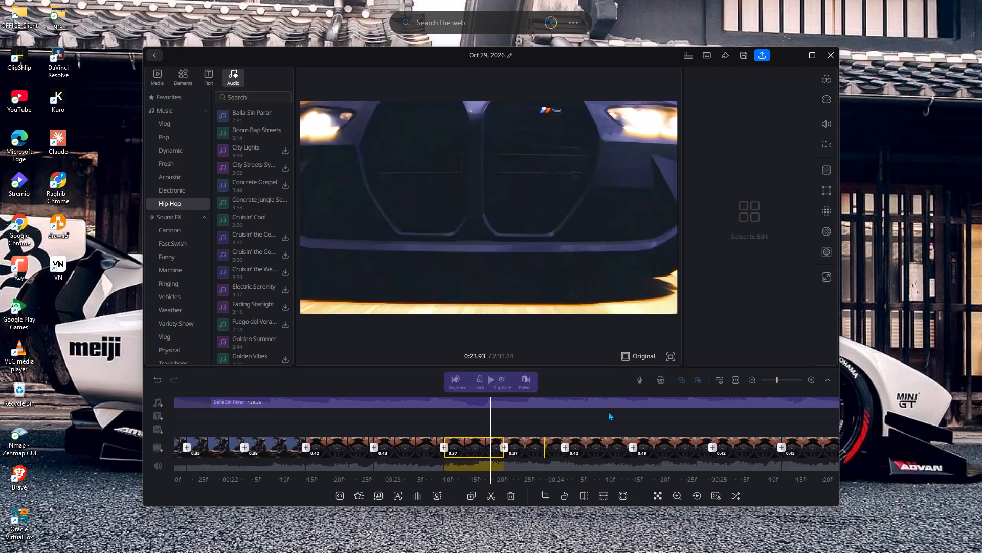
click(627, 402)
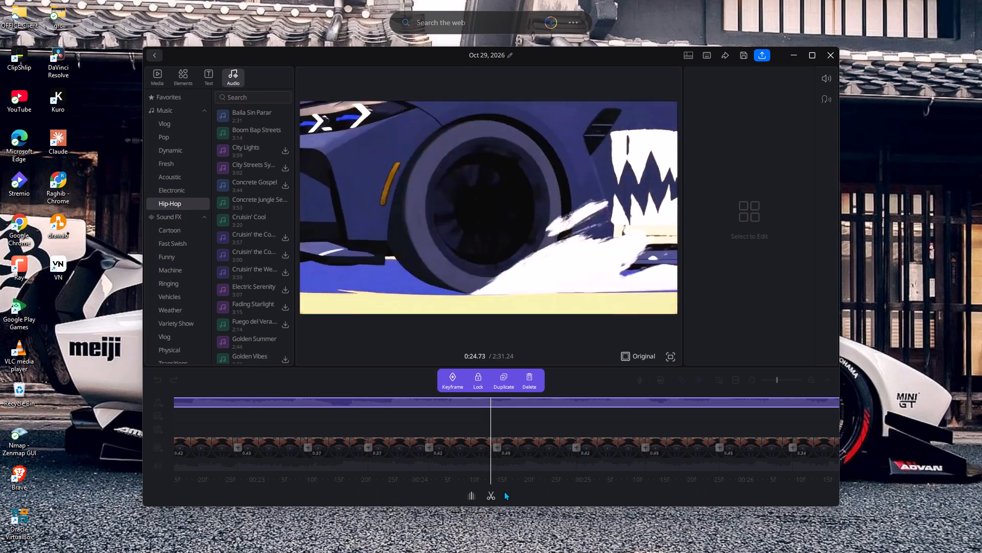
click(486, 496)
click(625, 397)
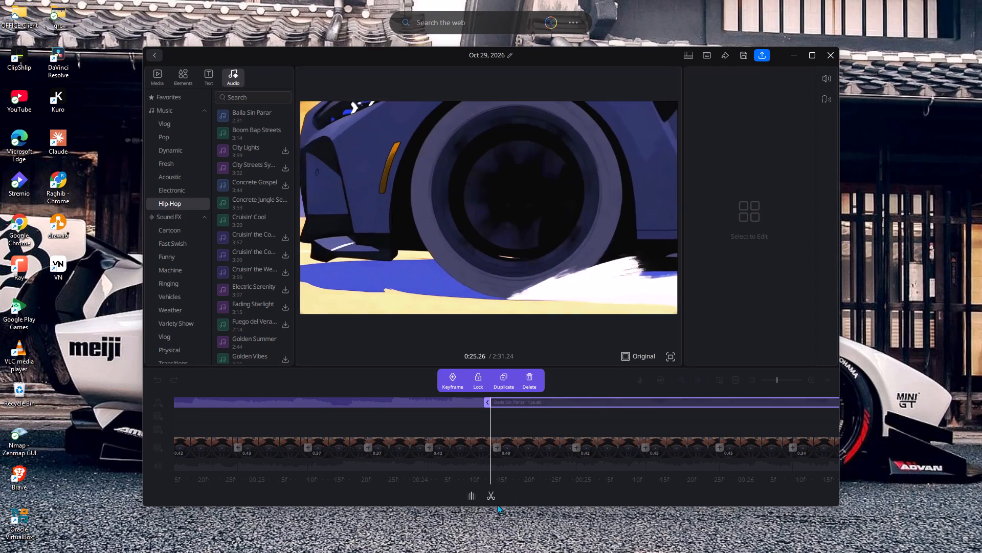
click(611, 398)
click(495, 497)
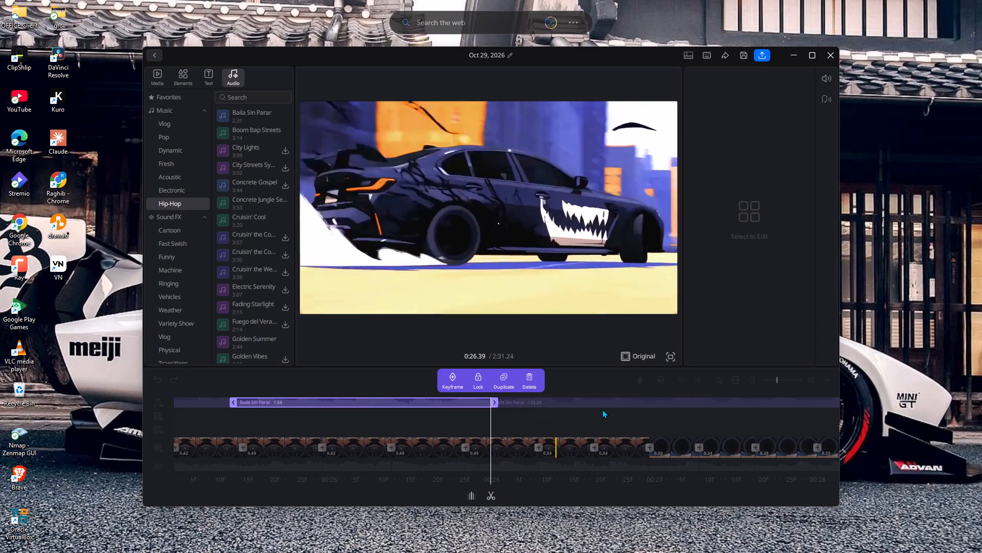
Split the remaining Baila Sin Parar audio at about 26.7, 27.6, 28.4, 29.3 and 30.2 seconds.
click(613, 400)
click(494, 498)
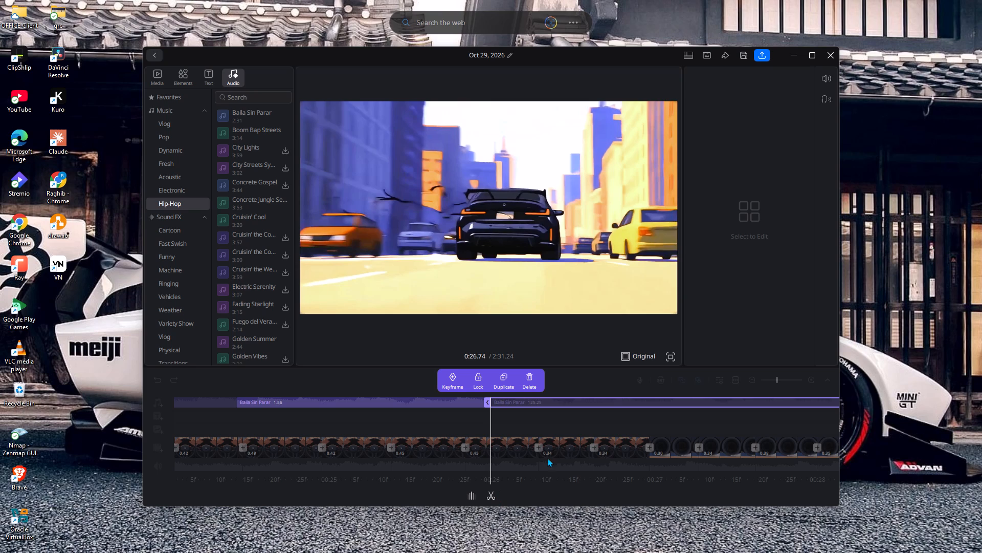
click(629, 400)
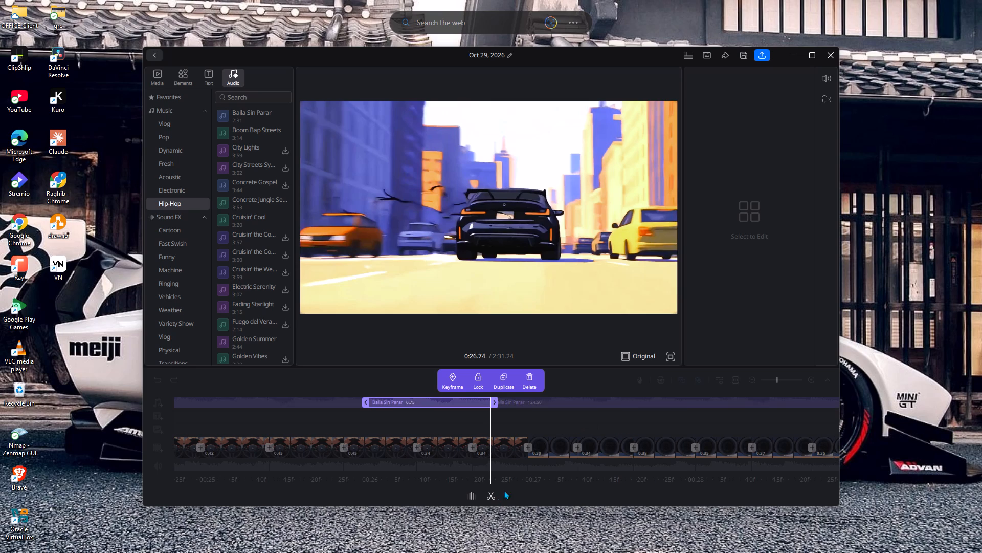
click(496, 498)
click(624, 406)
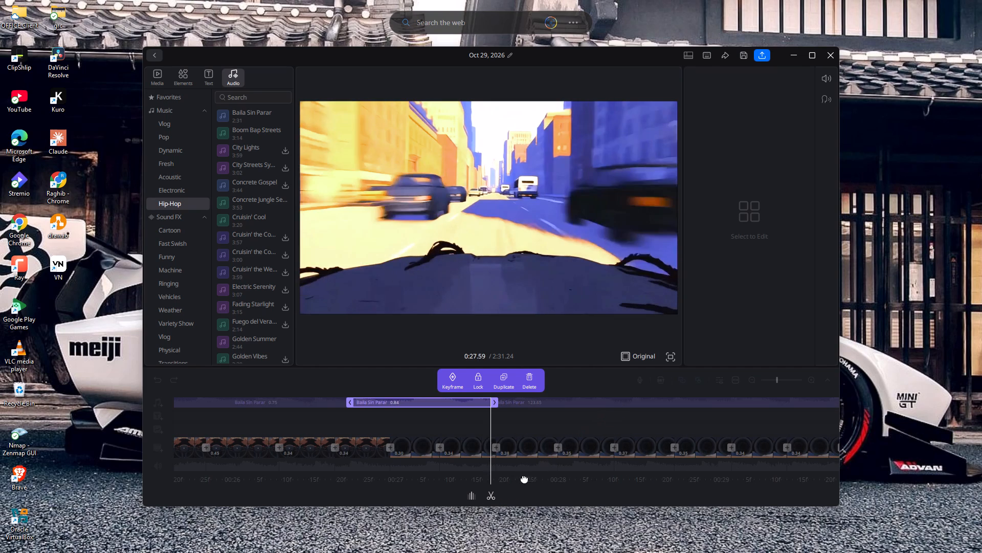
click(489, 500)
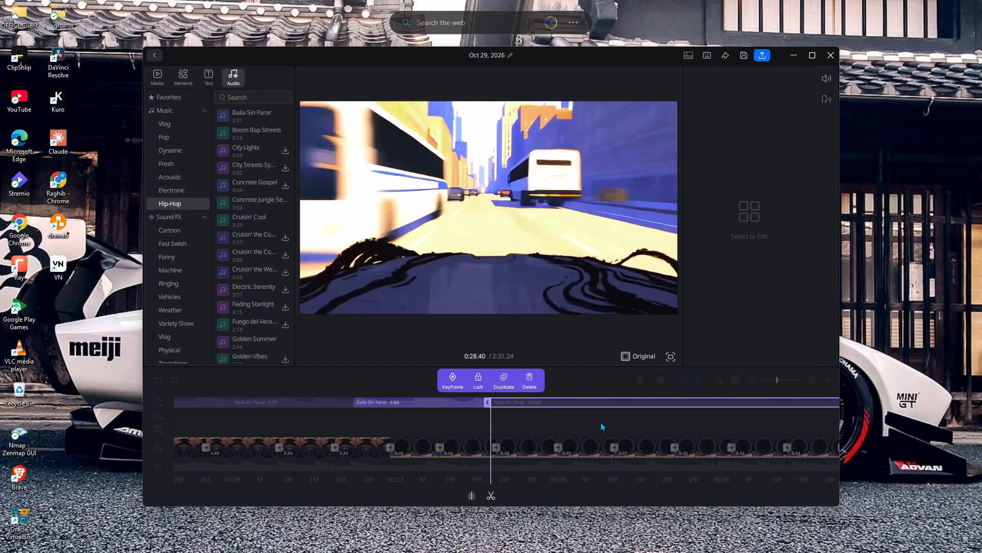
click(637, 401)
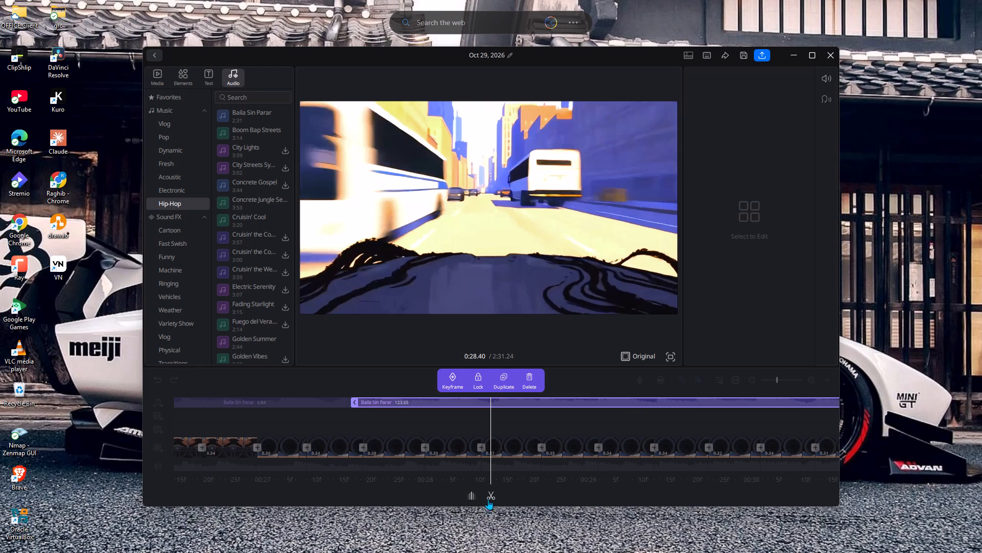
click(497, 497)
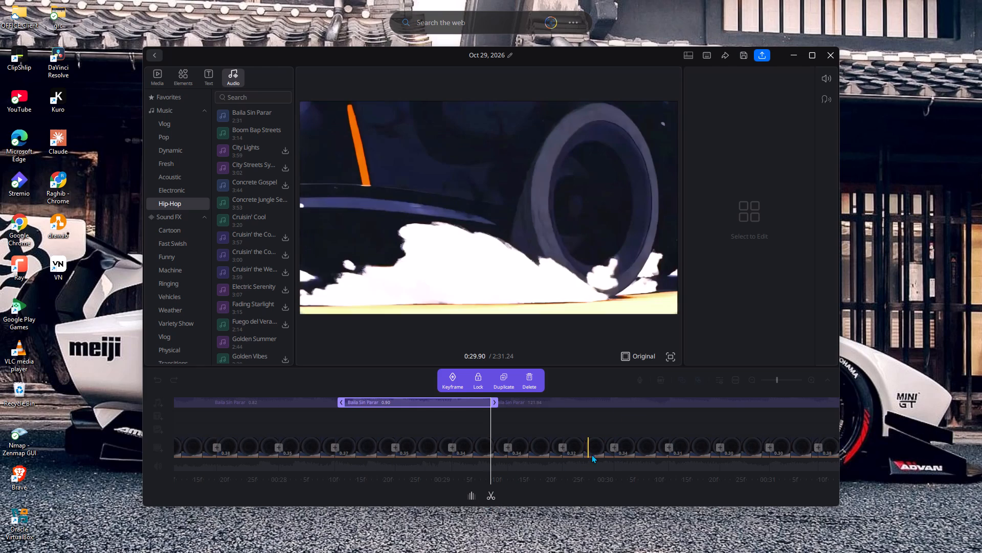
click(631, 407)
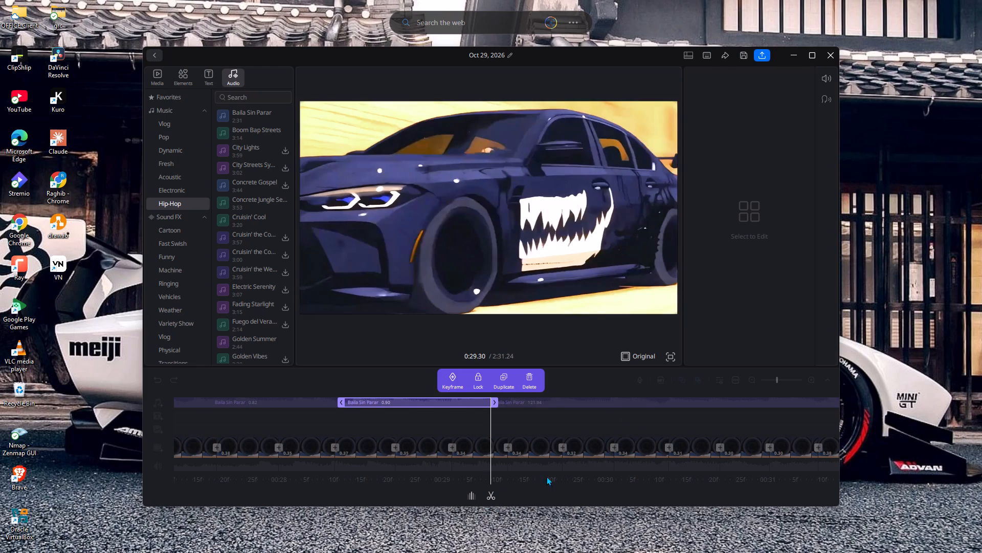
click(494, 498)
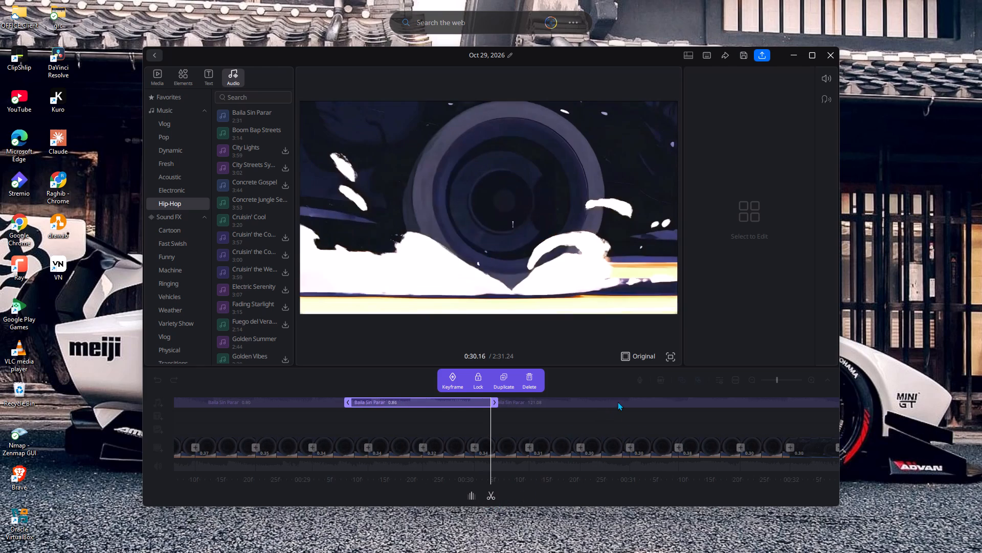
Split the remaining Baila Sin Parar audio at about 30.9, 31.7, 32.4 and 33.1 seconds.
click(617, 401)
click(492, 501)
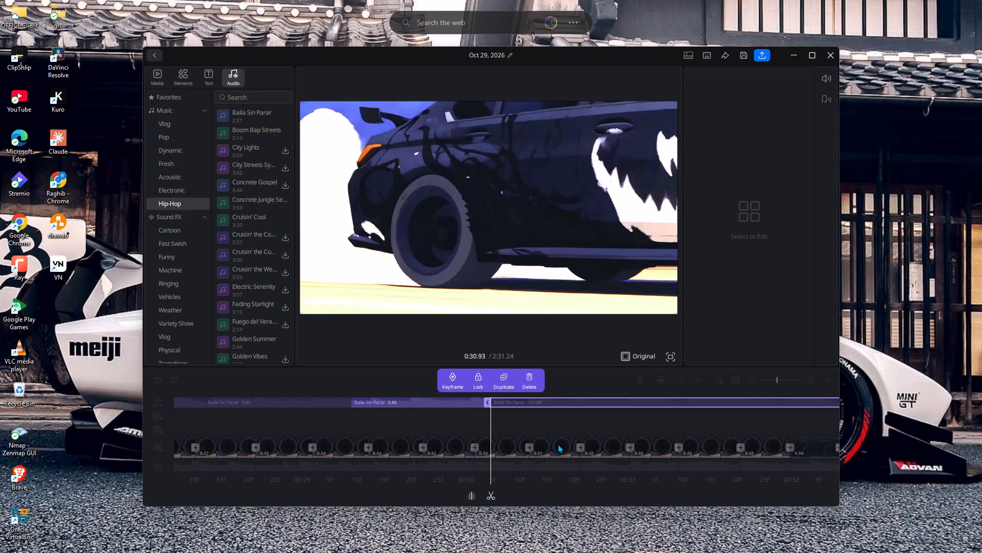
click(610, 403)
click(493, 497)
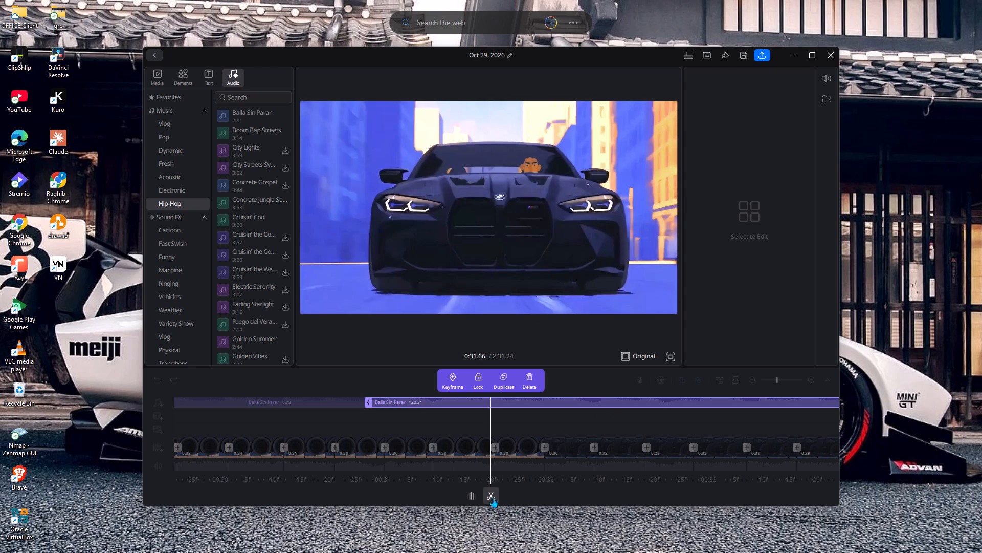
click(615, 403)
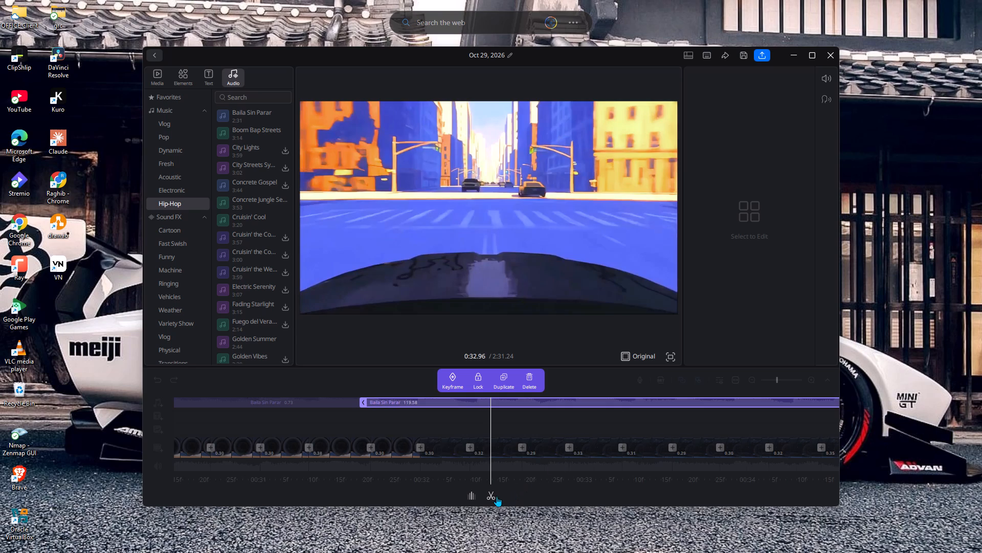
click(495, 497)
click(613, 408)
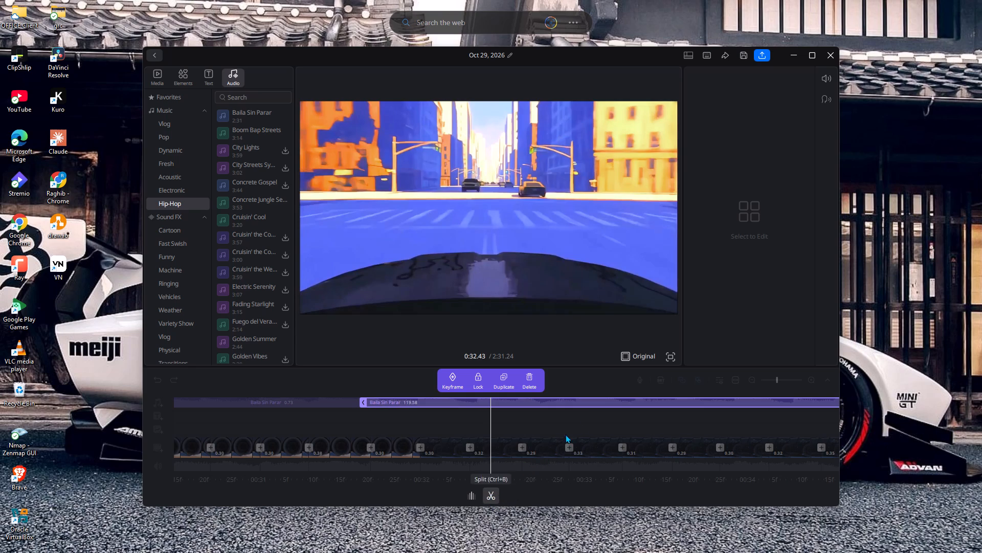
click(605, 402)
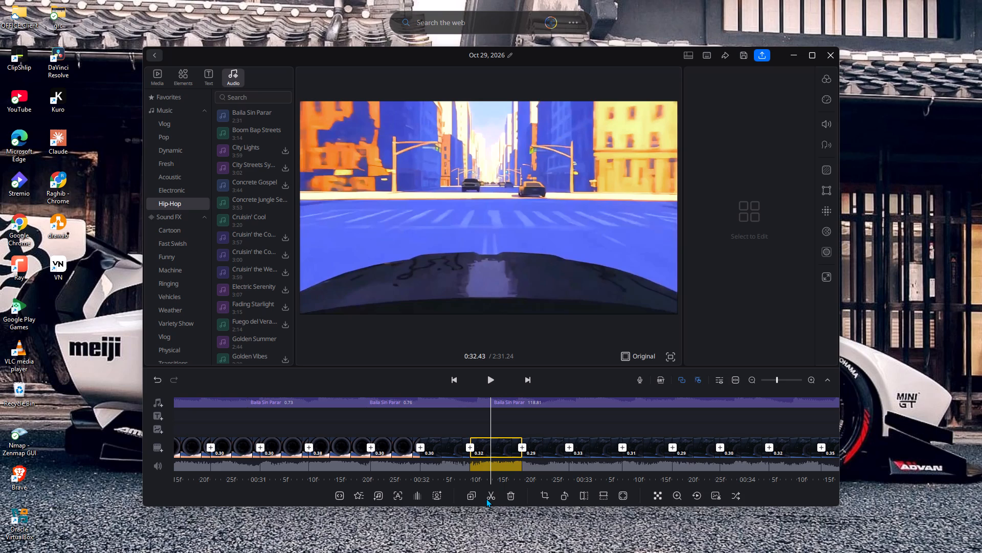
click(489, 496)
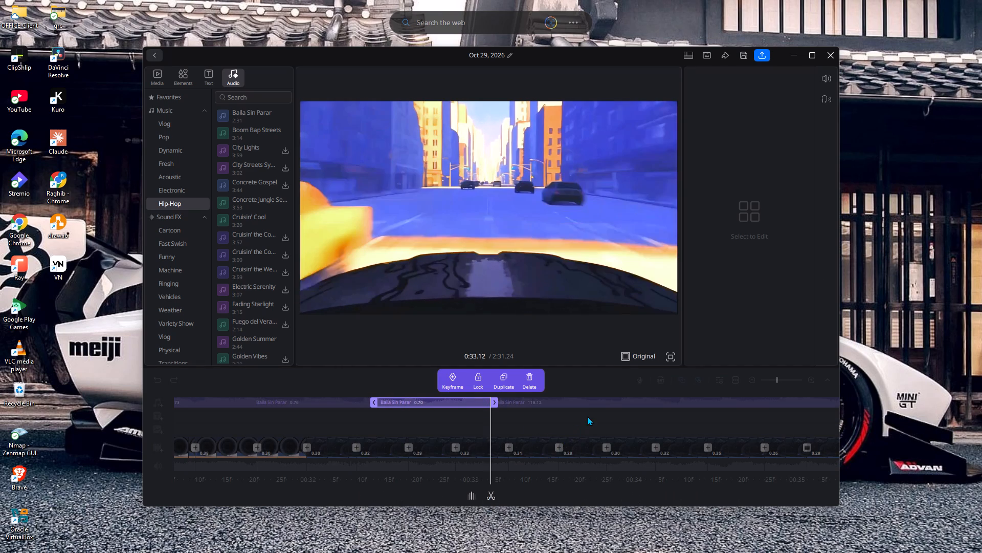
Split the remaining Baila Sin Parar audio at about 34.4, 35.3, 36 and 36.7 seconds.
click(606, 403)
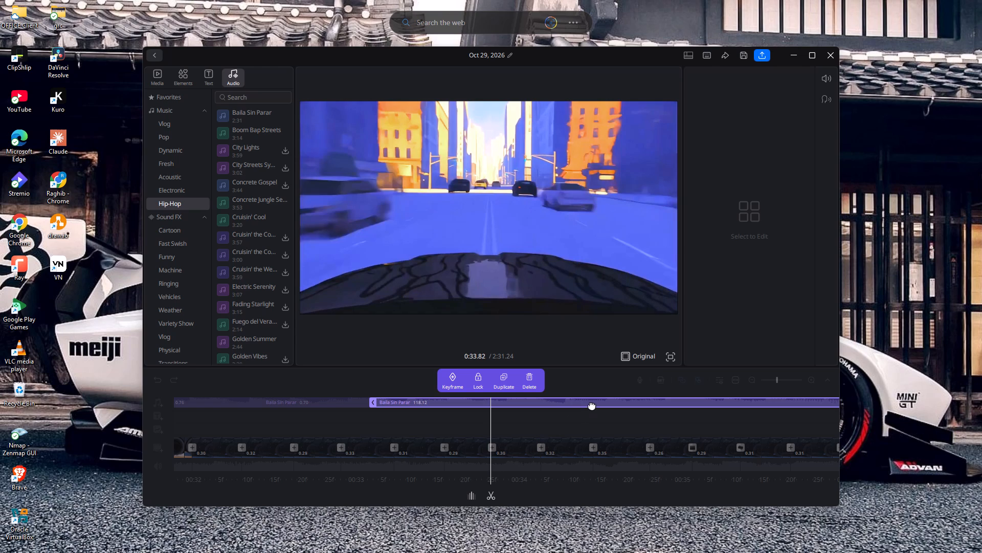
click(592, 405)
click(486, 493)
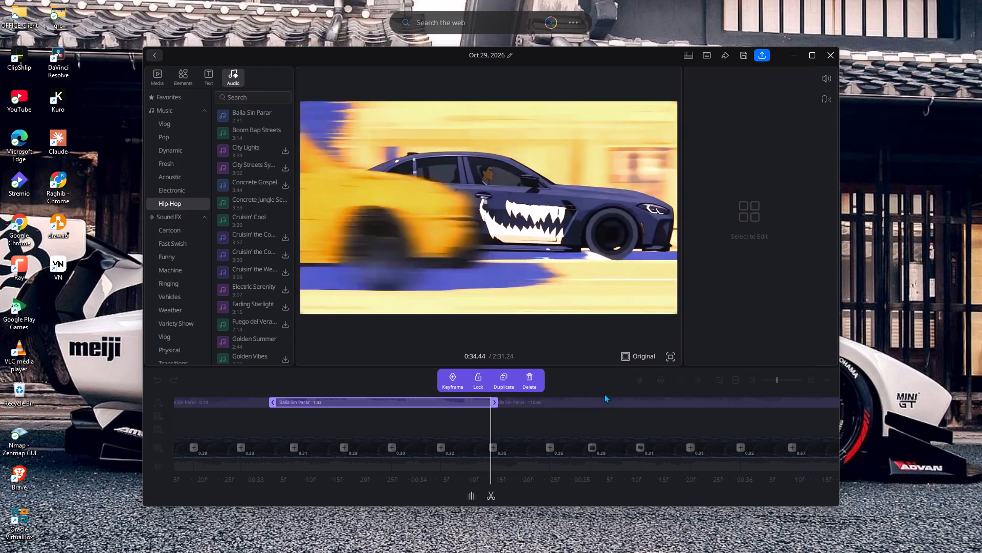
click(628, 402)
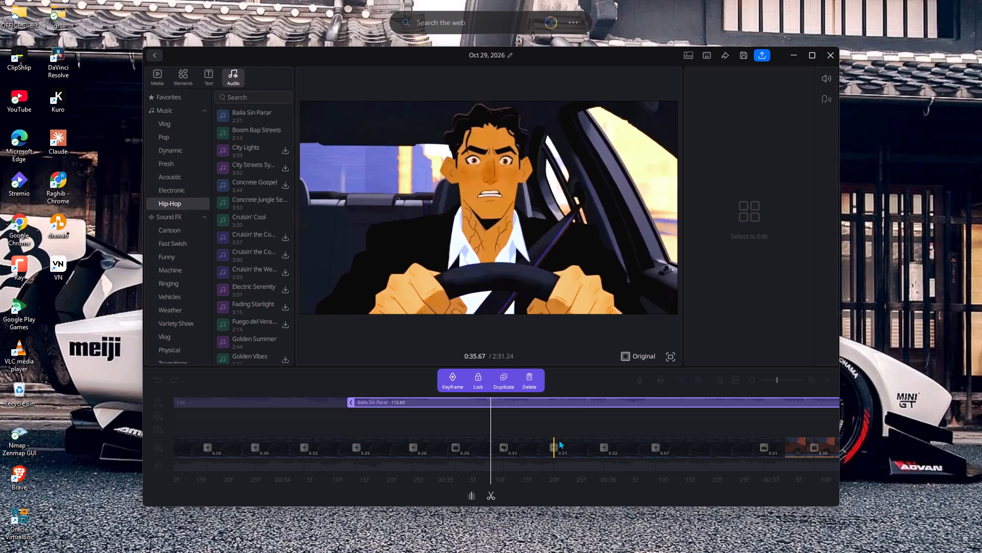
click(493, 497)
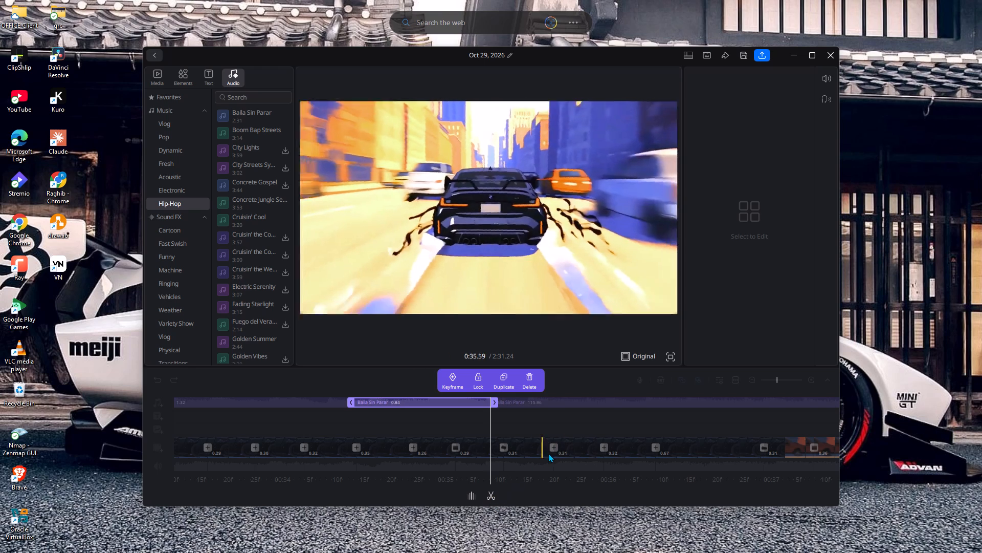
click(607, 399)
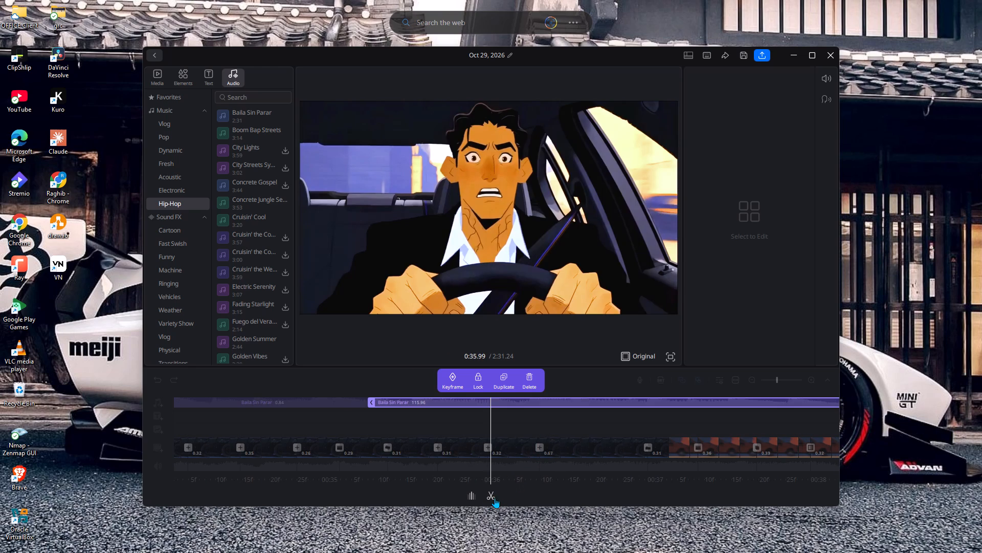
click(490, 500)
click(604, 401)
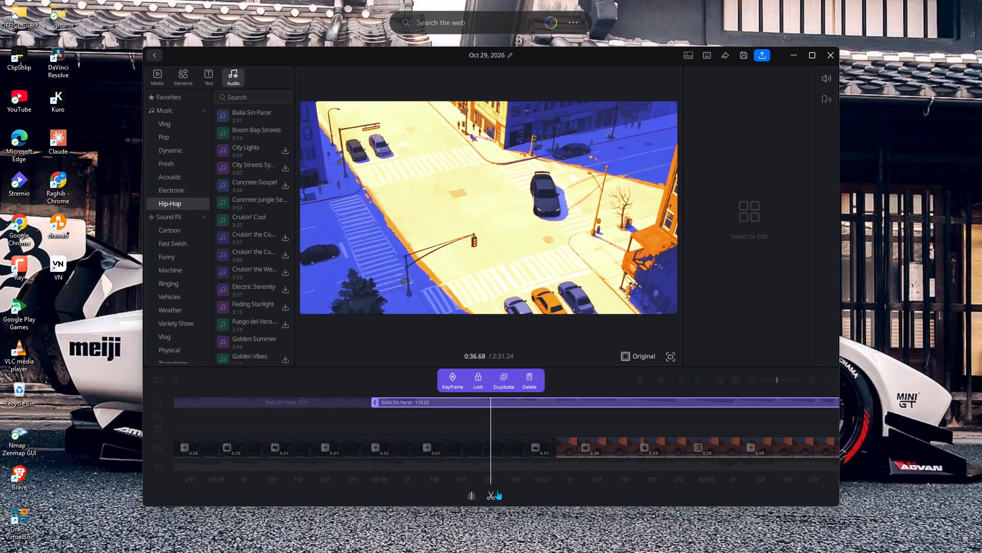
click(492, 496)
Split the remaining Baila Sin Parar audio at about 38, 38.6, 39.4 and 40 seconds.
click(597, 400)
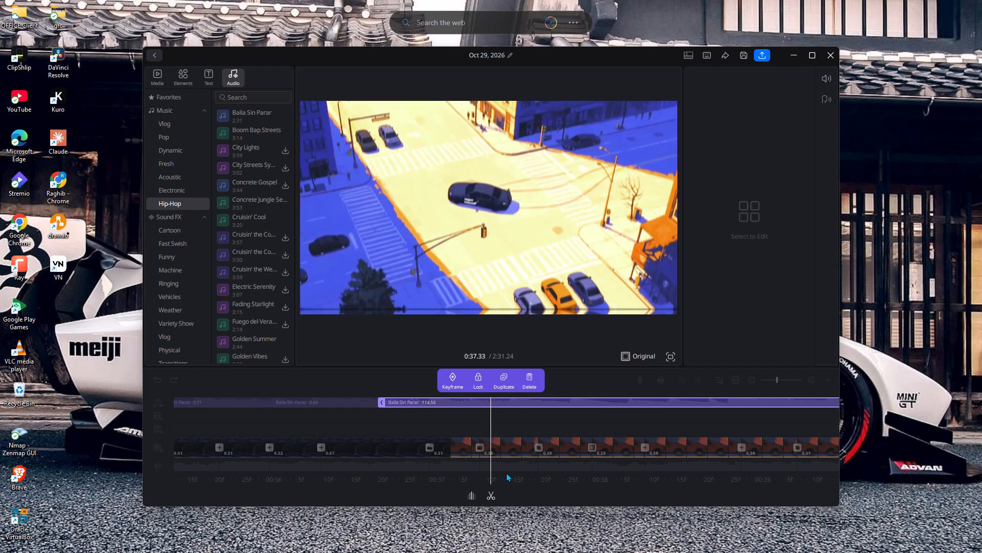
click(594, 406)
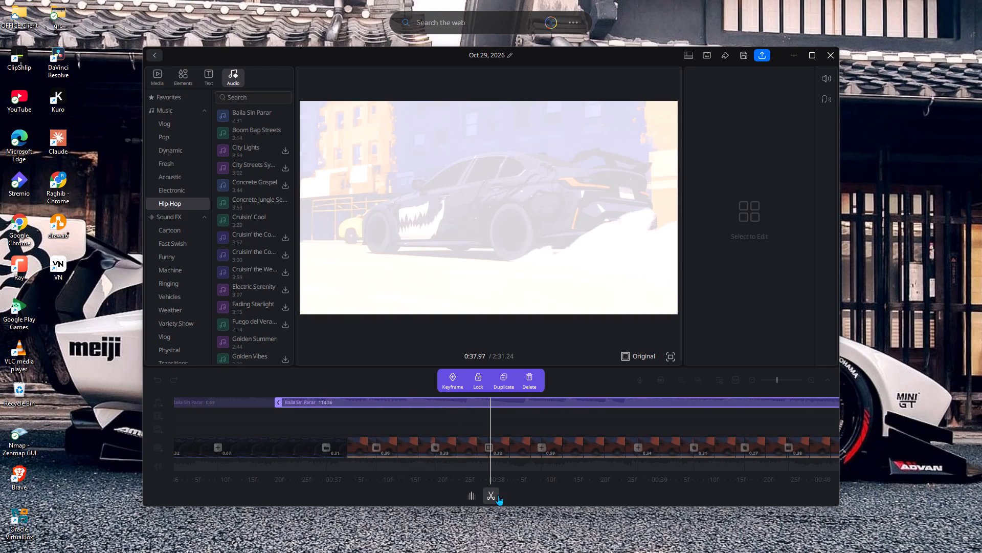
click(493, 494)
click(599, 401)
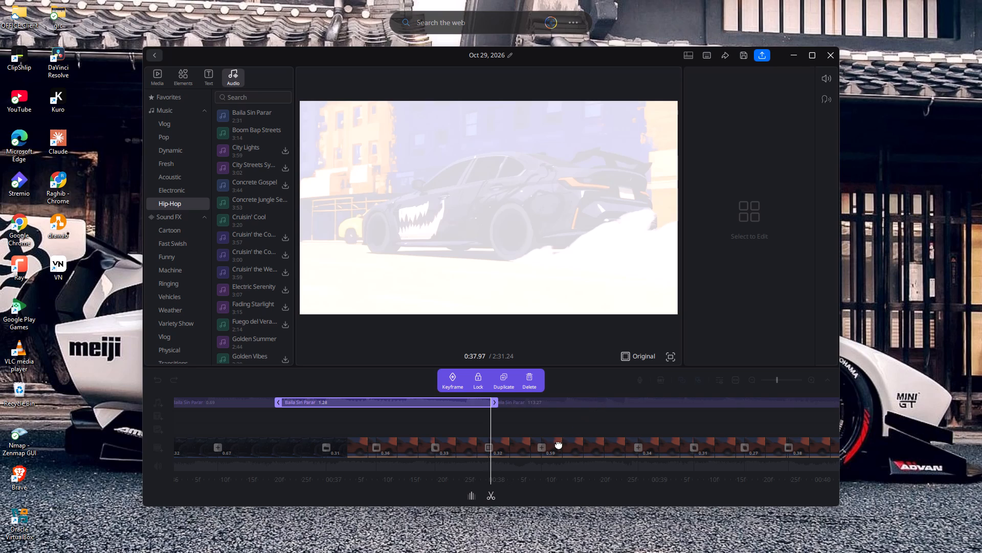
click(490, 498)
click(615, 400)
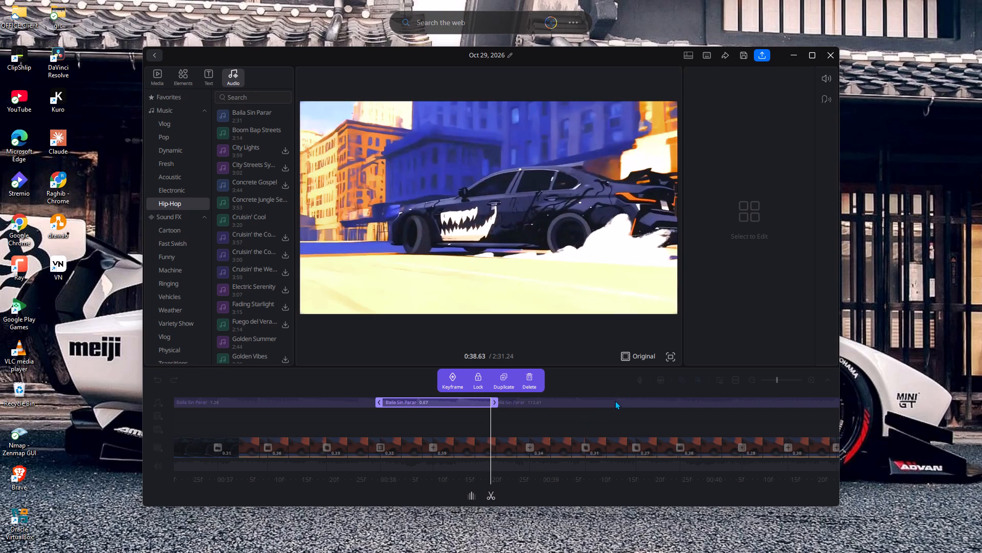
click(494, 495)
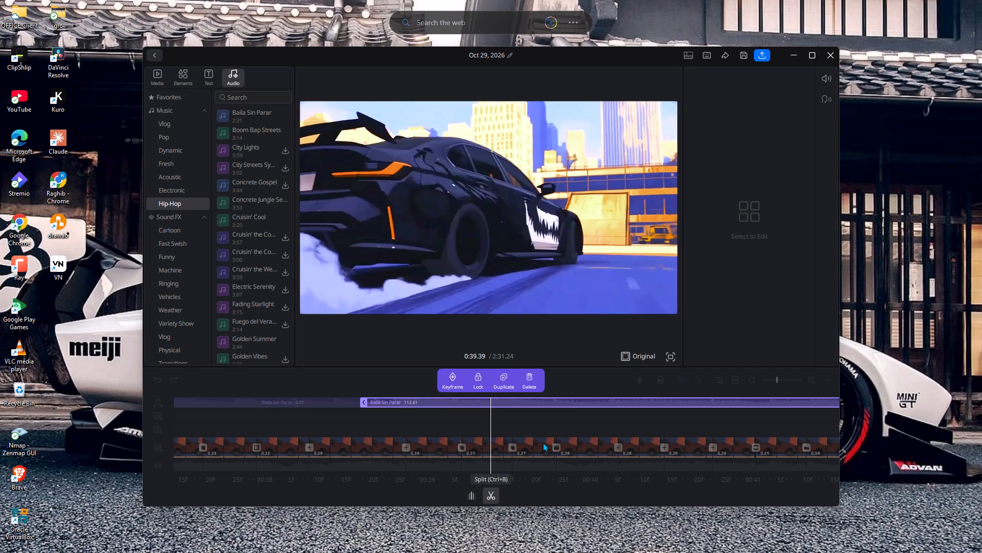
click(595, 400)
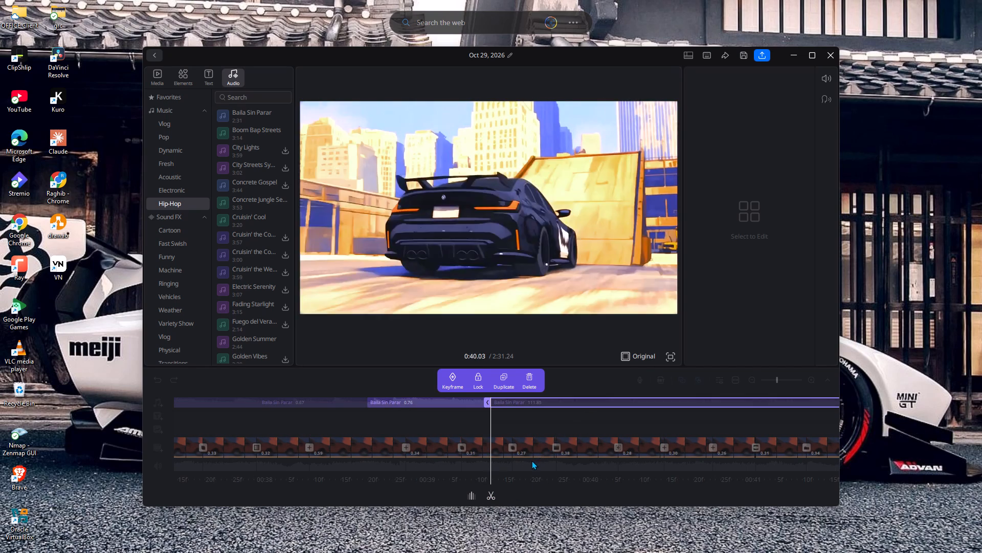
click(497, 494)
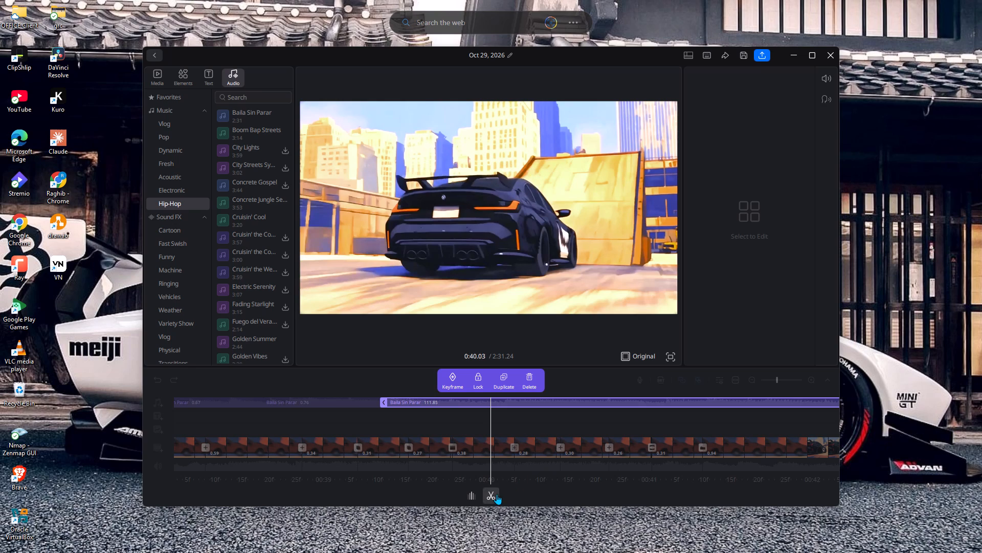
Split the remaining Baila Sin Parar audio at about 40.8, 41.4, 42 and 42.7 seconds.
click(609, 400)
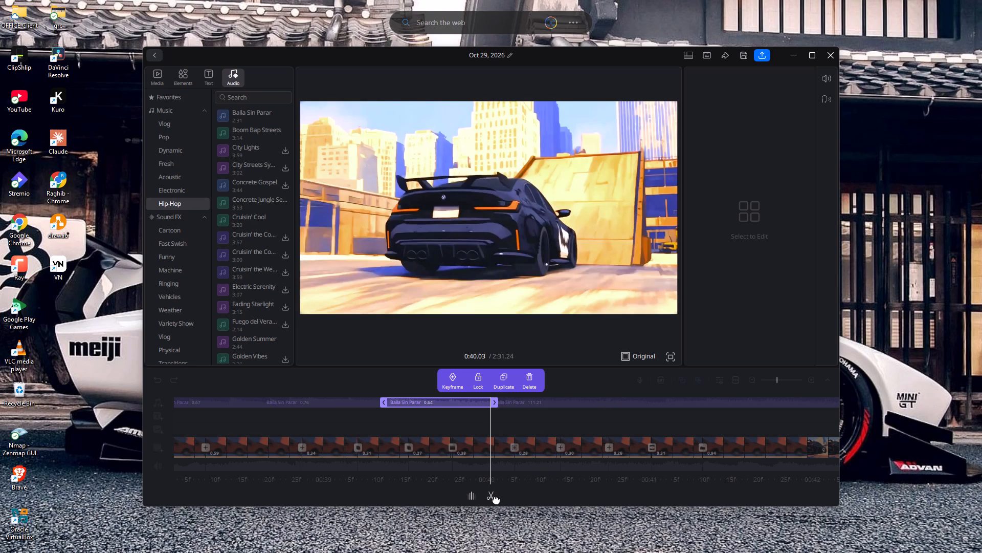
click(496, 499)
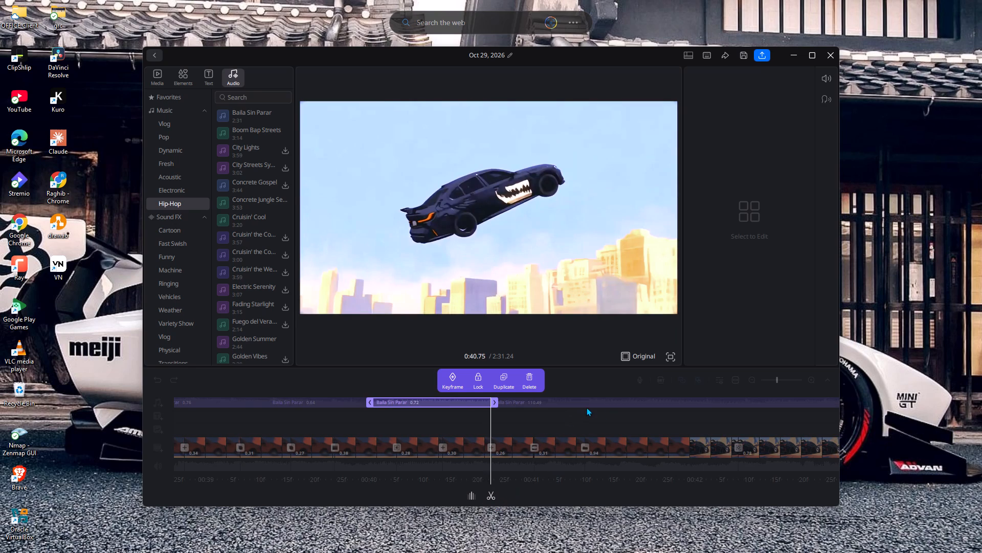
click(592, 404)
click(496, 494)
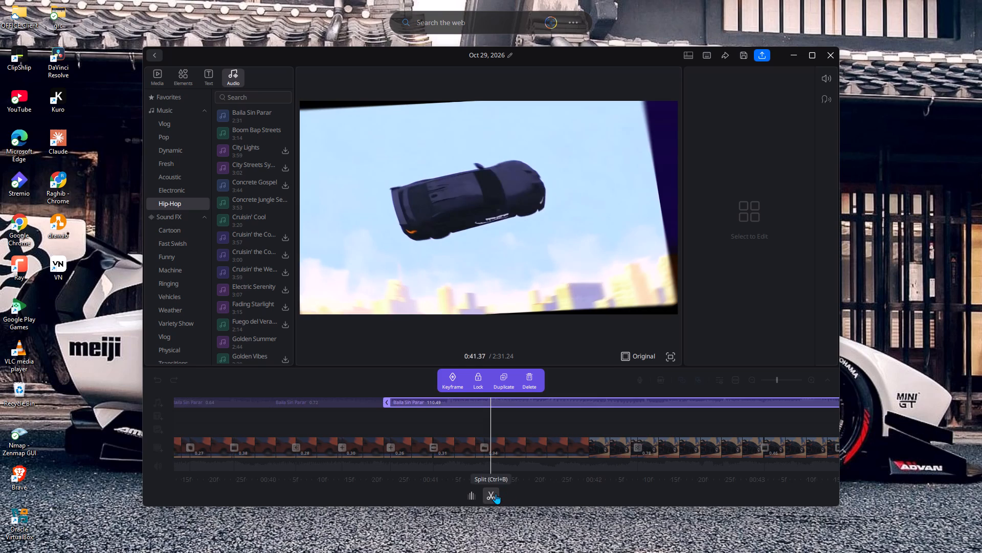
click(598, 403)
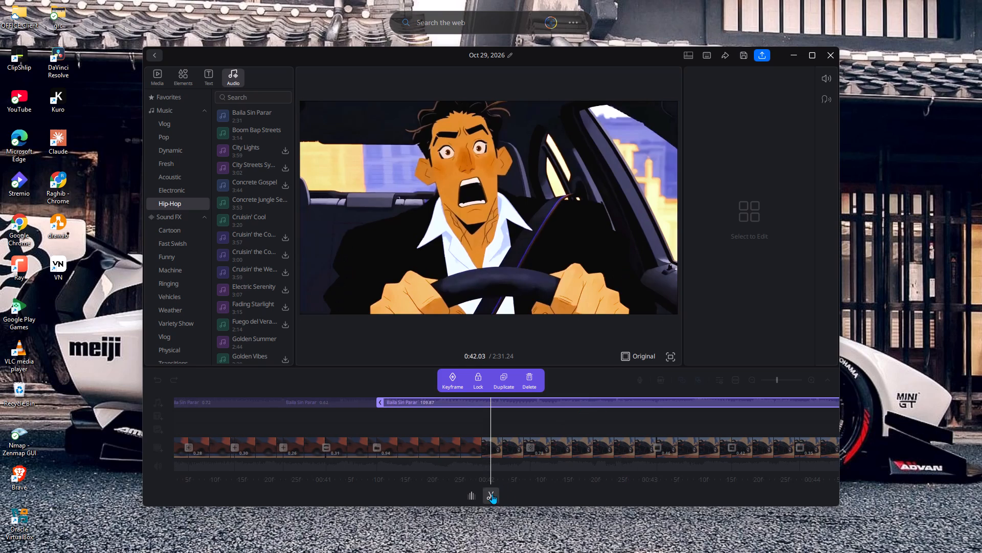
click(492, 494)
click(596, 403)
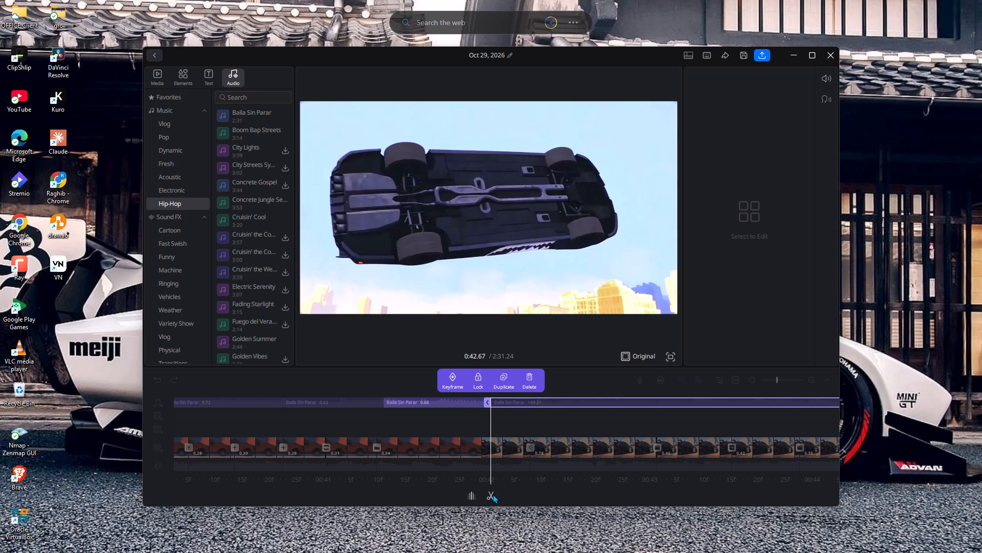
click(490, 496)
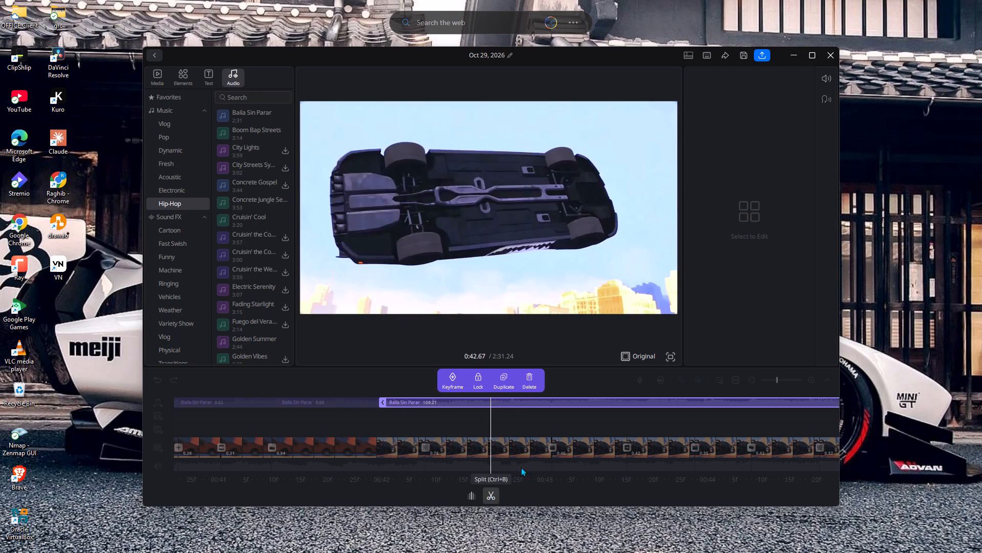
Split the remaining Baila Sin Parar audio at about 43.4, 44.2, 45 and 45.8 seconds.
click(616, 403)
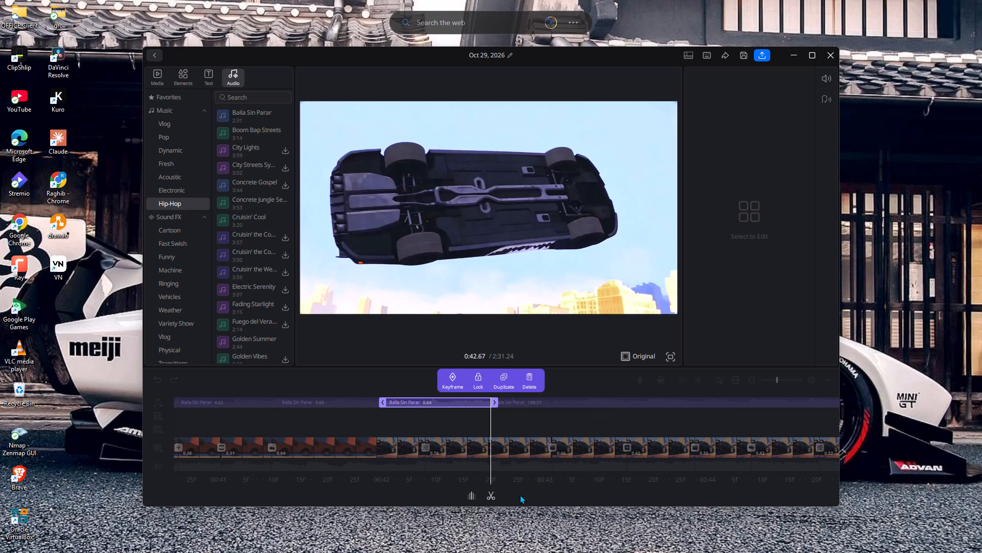
click(492, 502)
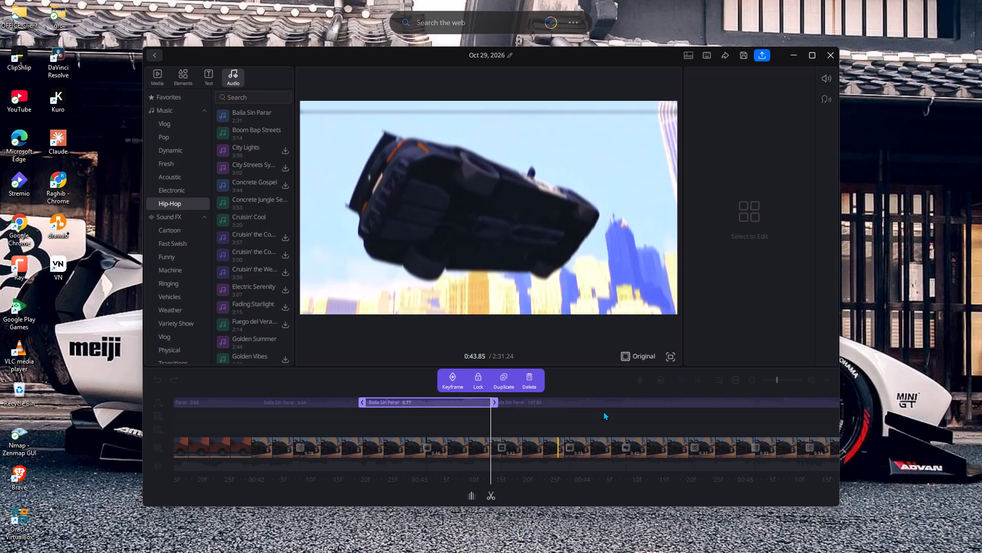
click(612, 406)
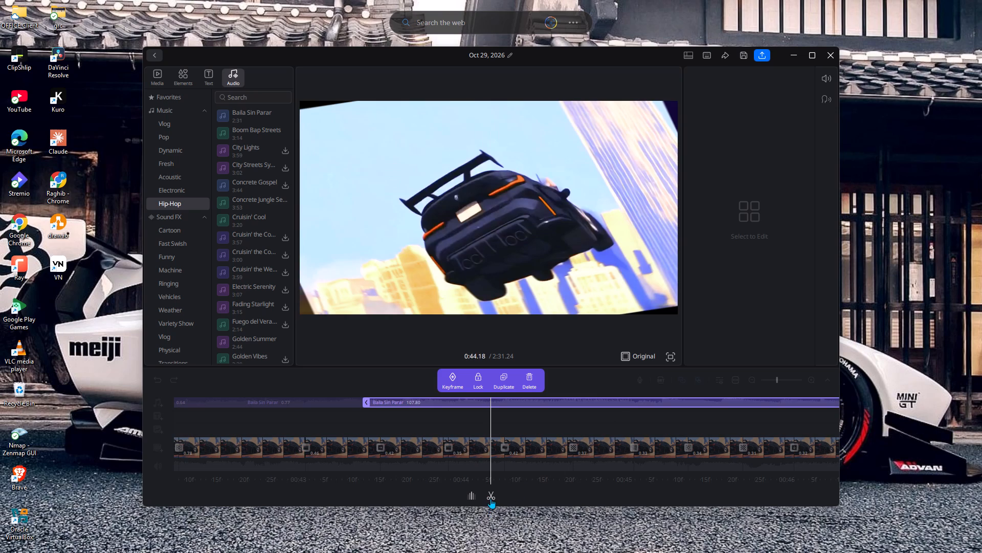
click(490, 498)
click(596, 409)
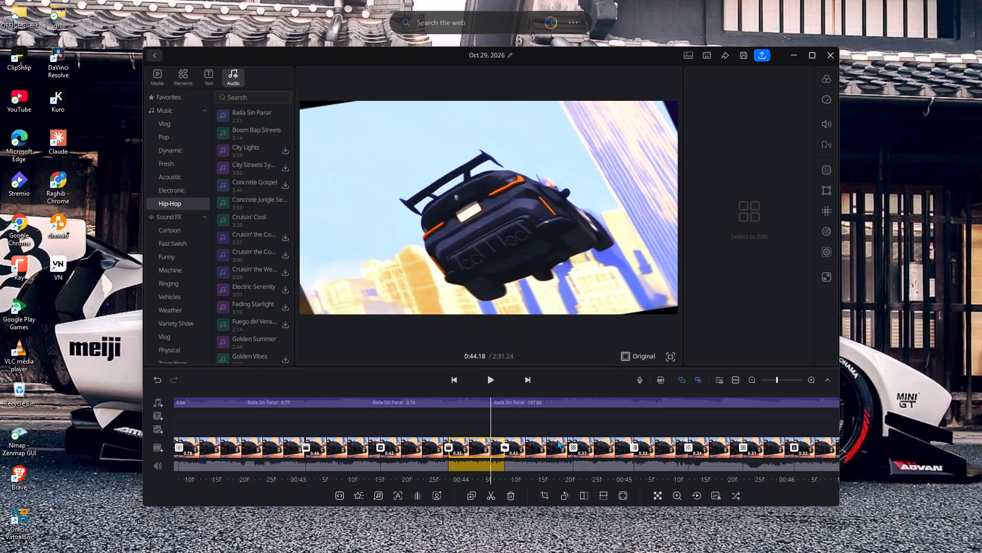
click(619, 397)
click(491, 500)
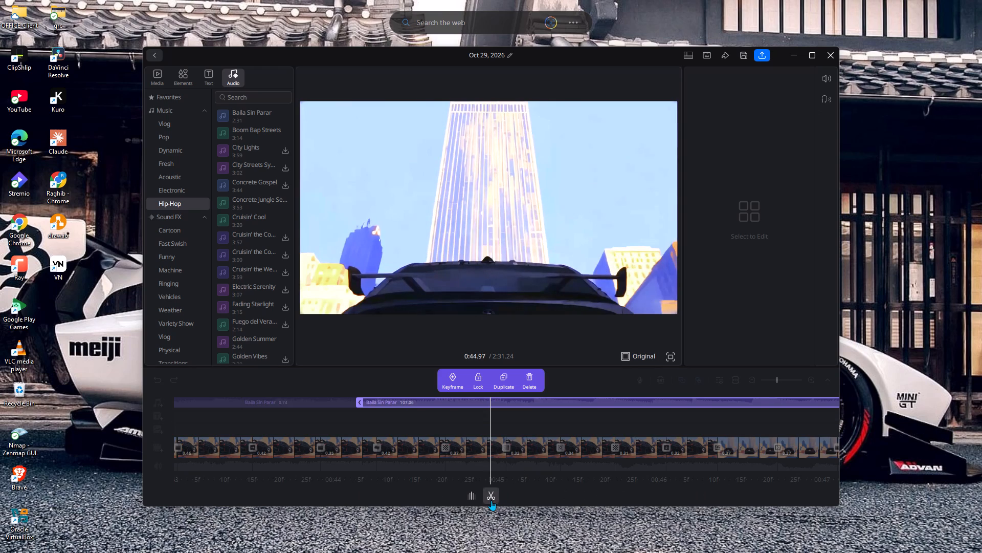
click(631, 410)
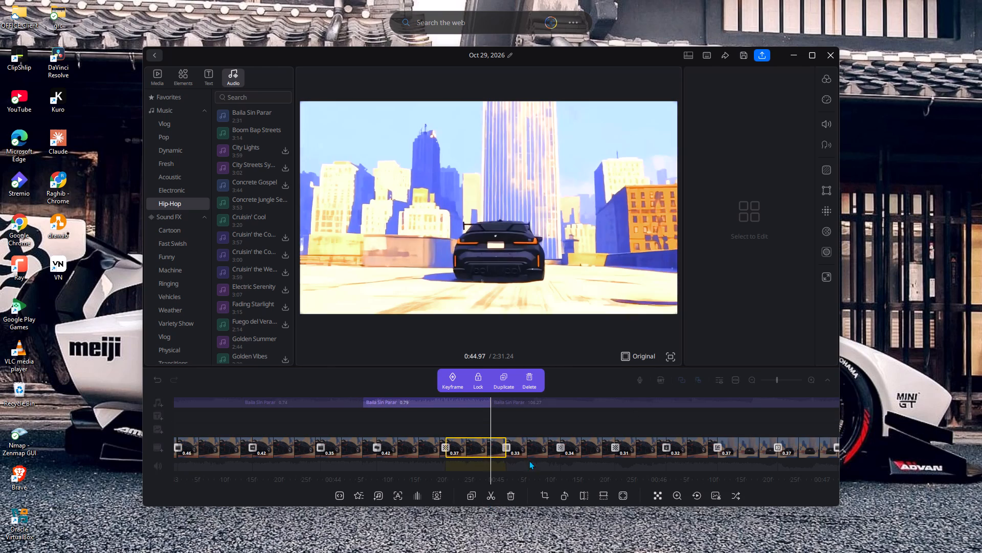
click(631, 402)
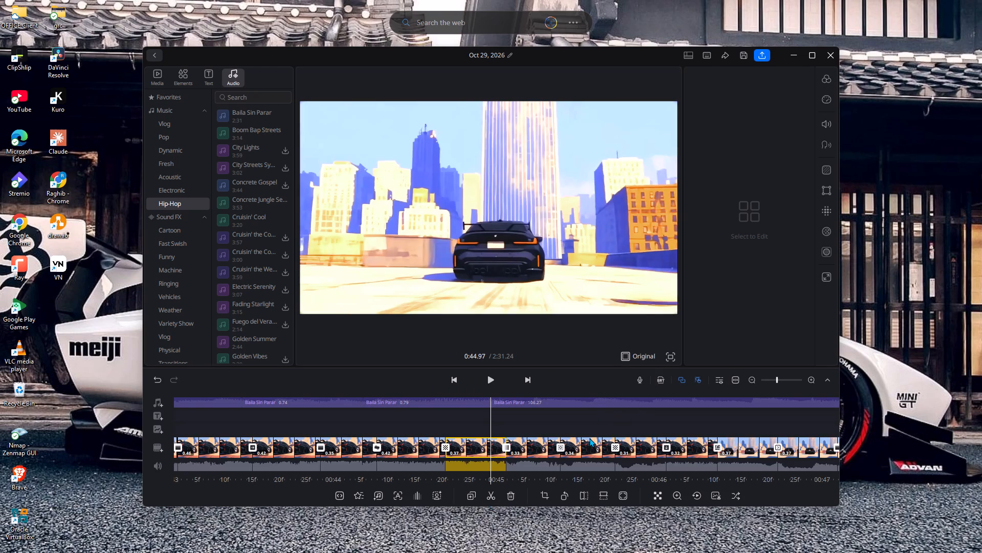
click(489, 496)
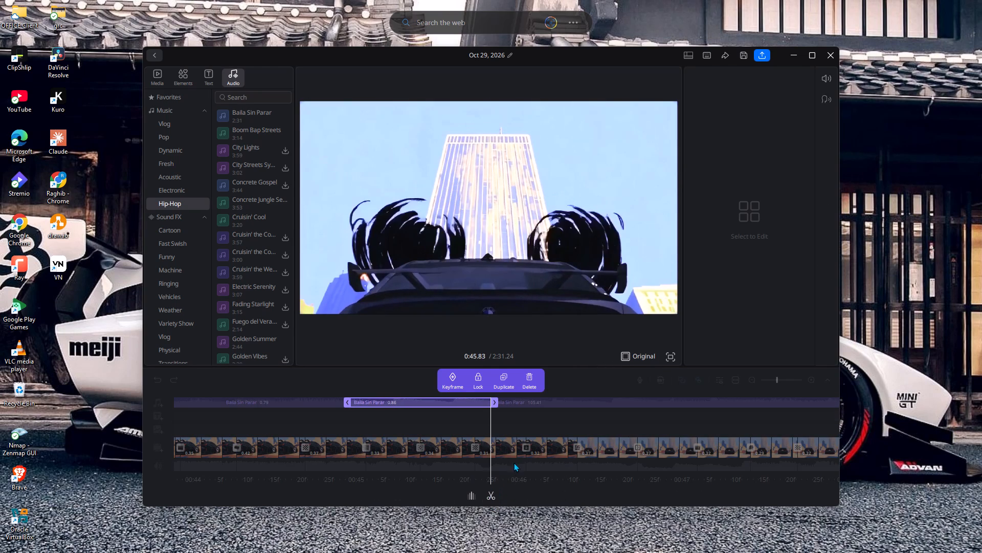
Split the remaining Baila Sin Parar audio at about 46.7, 47.5, 48.4 and 49.3 seconds.
click(629, 403)
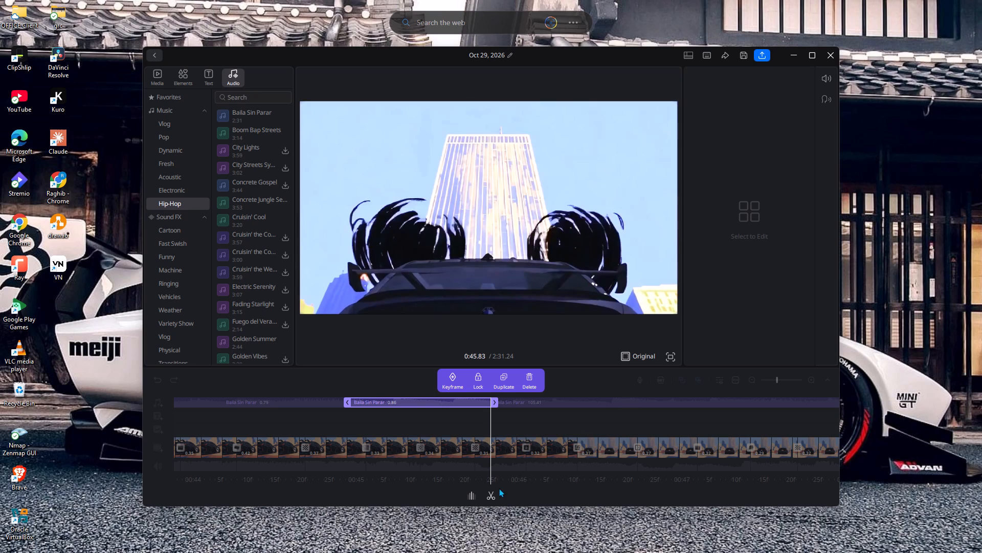
click(489, 496)
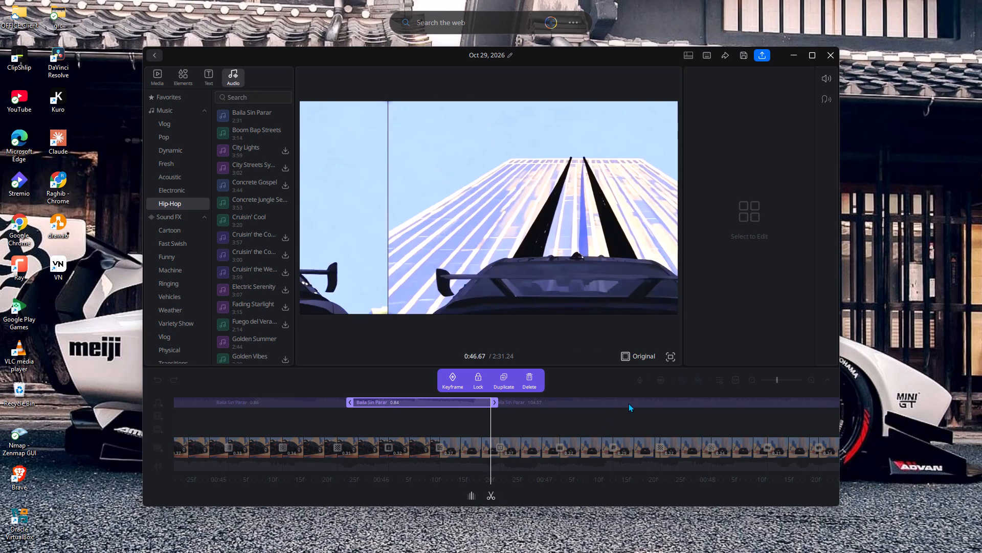
click(629, 402)
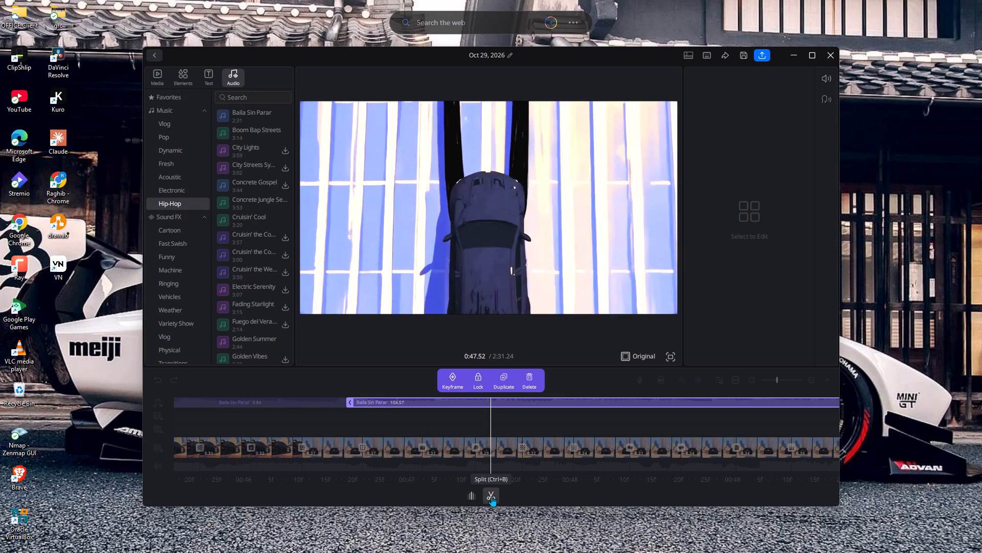
click(492, 496)
click(634, 400)
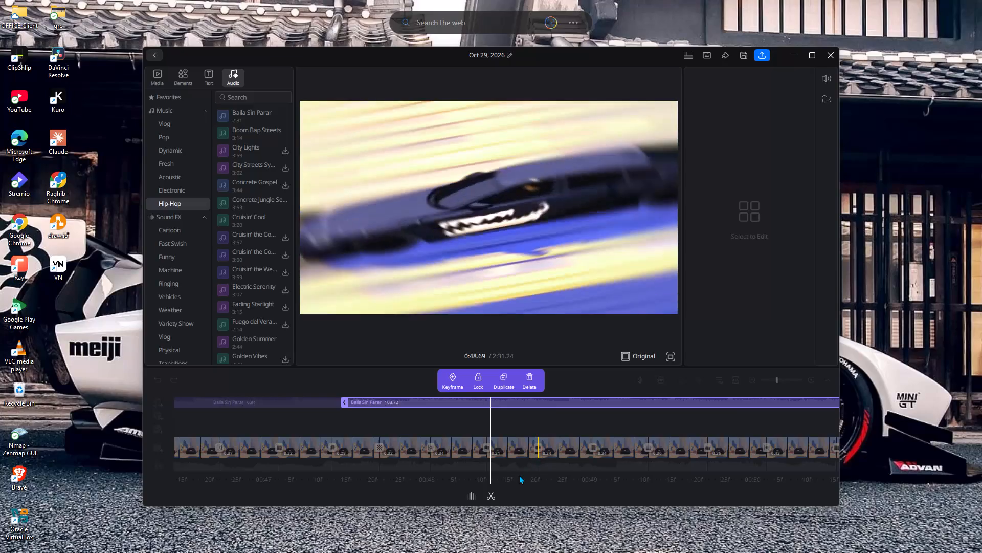
click(490, 498)
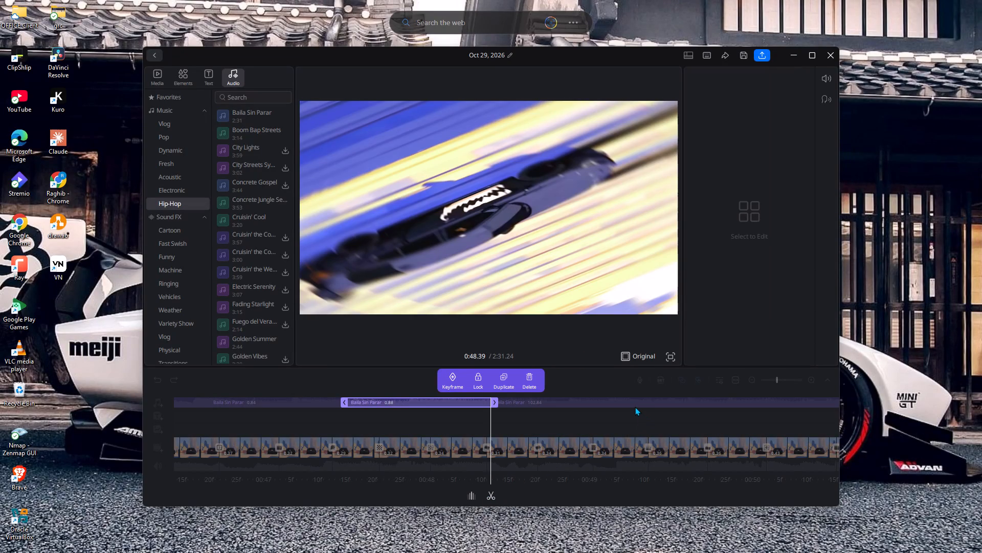
click(634, 406)
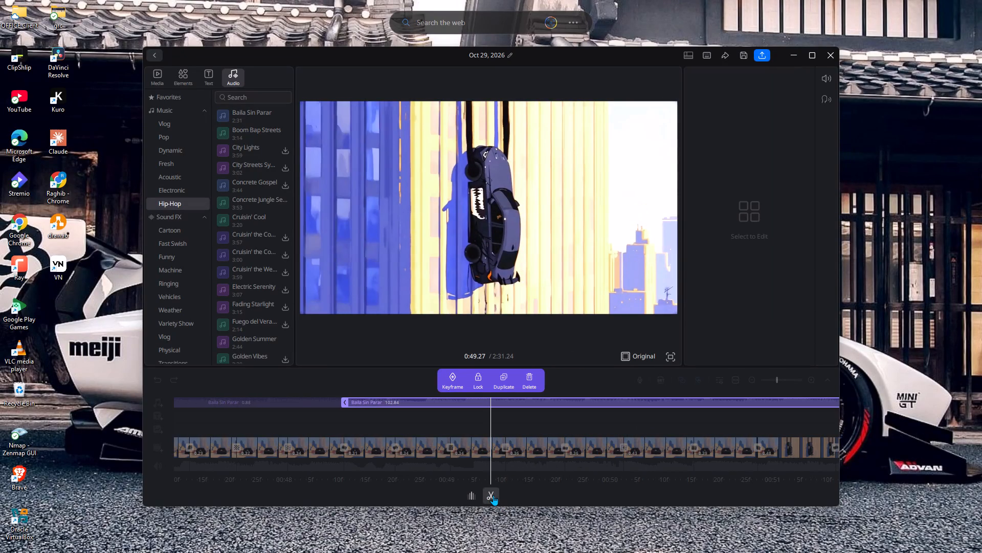
click(493, 495)
Split the remaining Baila Sin Parar audio at about 50.1, 51, 51.8 and 52.4 seconds.
click(630, 400)
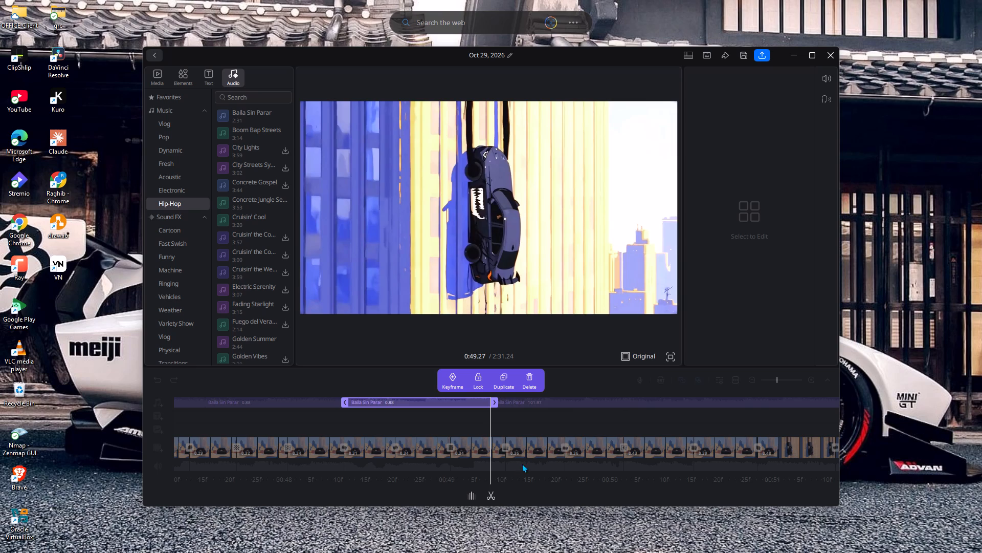
drag(491, 493, 497, 490)
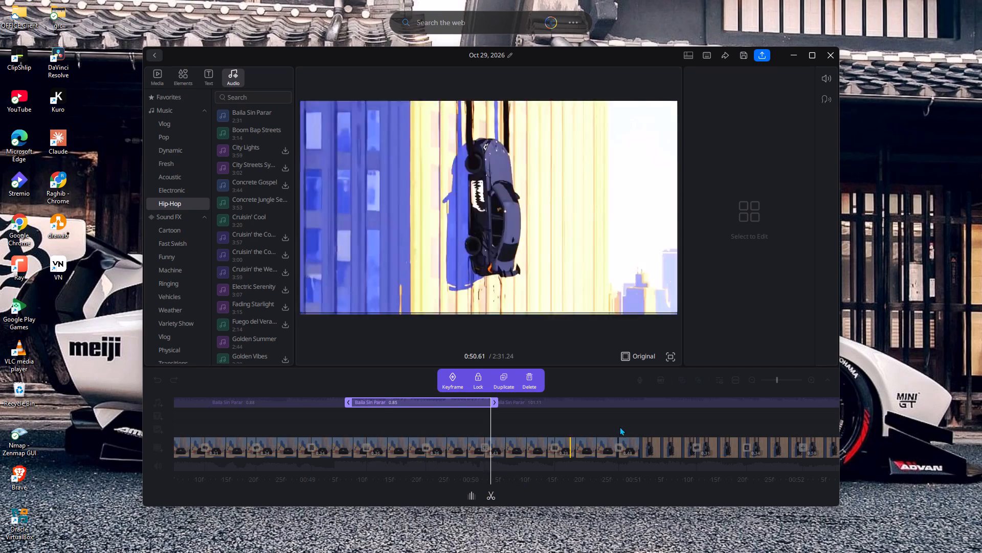
click(631, 406)
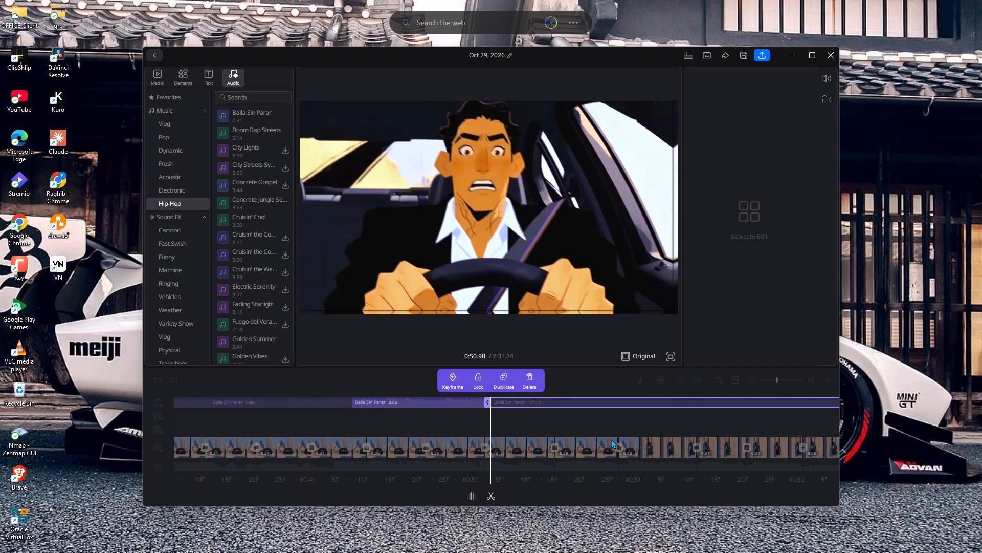
click(488, 496)
click(619, 406)
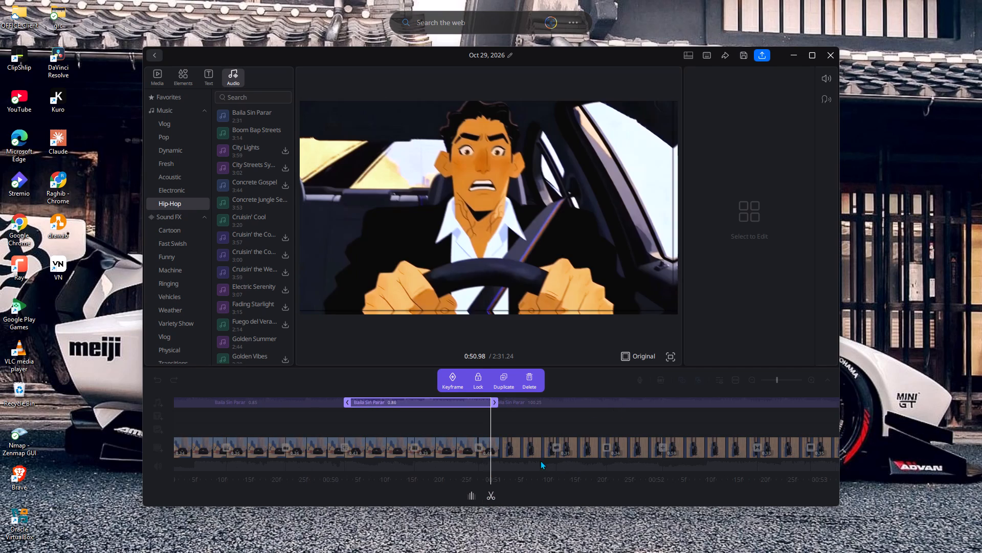
click(490, 493)
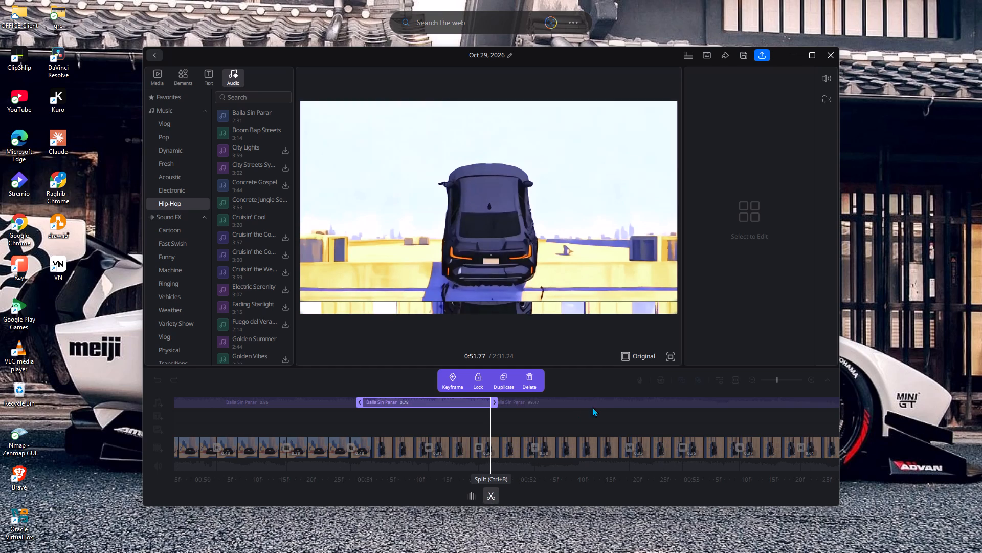
click(601, 402)
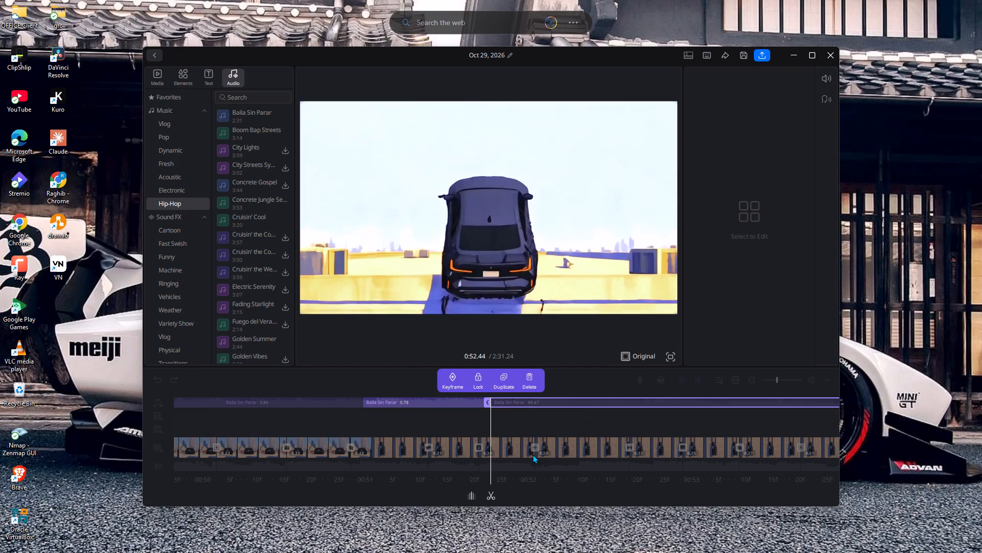
click(490, 495)
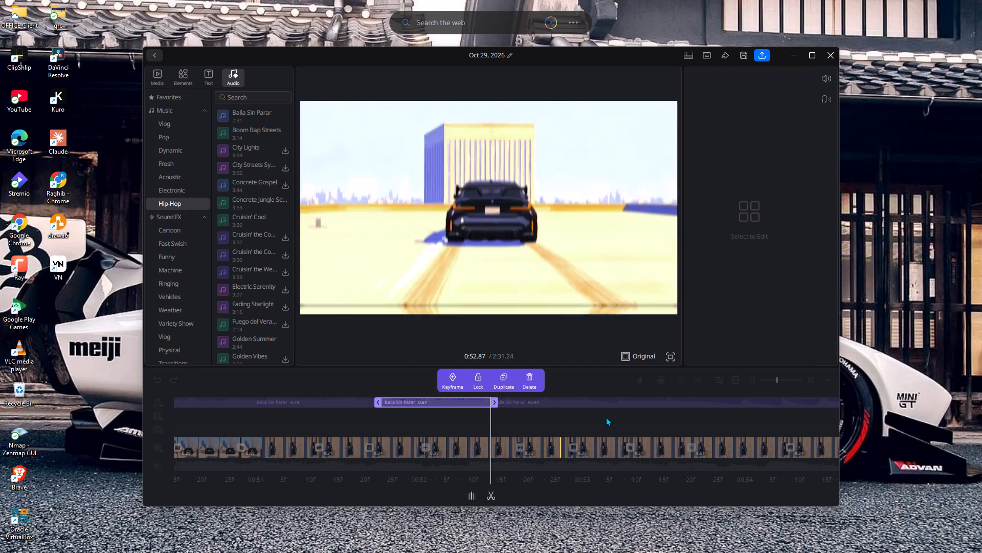
Split the remaining Baila Sin Parar audio at about 53.3, 54, 54.7 and 55.5 seconds.
click(628, 405)
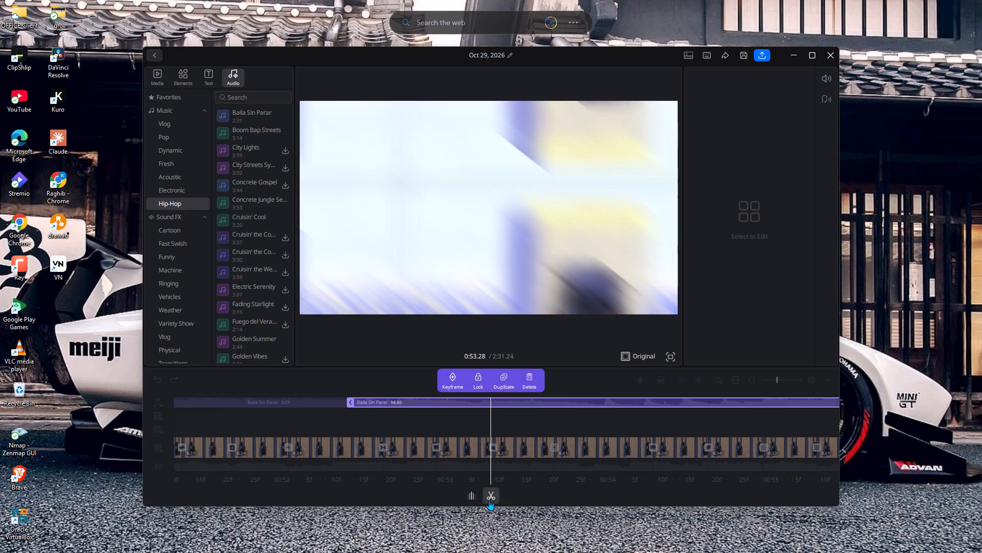
click(489, 500)
click(602, 407)
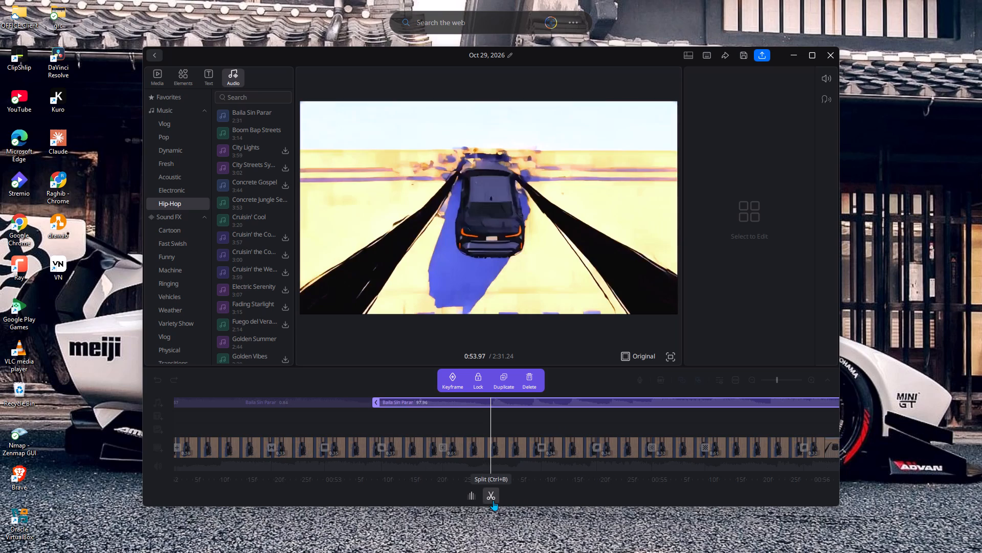
click(493, 500)
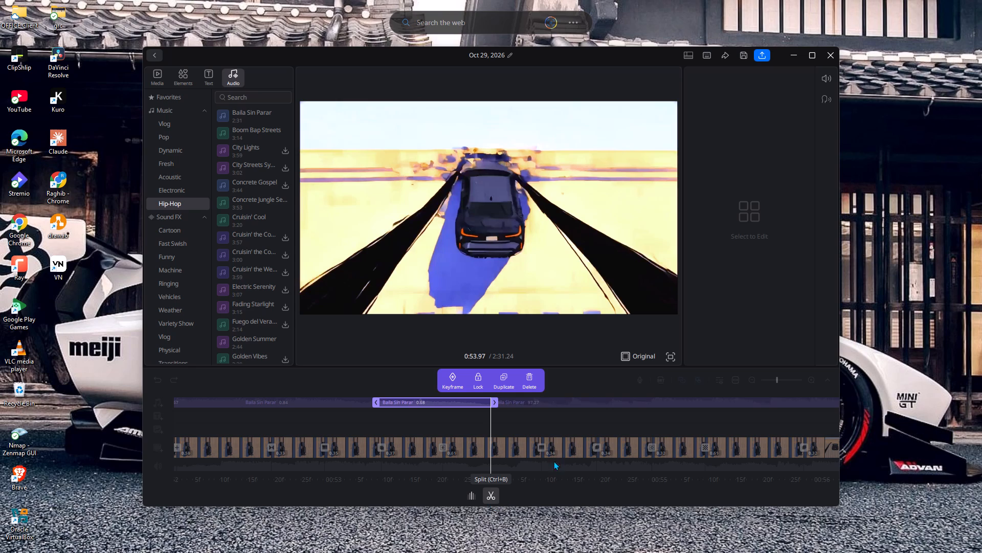
click(616, 407)
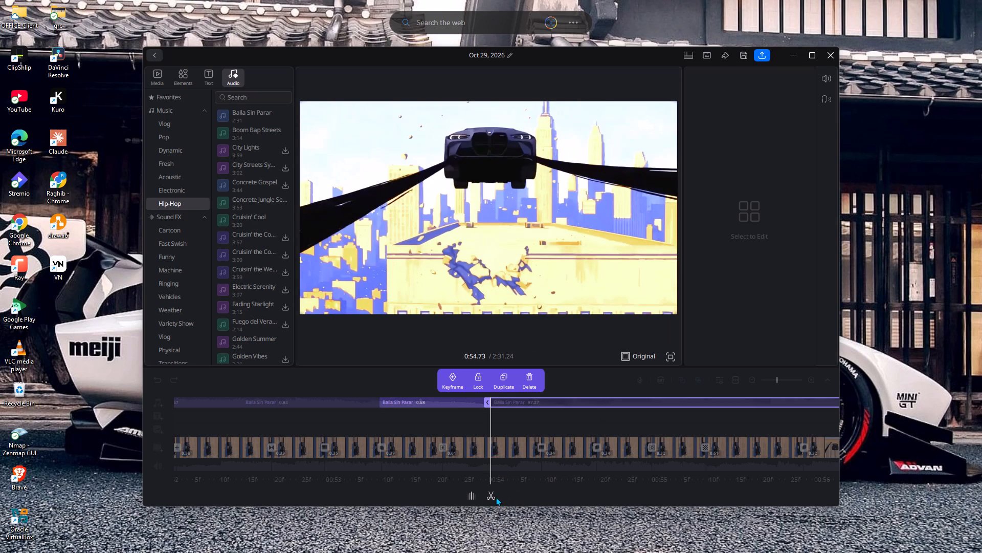
click(493, 497)
click(623, 399)
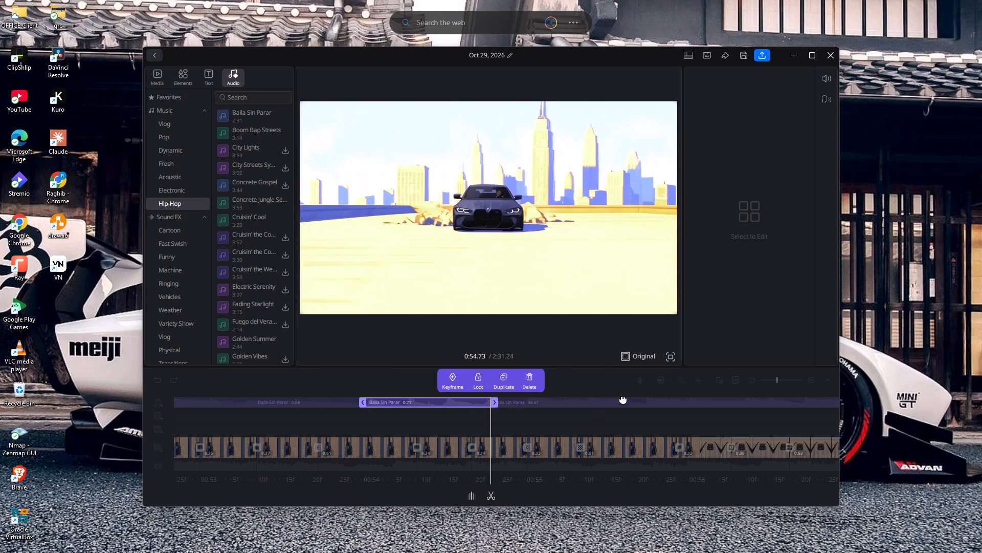
click(492, 498)
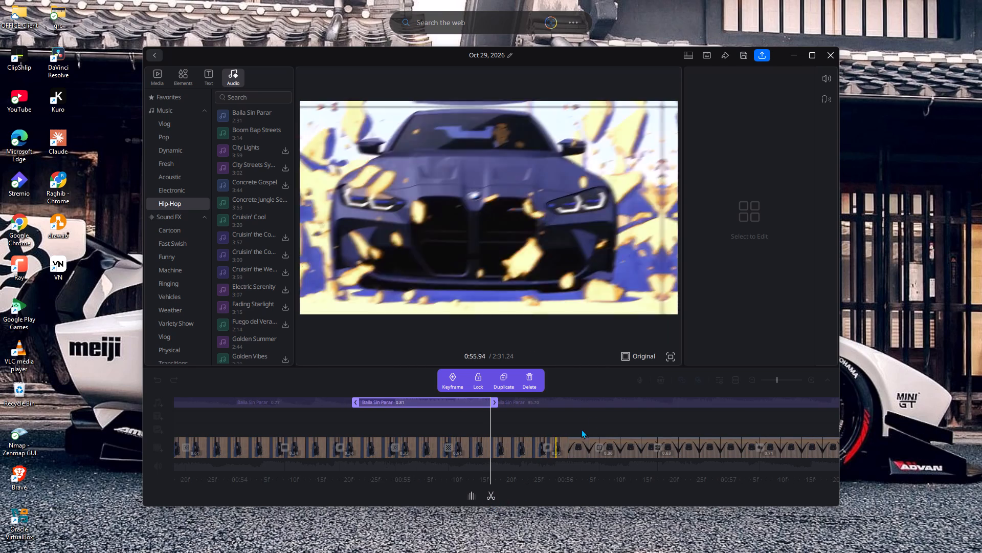
Split the remaining Baila Sin Parar audio at about 56.2, 57, 57.6 and 58.3 seconds.
click(605, 402)
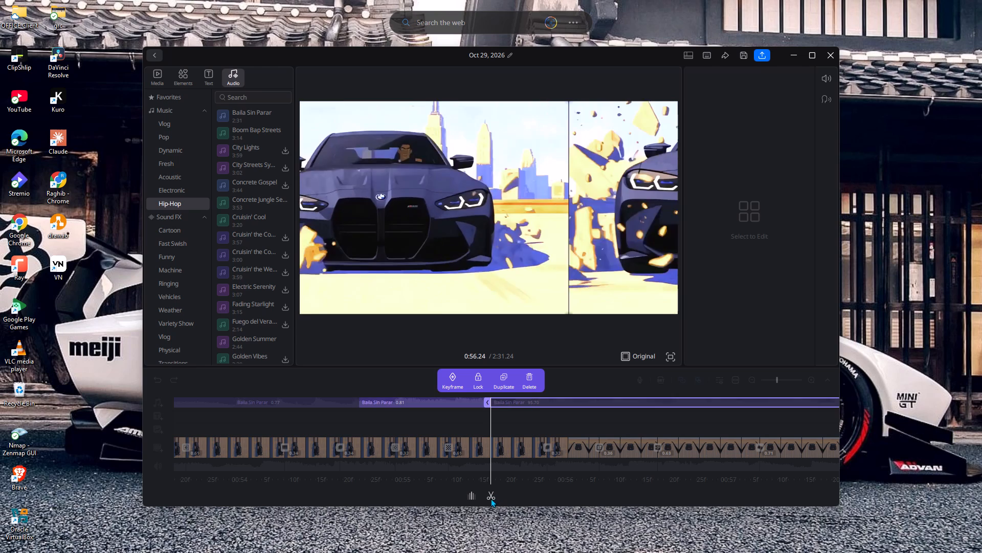
click(490, 498)
click(601, 408)
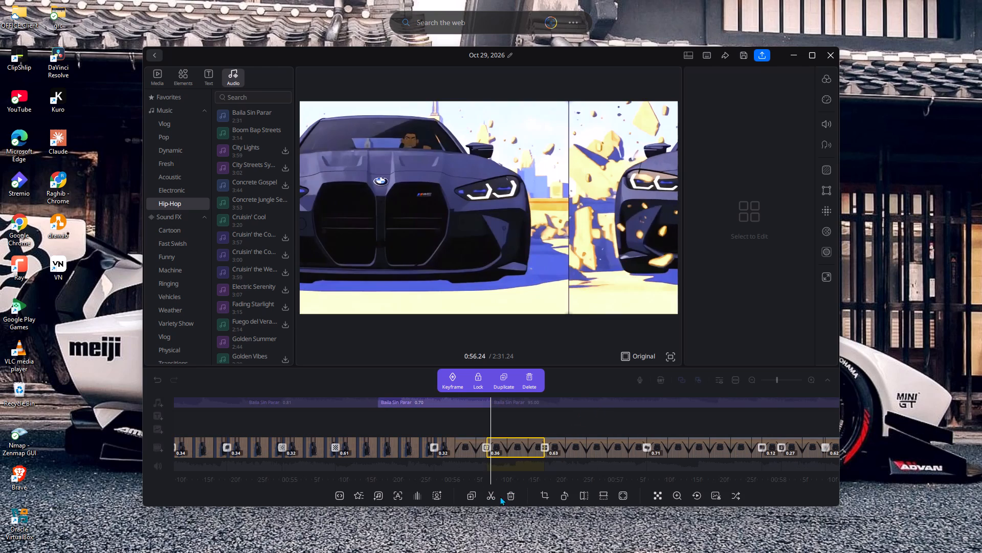
click(611, 401)
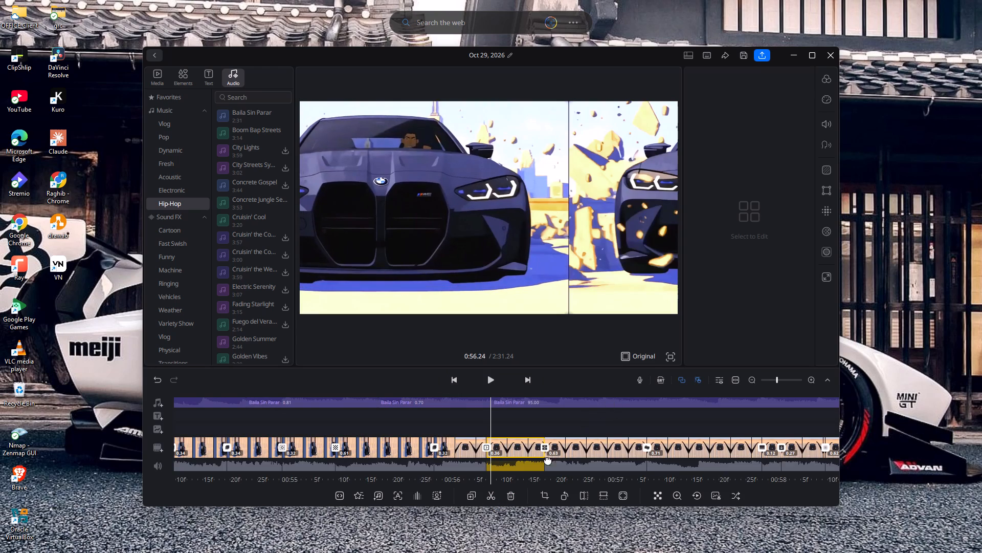
click(490, 497)
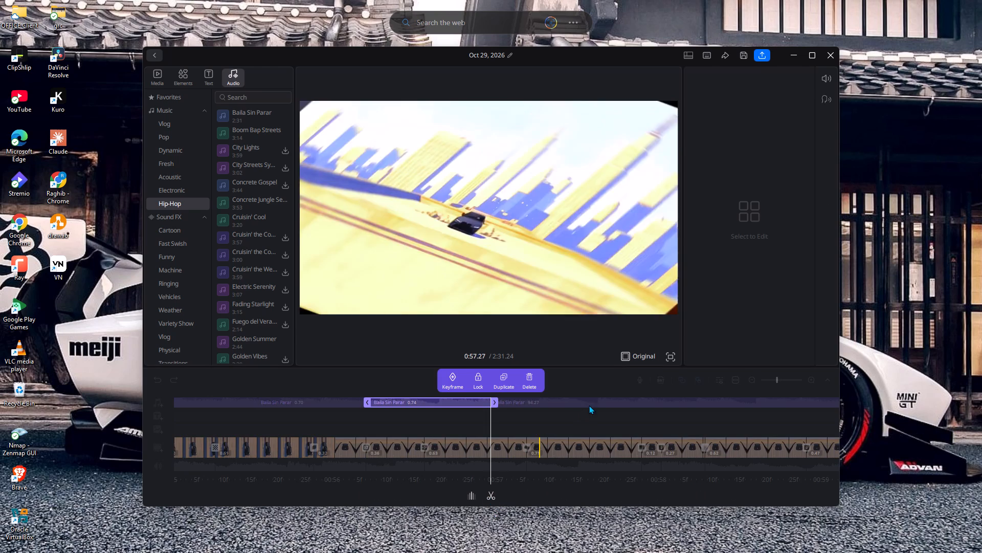
click(597, 402)
click(490, 499)
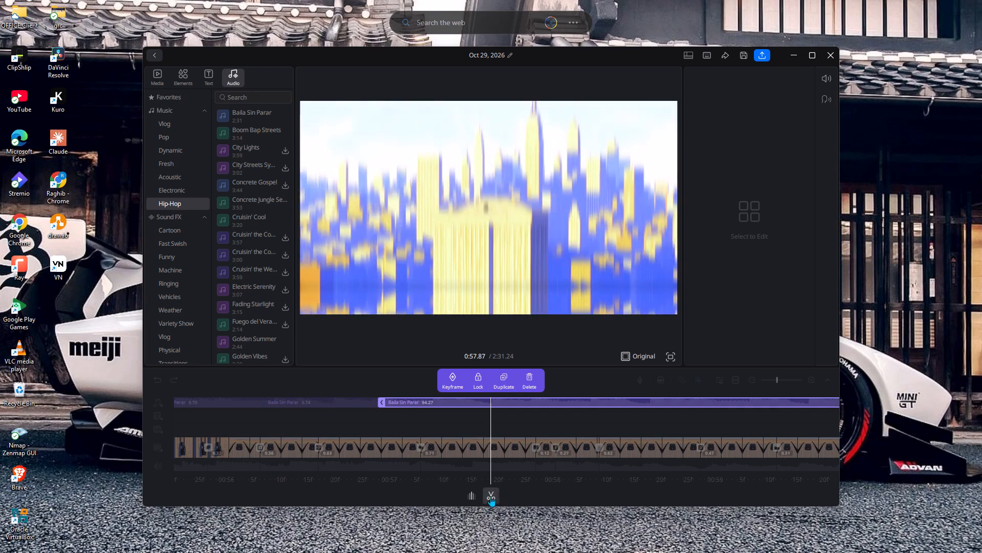
click(605, 403)
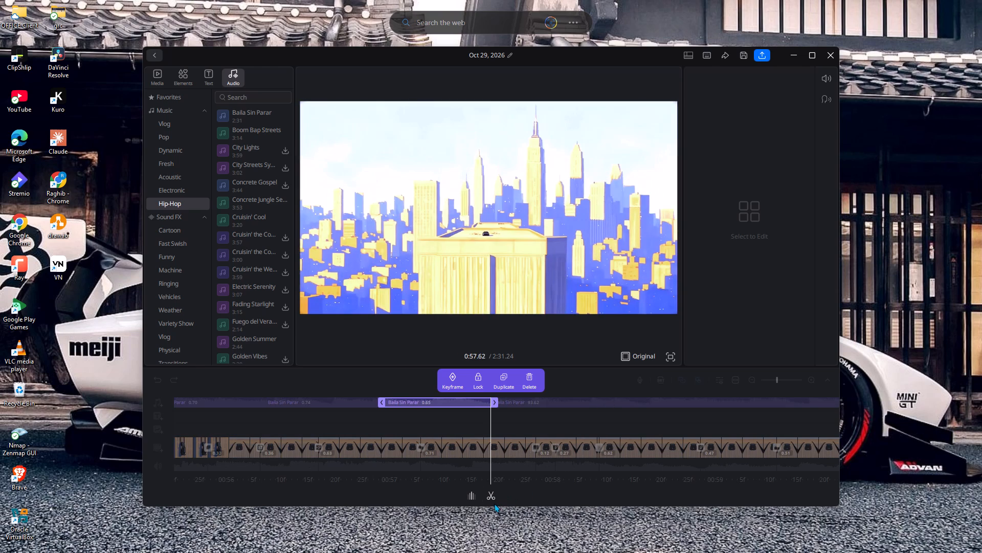
click(488, 499)
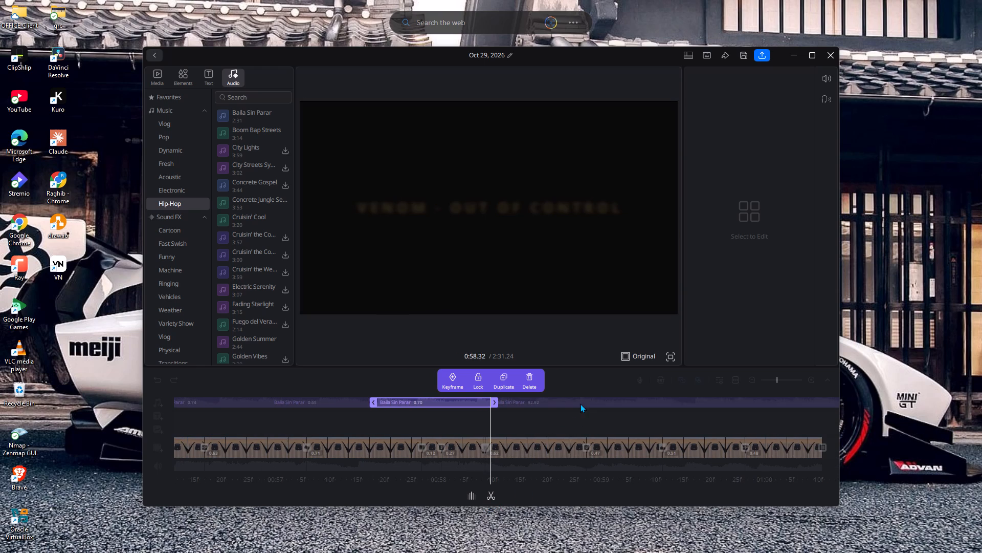
Split the remaining Baila Sin Parar audio at about 58.9, 59.5 and 59.9 seconds, and at the video's end at about 60.4 seconds.
click(581, 401)
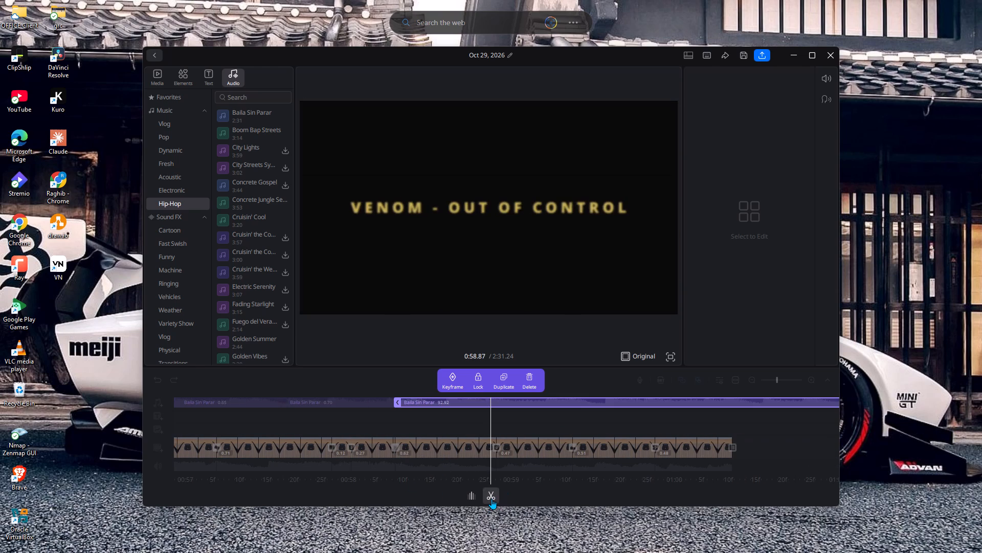
click(492, 499)
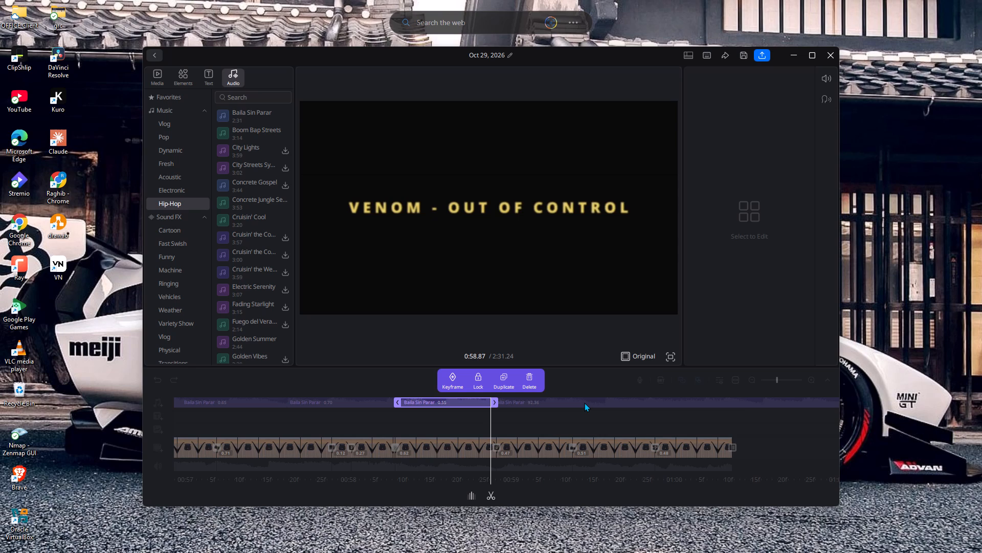
click(586, 404)
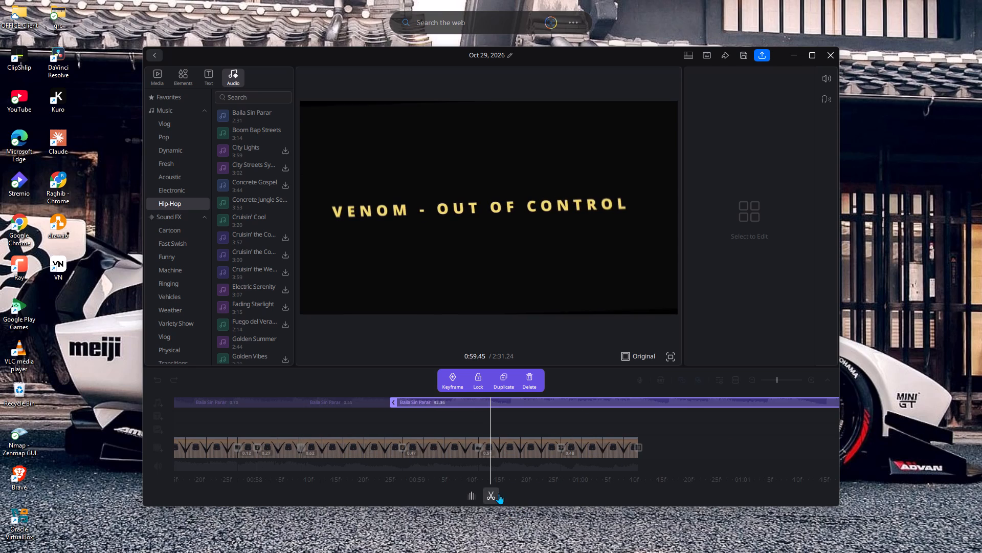
click(494, 496)
click(569, 411)
click(570, 405)
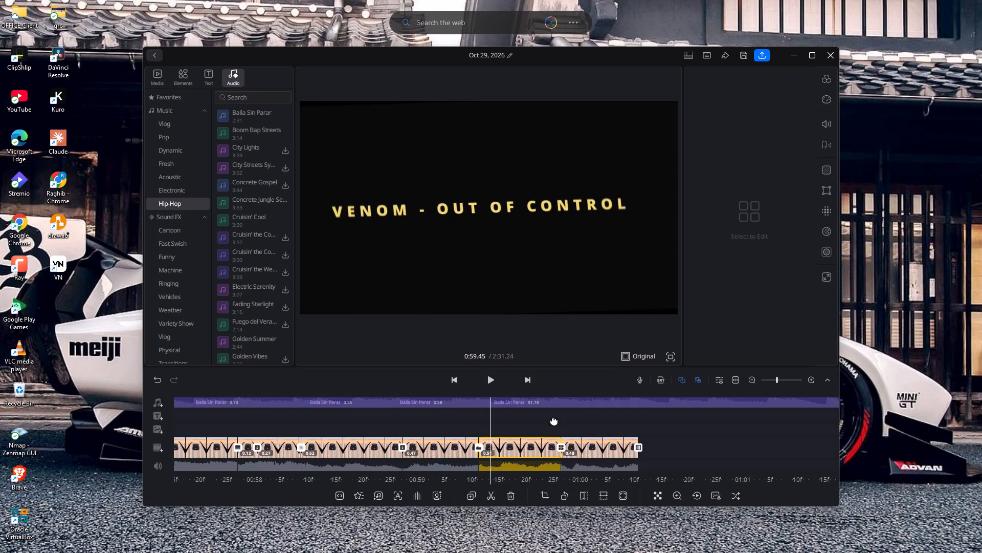
click(492, 492)
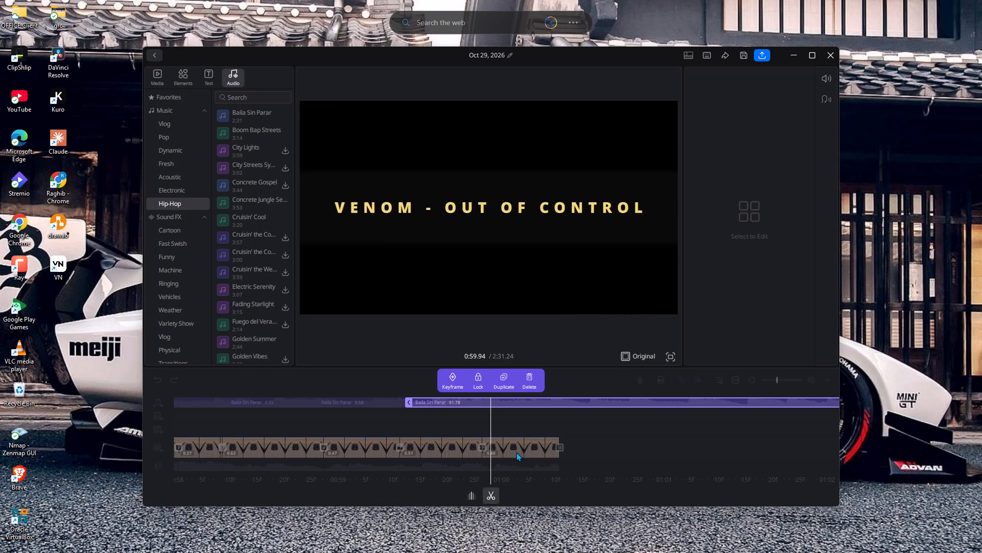
click(557, 404)
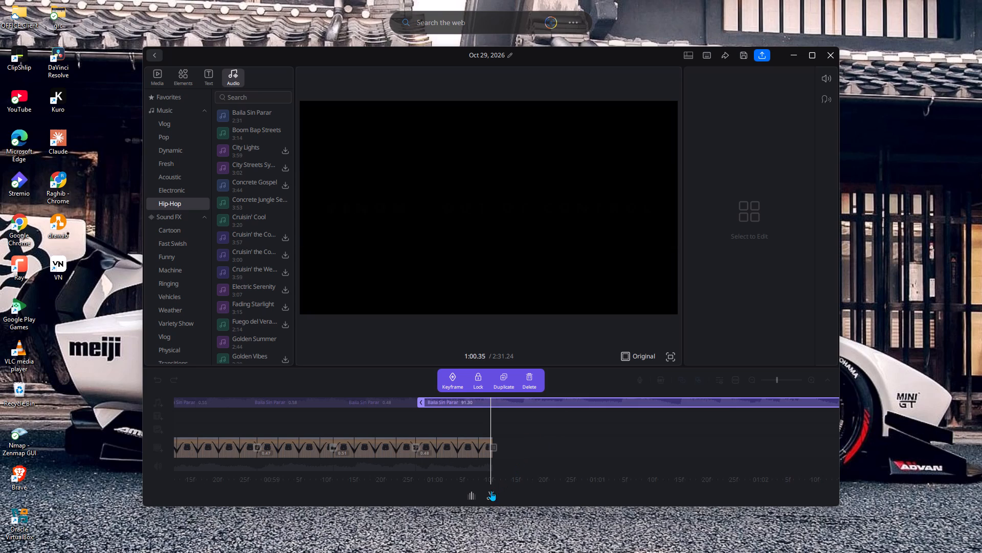
click(489, 493)
Delete the leftover Baila Sin Parar audio that extends past the end of the video.
click(534, 401)
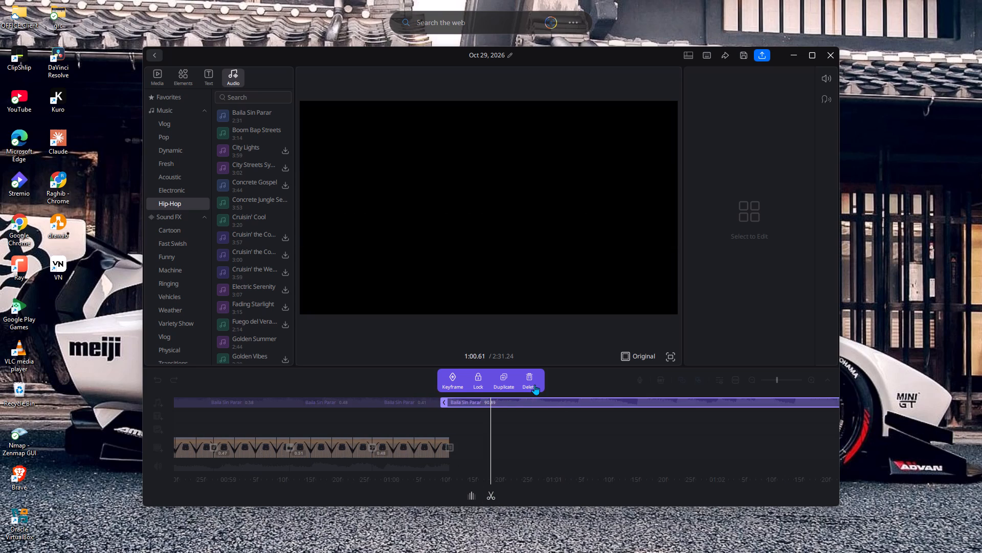
click(527, 373)
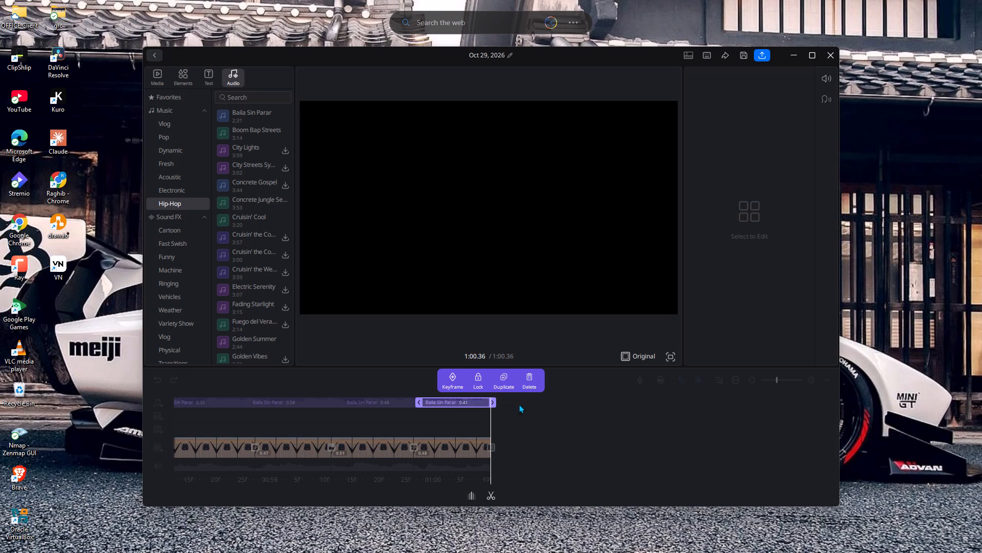
click(522, 422)
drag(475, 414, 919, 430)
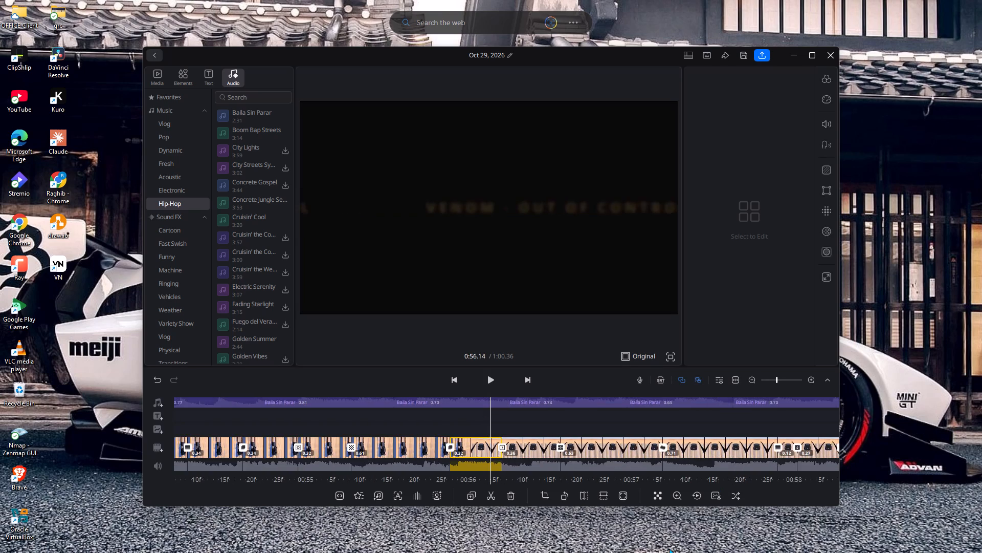
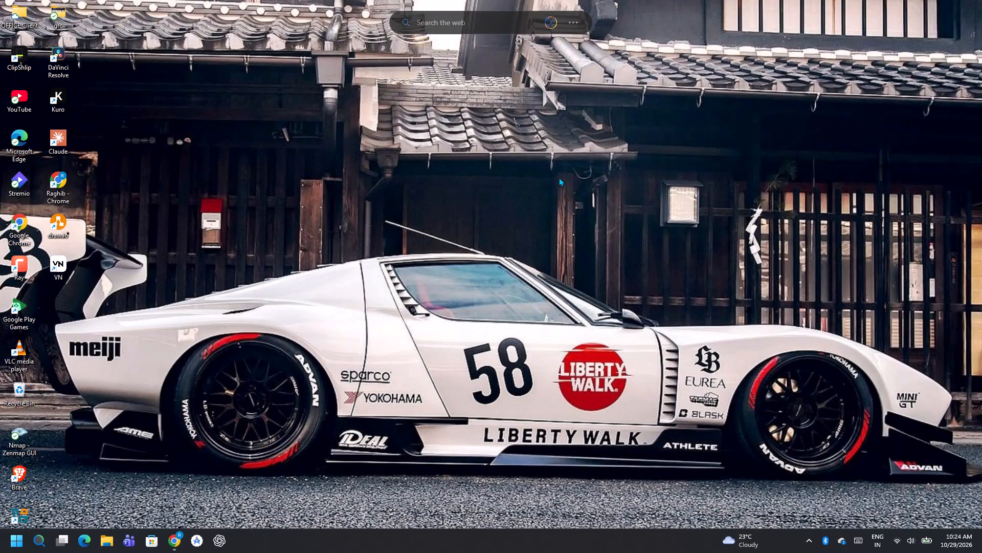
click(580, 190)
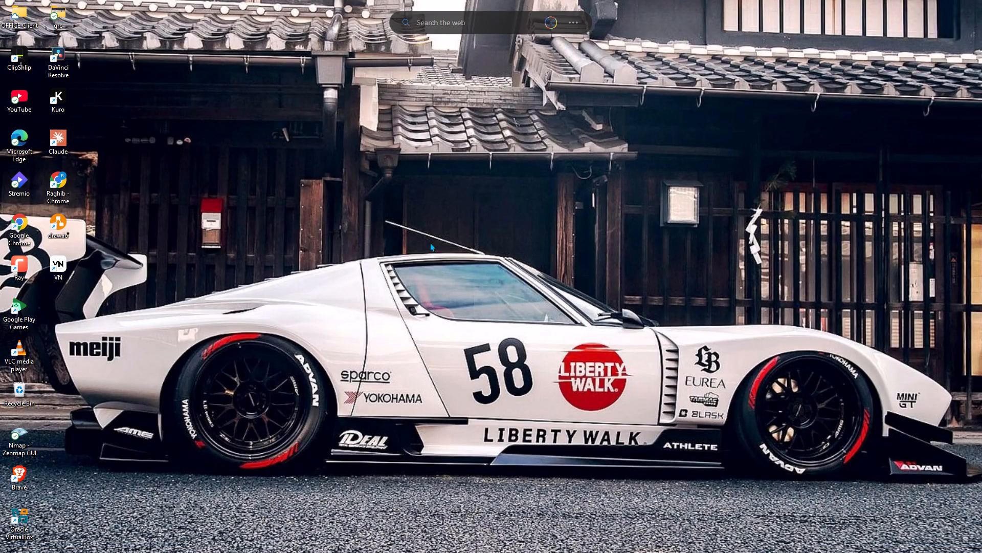